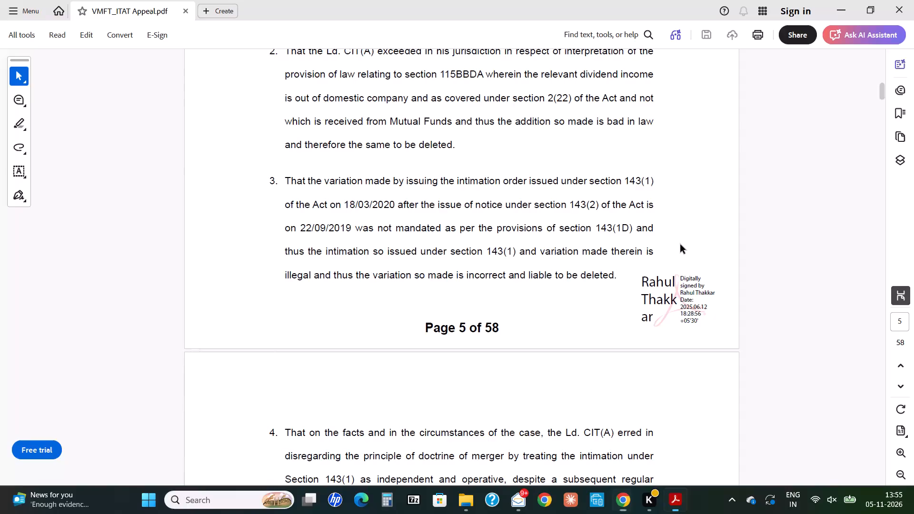
# Switch to Chrome and read through the most recent PlayStation 4 user reviews of Monster Hunter: World on Metacritic.
pyautogui.hotkey('alt', 'Tab')
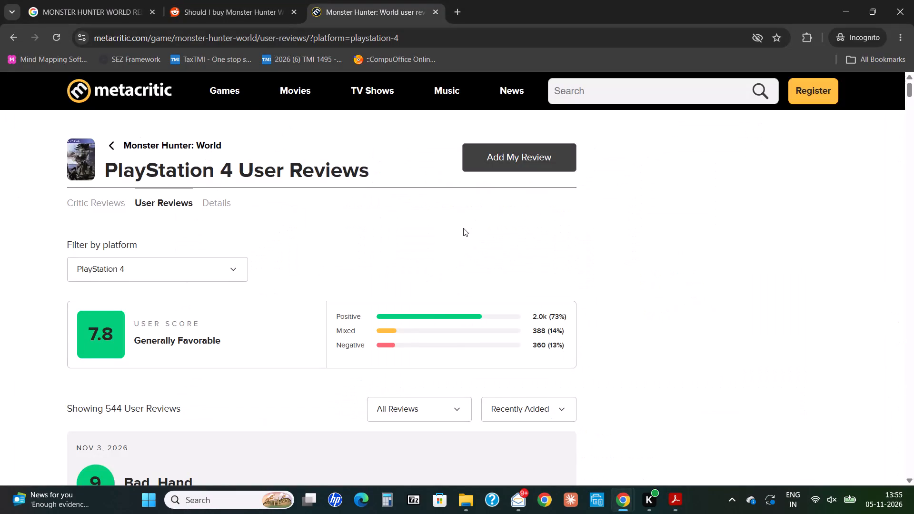
pyautogui.scroll(-4, 463, 228)
pyautogui.scroll(1, 463, 228)
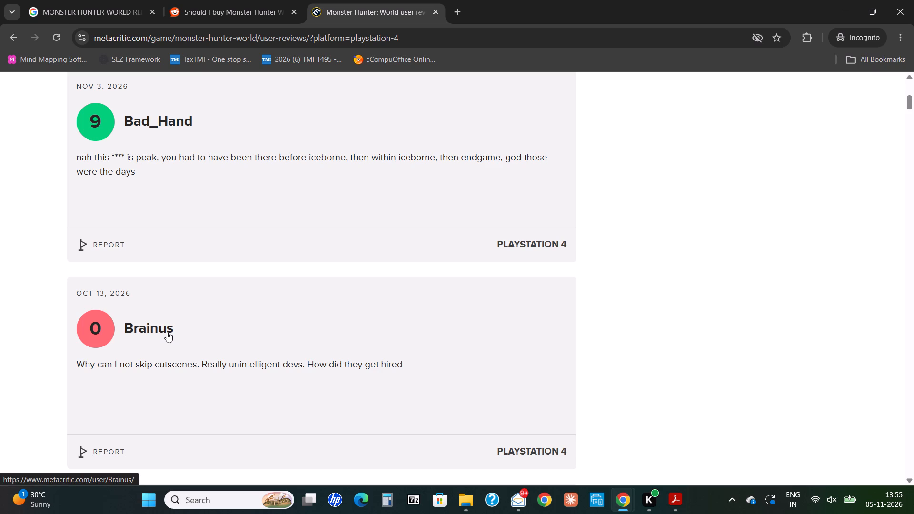
pyautogui.scroll(-2, 167, 332)
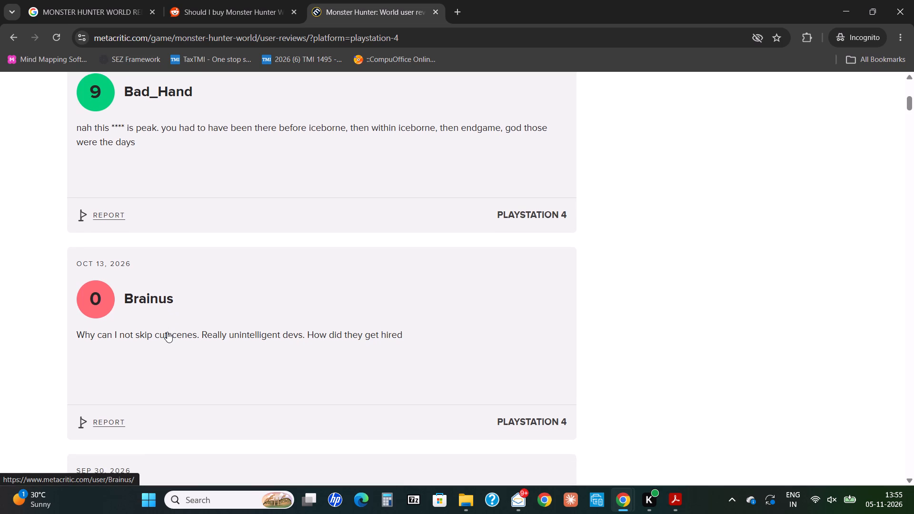
pyautogui.scroll(-1, 167, 332)
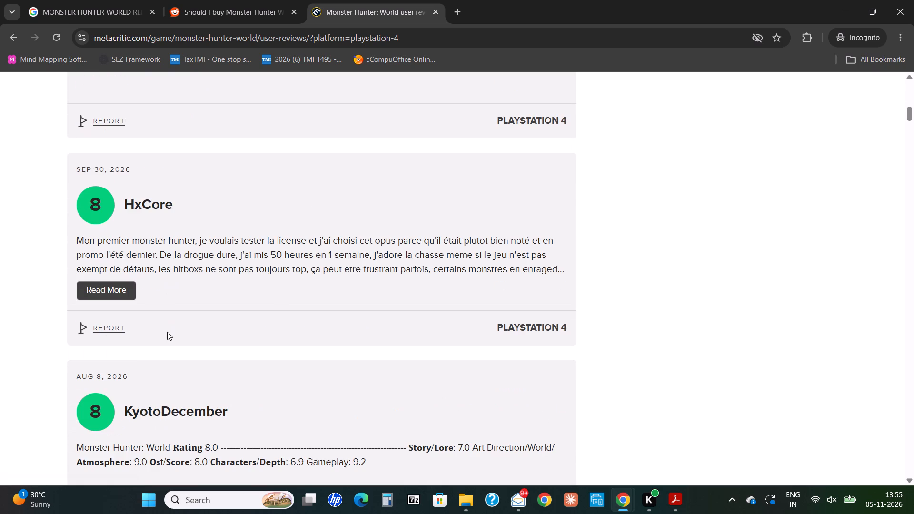
pyautogui.scroll(-3, 167, 332)
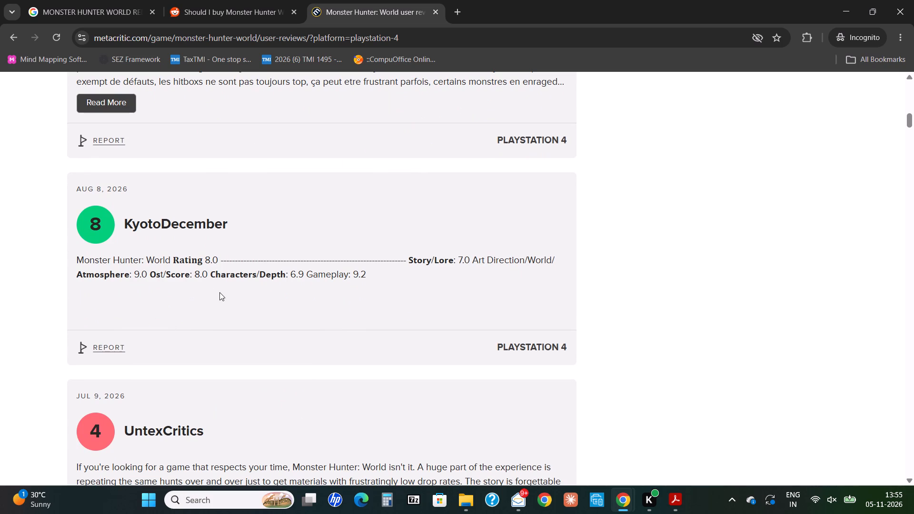
pyautogui.scroll(-2, 322, 301)
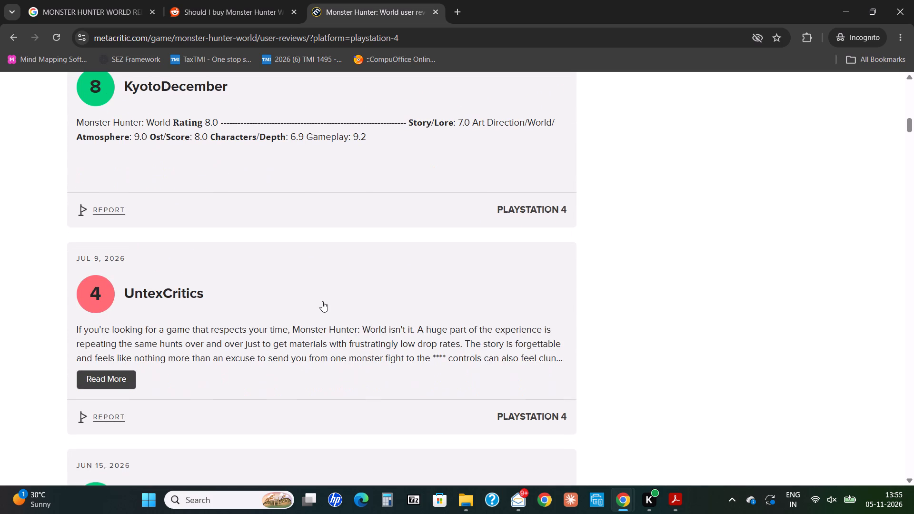
pyautogui.scroll(1, 322, 301)
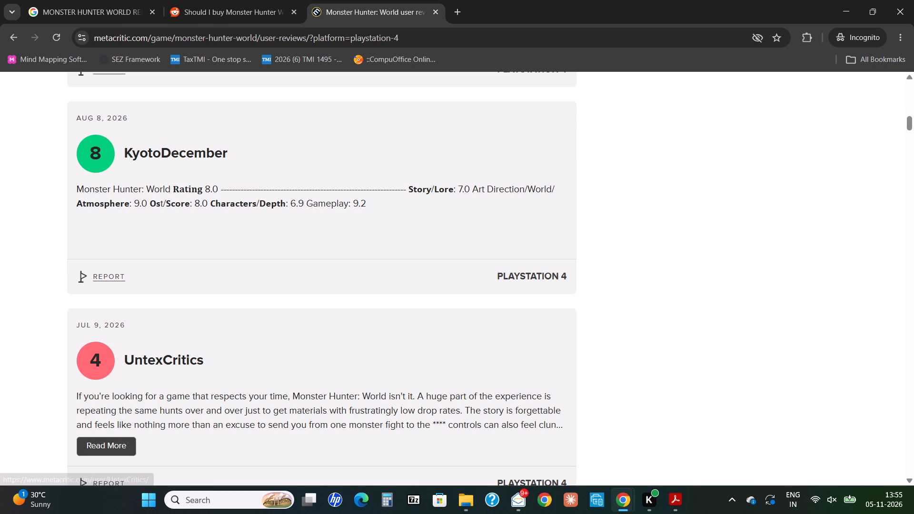
pyautogui.scroll(-2, 412, 195)
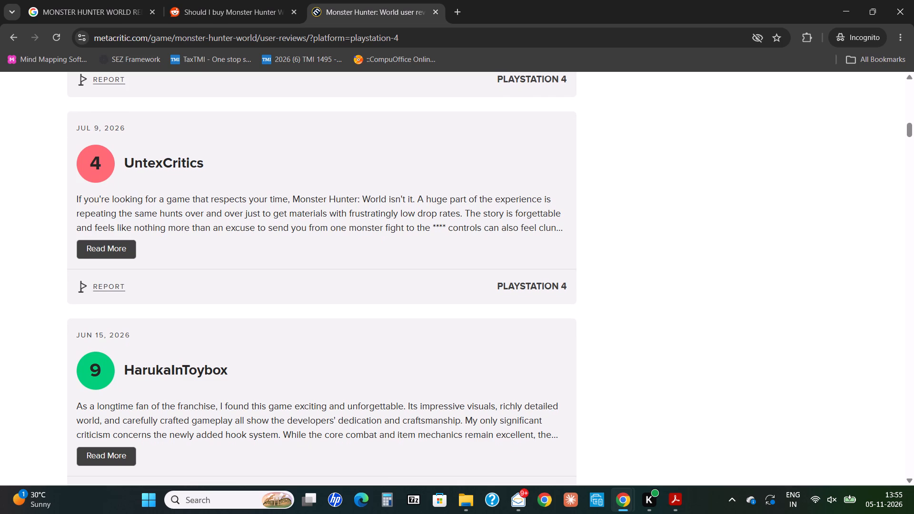
pyautogui.scroll(-1, 412, 195)
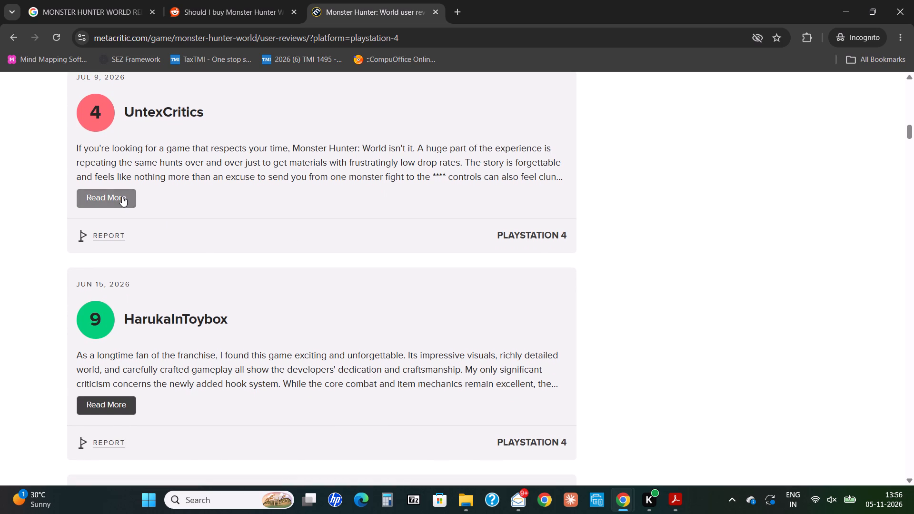
# Open the full text of the UntexCritics review from Jul 9, 2026, read it and close it again.
pyautogui.click(122, 196)
pyautogui.scroll(-4, 392, 331)
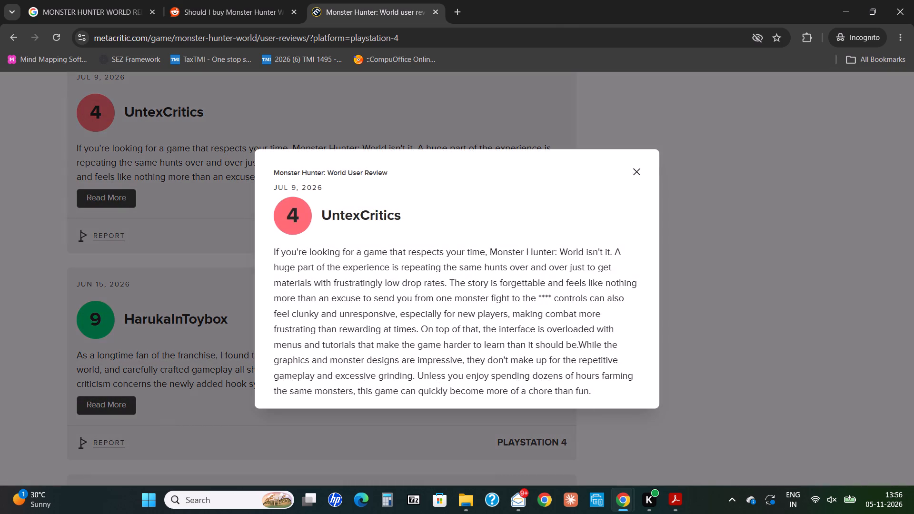
pyautogui.scroll(-3, 392, 331)
pyautogui.press('Escape')
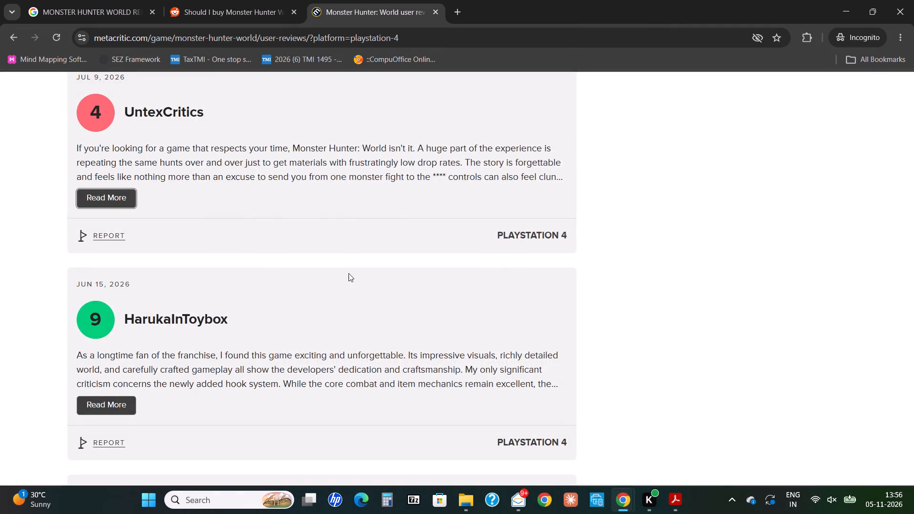
pyautogui.scroll(-4, 347, 274)
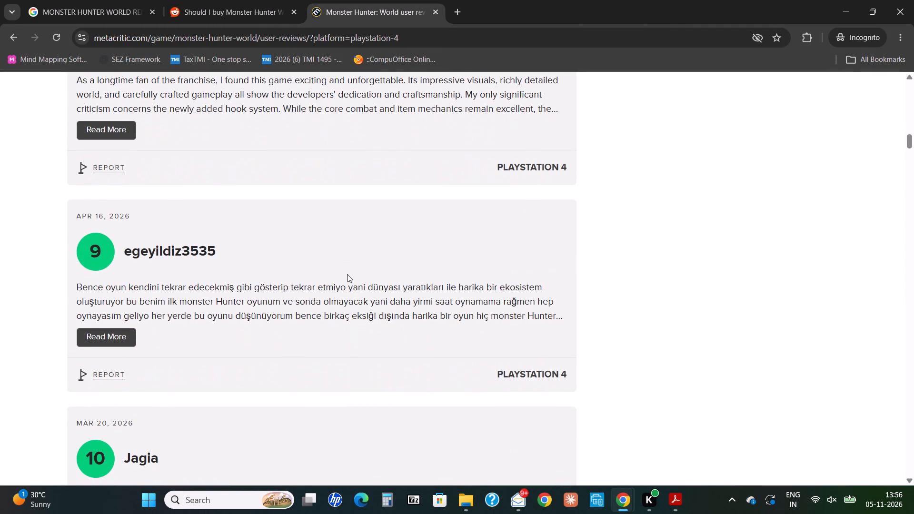
pyautogui.scroll(-2, 347, 274)
pyautogui.scroll(2, 347, 274)
pyautogui.scroll(-1, 347, 274)
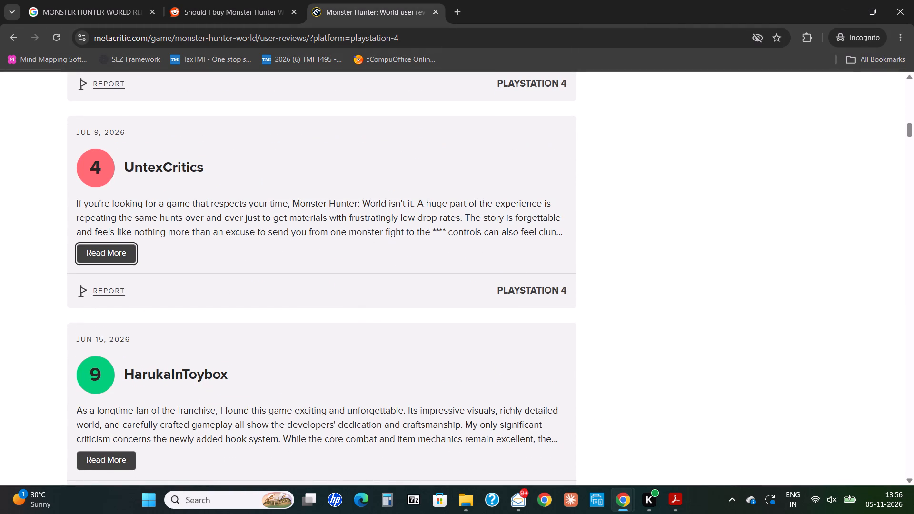
pyautogui.moveTo(337, 216); pyautogui.dragTo(448, 219)
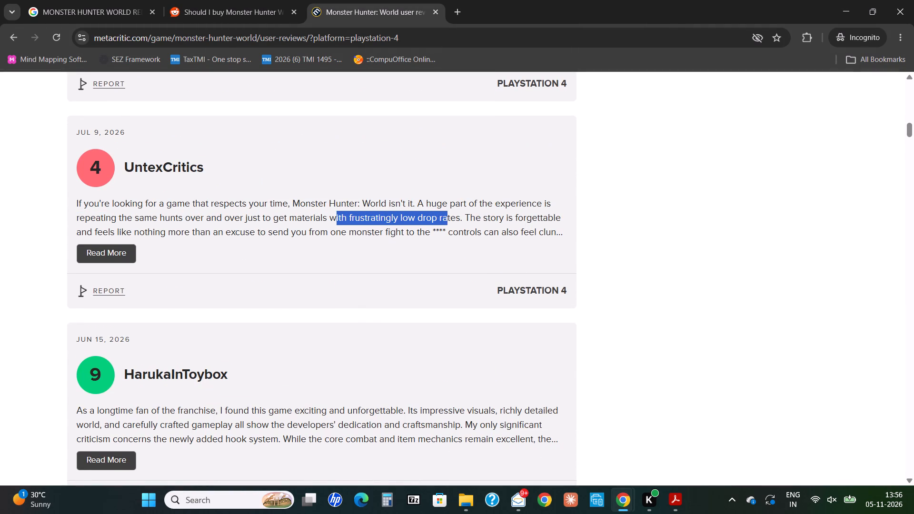
pyautogui.moveTo(448, 219); pyautogui.dragTo(467, 220)
pyautogui.scroll(-3, 467, 220)
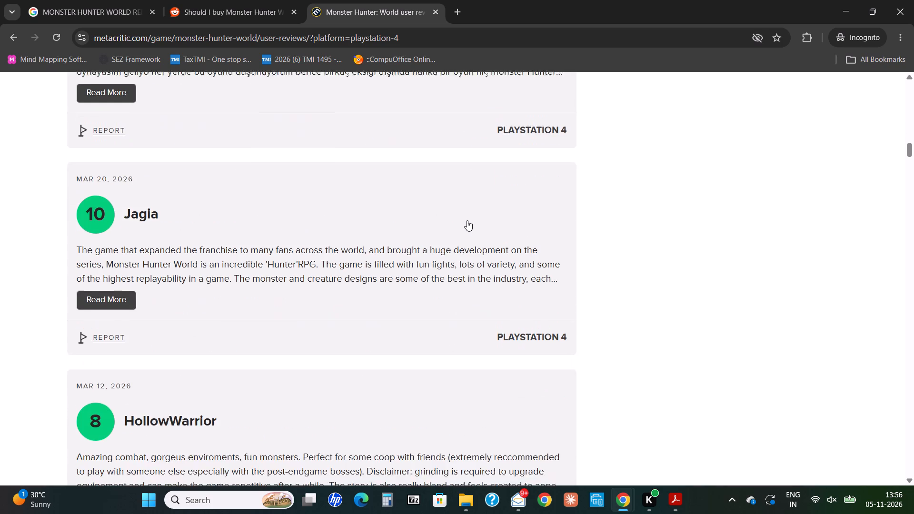
pyautogui.scroll(-1, 467, 220)
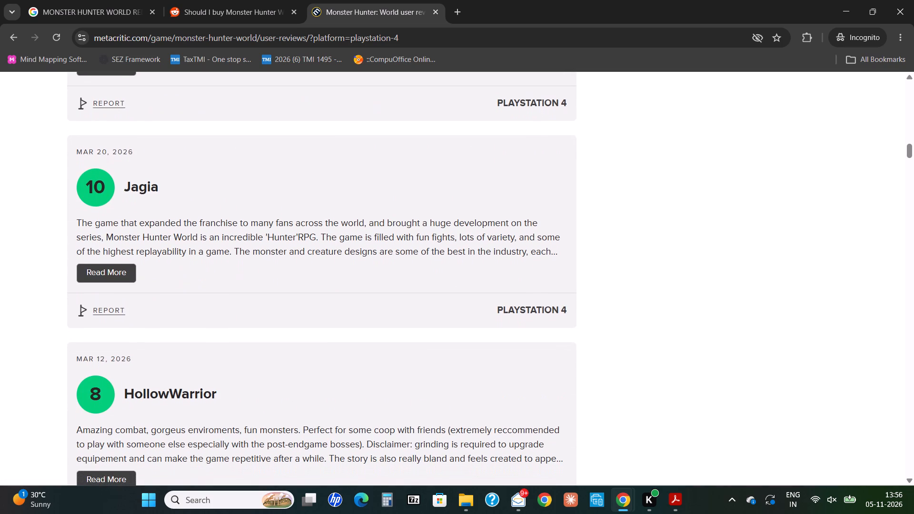
# Close the Metacritic user reviews tab.
pyautogui.hotkey('ctrl', 'w')
pyautogui.click(467, 220)
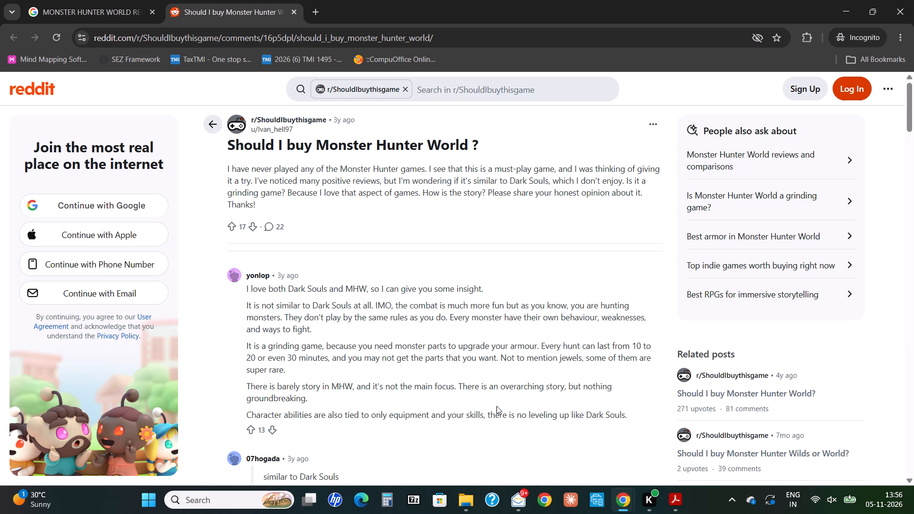
# Switch to the VMFT_ITAT Appeal PDF in Acrobat and read grounds 3 and 4 around page 5.
pyautogui.hotkey('alt', 'Tab')
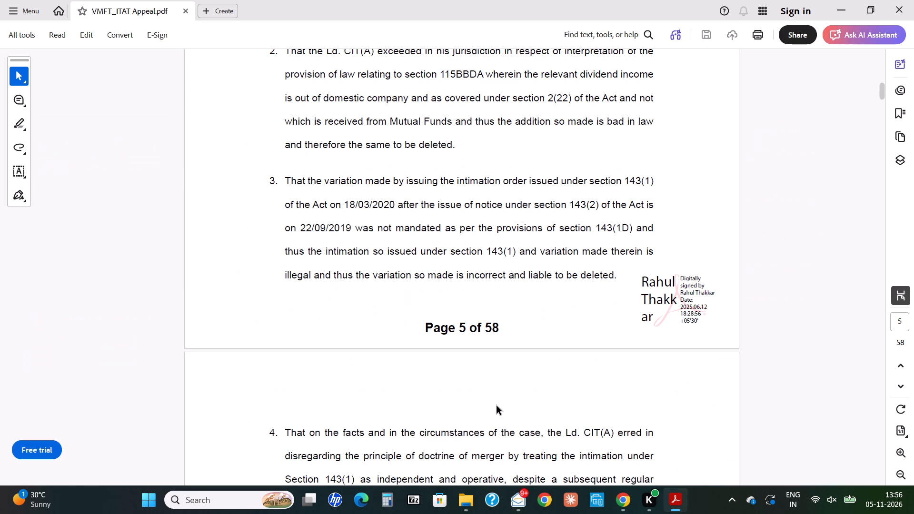
pyautogui.scroll(-1, 497, 406)
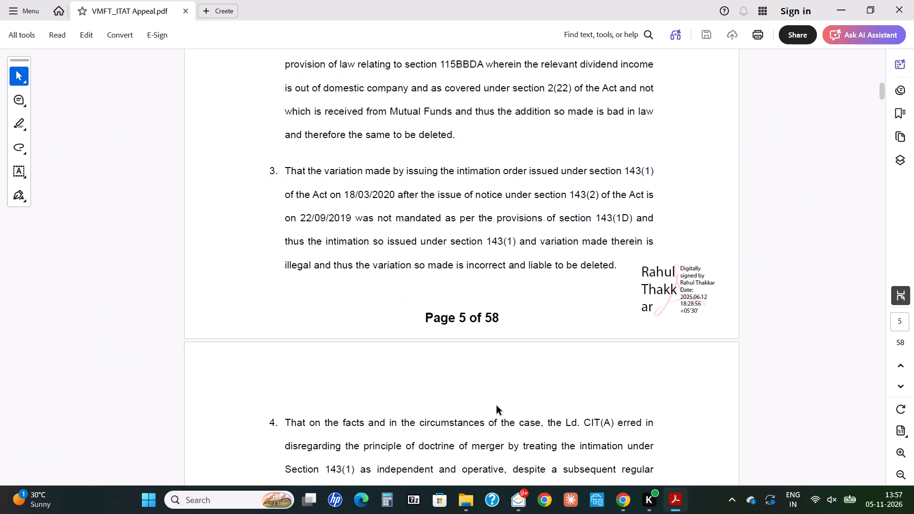
pyautogui.scroll(-1, 497, 406)
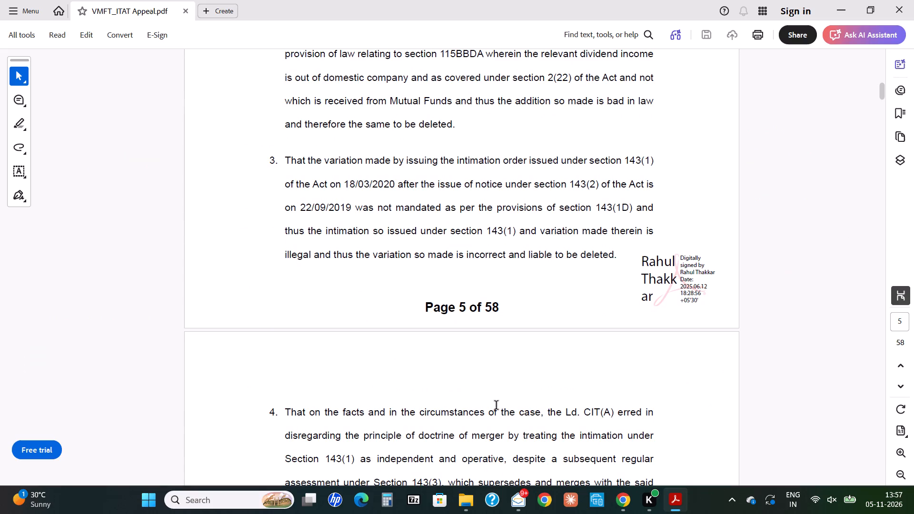
# Switch back to Chrome and read the Reddit thread "Should I buy Monster Hunter World ?" and its top comments.
pyautogui.hotkey('alt', 'Tab')
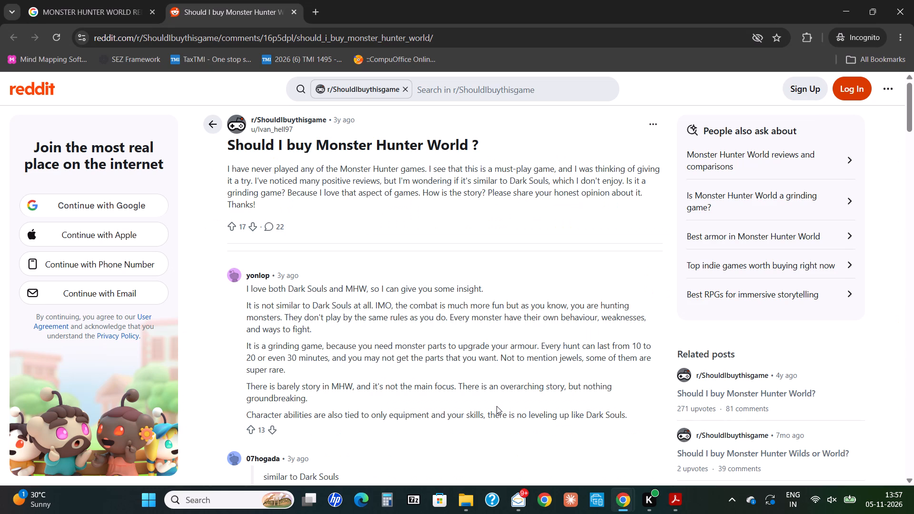
pyautogui.scroll(-1, 497, 406)
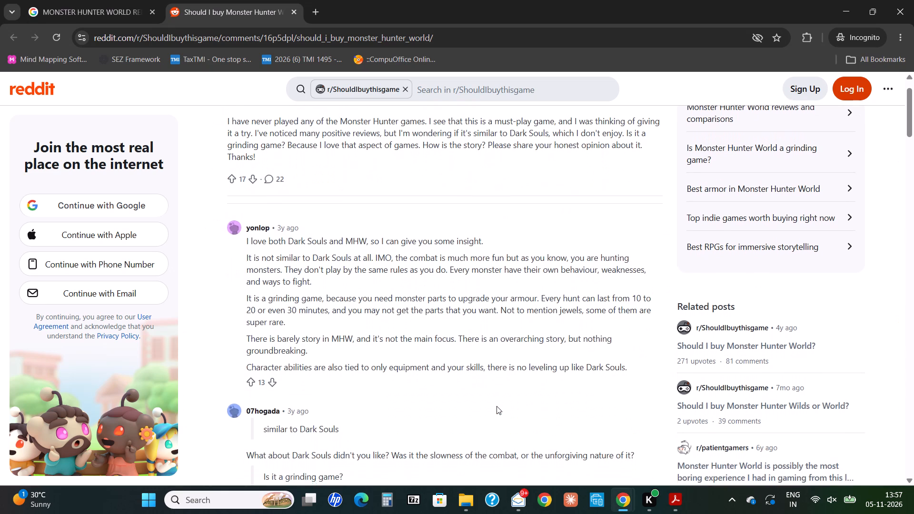
pyautogui.scroll(-1, 497, 406)
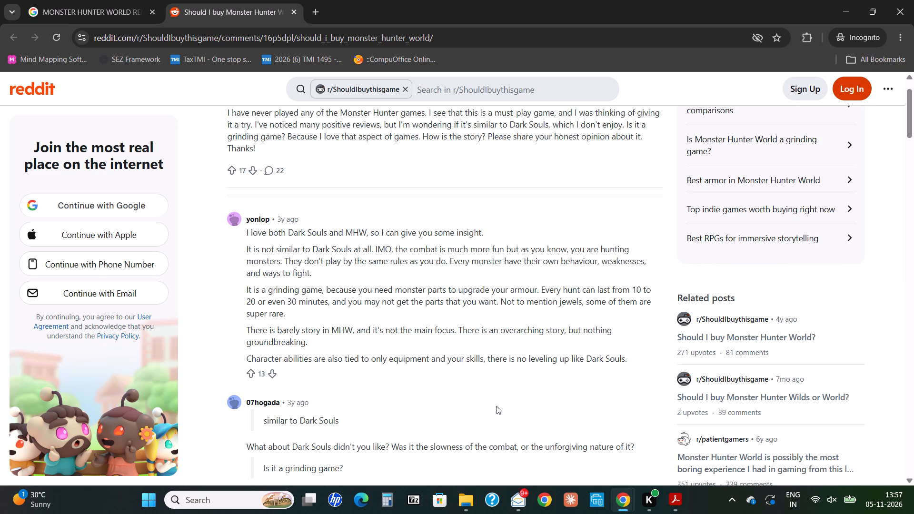
pyautogui.scroll(-1, 497, 406)
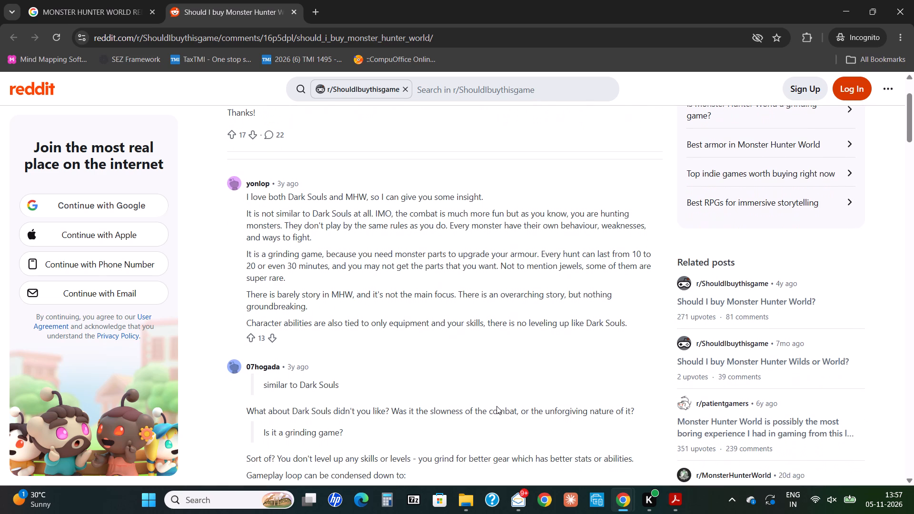
pyautogui.scroll(-1, 497, 406)
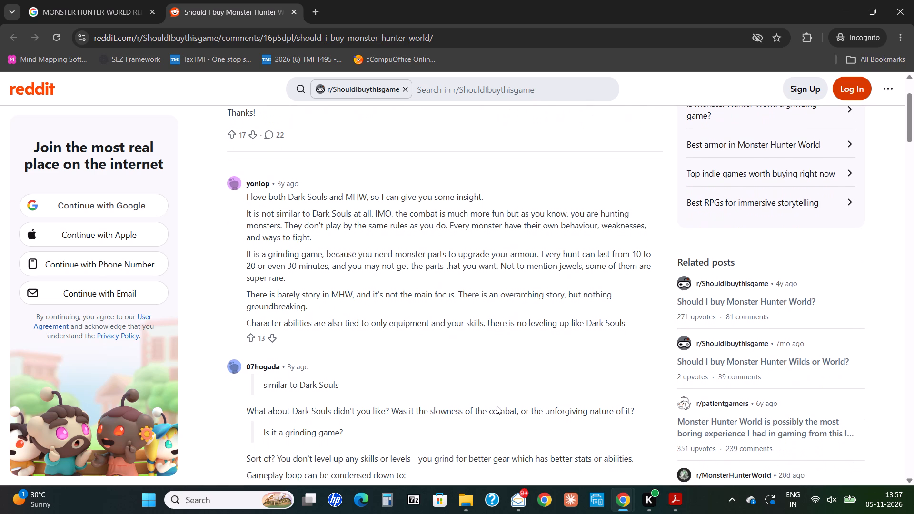
pyautogui.click(497, 406)
pyautogui.scroll(-1, 497, 406)
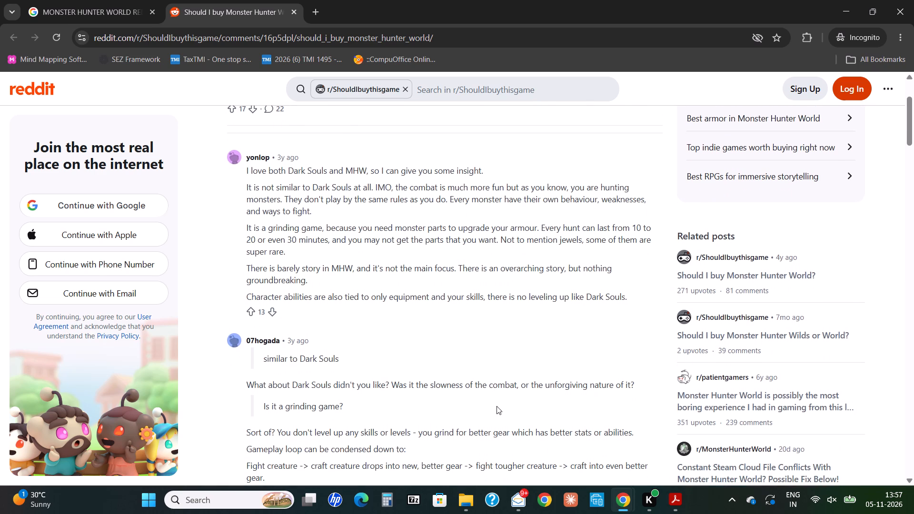
pyautogui.scroll(-1, 497, 406)
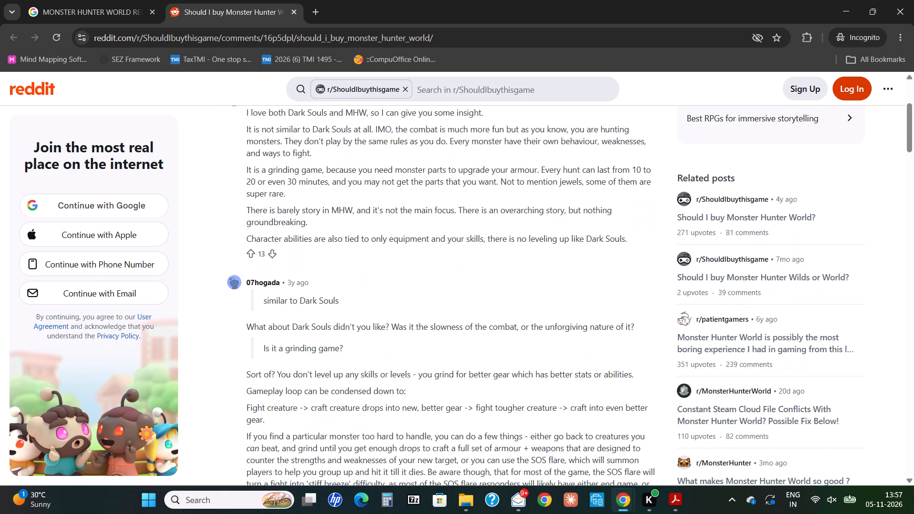
pyautogui.scroll(-1, 497, 406)
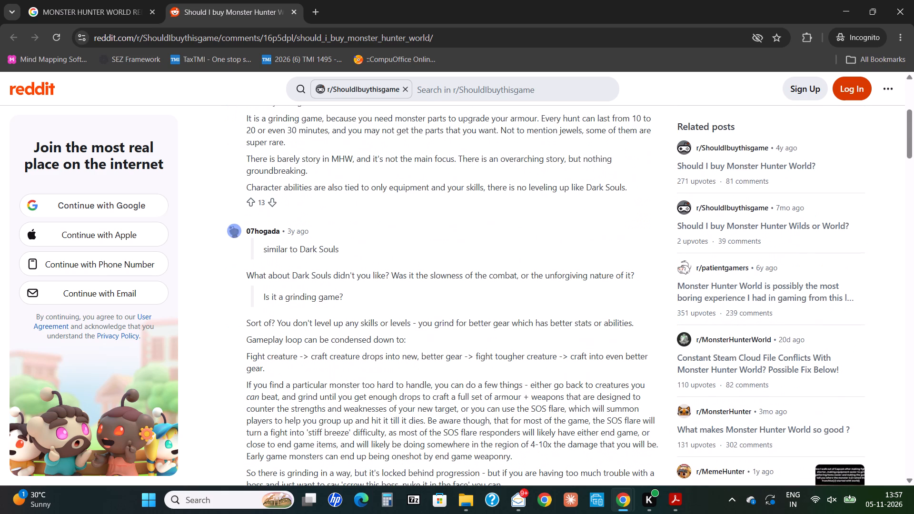
pyautogui.scroll(-2, 497, 406)
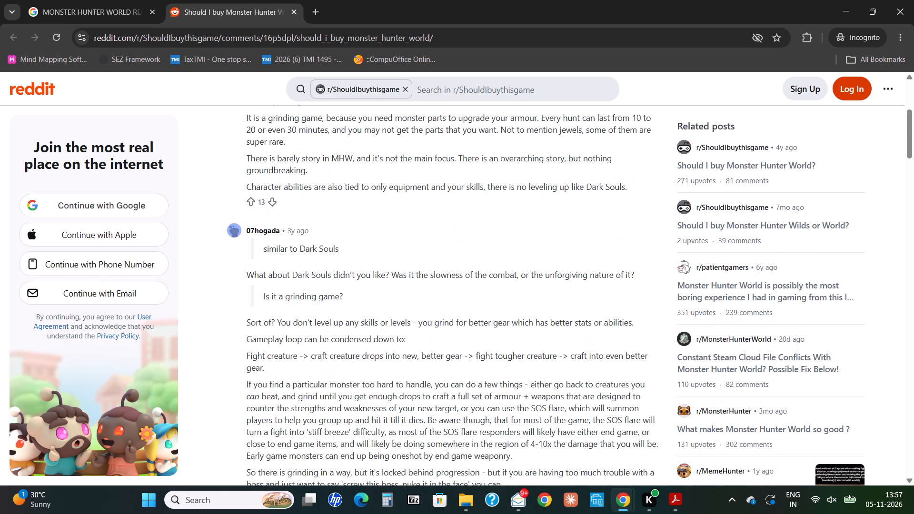
pyautogui.scroll(-2, 497, 406)
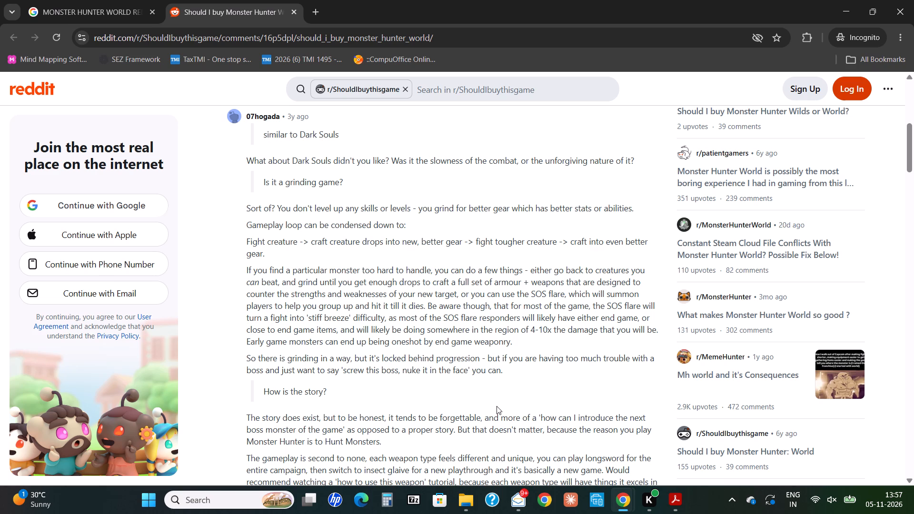
# Open the related r/MemeHunter post "Mh world and it's Consequences" and read the post and its first comments.
pyautogui.click(745, 375)
pyautogui.click(610, 307)
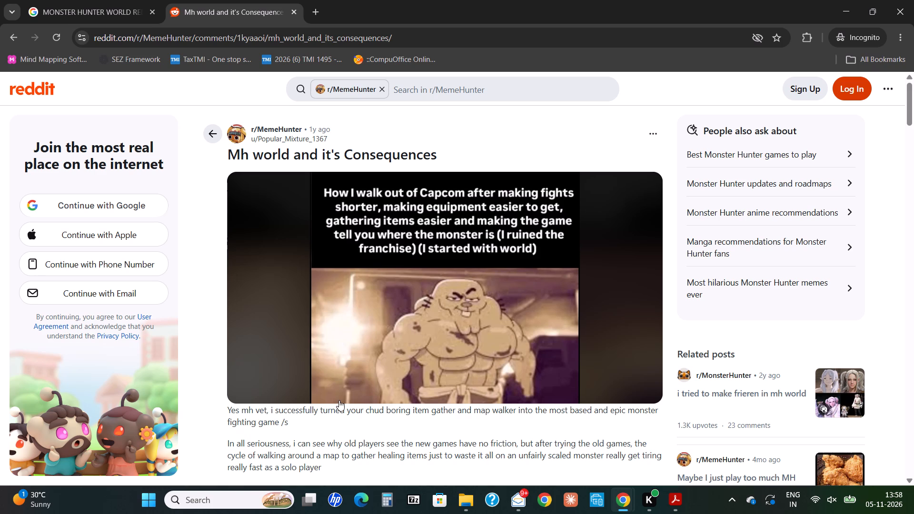
pyautogui.scroll(-2, 342, 419)
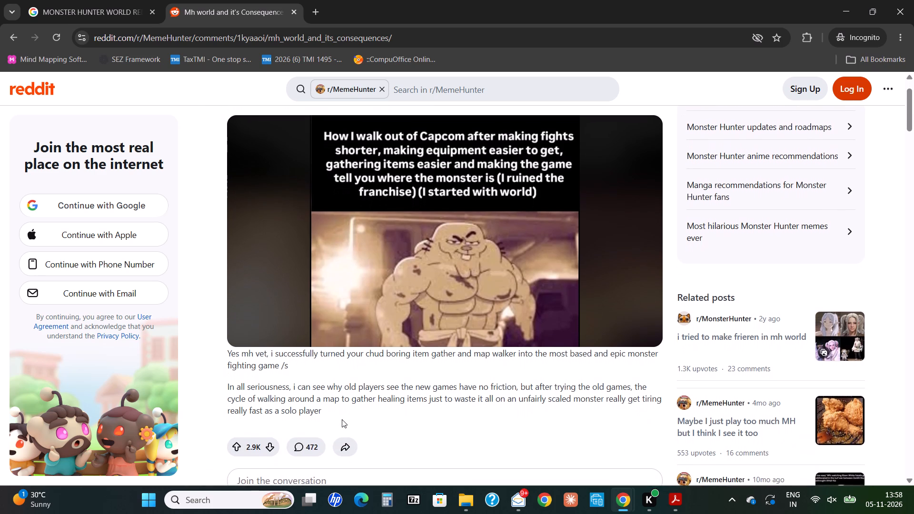
pyautogui.scroll(-3, 342, 419)
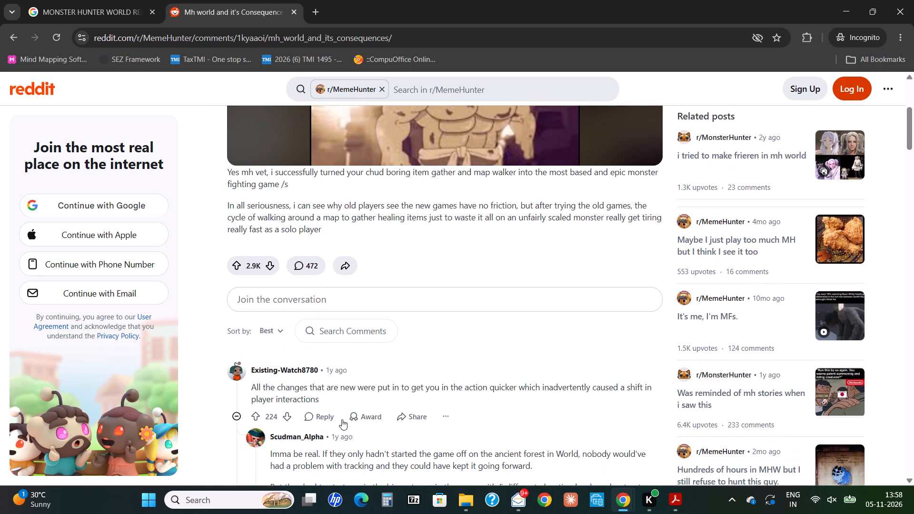
pyautogui.scroll(-1, 342, 419)
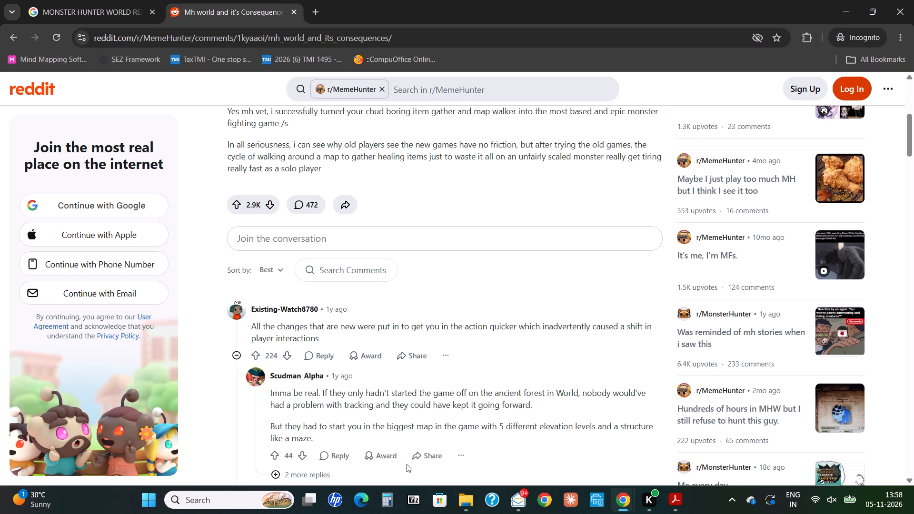
# Switch back to the VMFT_ITAT Appeal PDF in Acrobat and look at grounds 3 and 4 around page 5.
pyautogui.hotkey('alt', 'Tab')
pyautogui.scroll(-1, 443, 446)
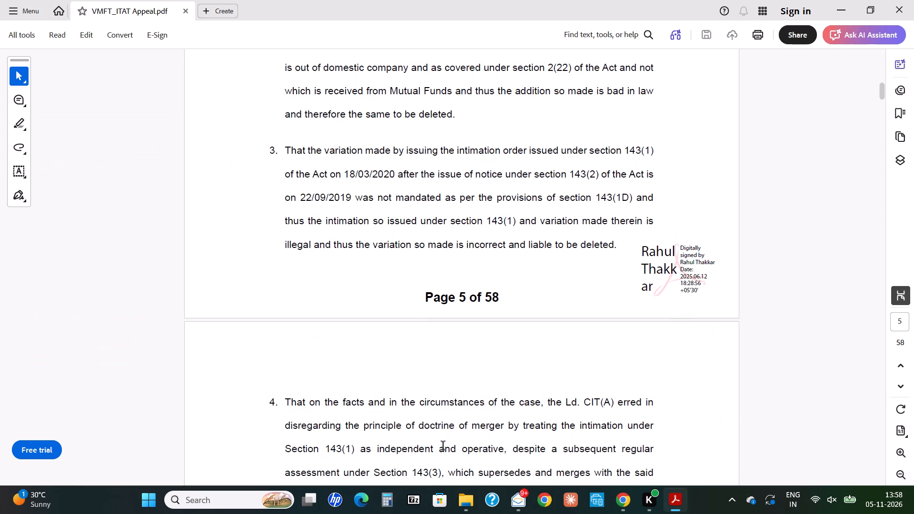
# Switch to File Explorer and go up from VMTFT to the LITIGATION dated 07-08-2026 folder.
pyautogui.click(482, 463)
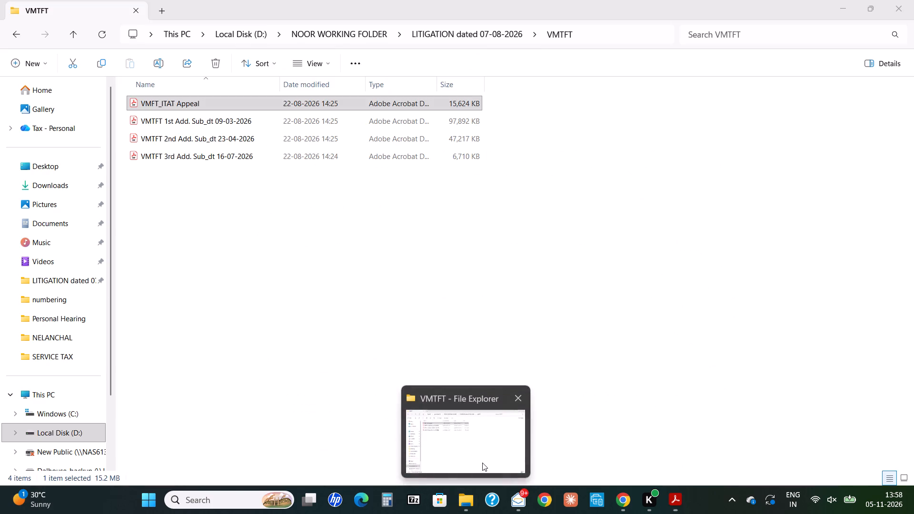
pyautogui.press('BackSpace')
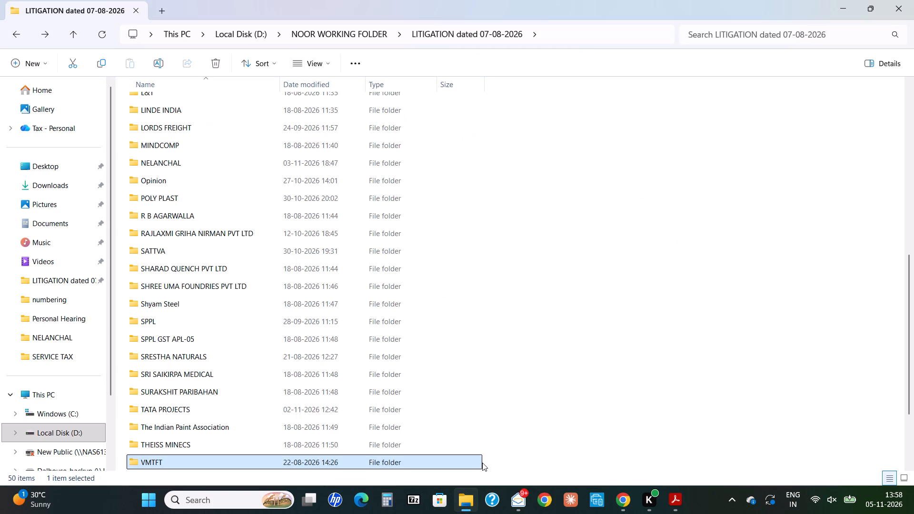
# Open the SERVICE TAX folder inside the BENGAL CHAMBER OF COMMERCE AND INDUSTRY folder.
pyautogui.press('Up')
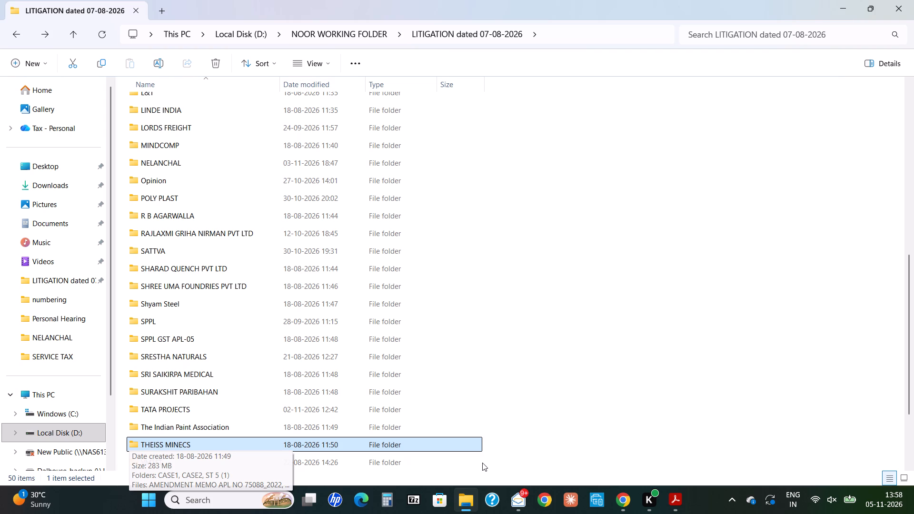
pyautogui.press('Up')
pyautogui.press('Up')
pyautogui.press('Up')
pyautogui.press('Up')
pyautogui.press('Up')
pyautogui.press('Up')
pyautogui.press('Up')
pyautogui.press('Up')
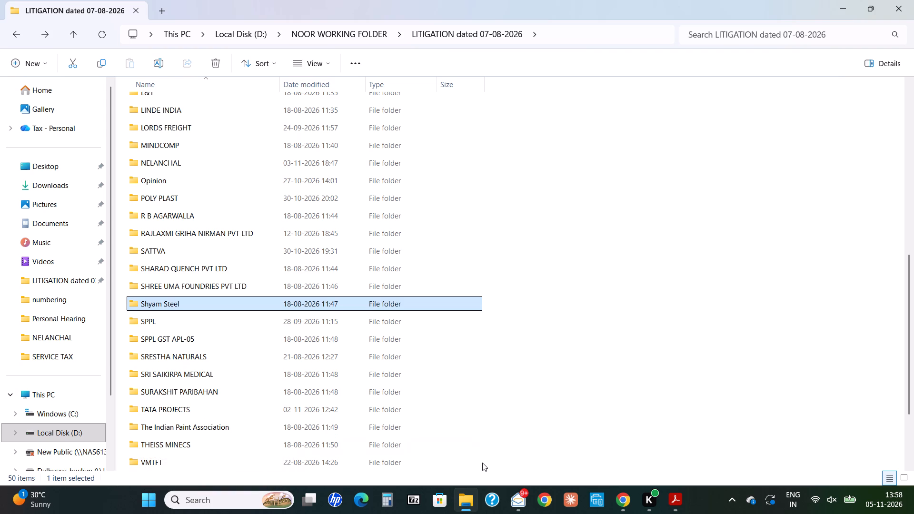
pyautogui.press('t')
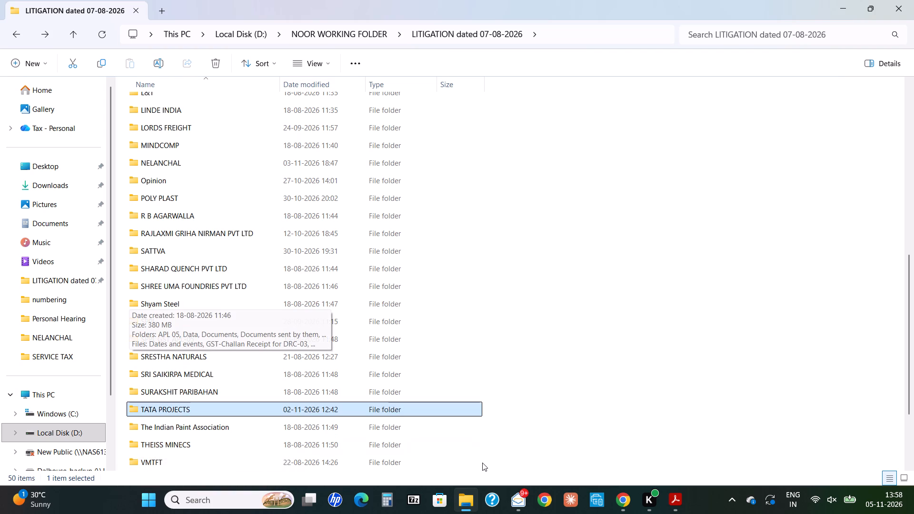
pyautogui.press('Up')
pyautogui.press('b')
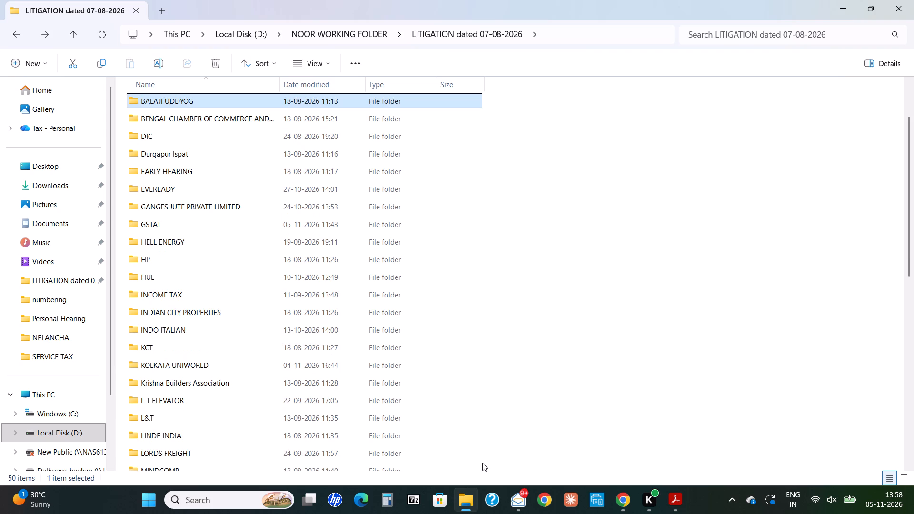
pyautogui.press('Down')
pyautogui.press('Return')
pyautogui.press('Down')
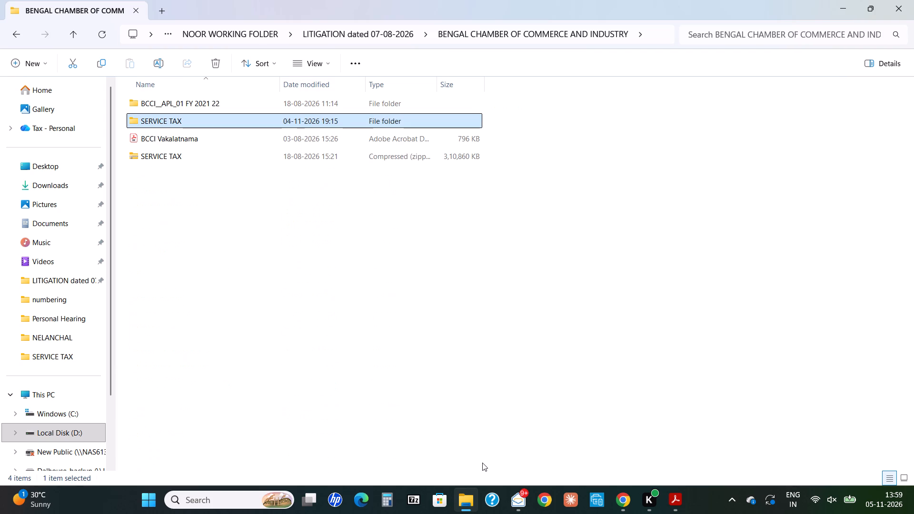
pyautogui.press('Return')
# Look through the contents of the ADDITIONAL SUBMISSION subfolder and return to the SERVICE TAX folder.
pyautogui.press('Down')
pyautogui.press('Down')
pyautogui.press('Down')
pyautogui.press('Up')
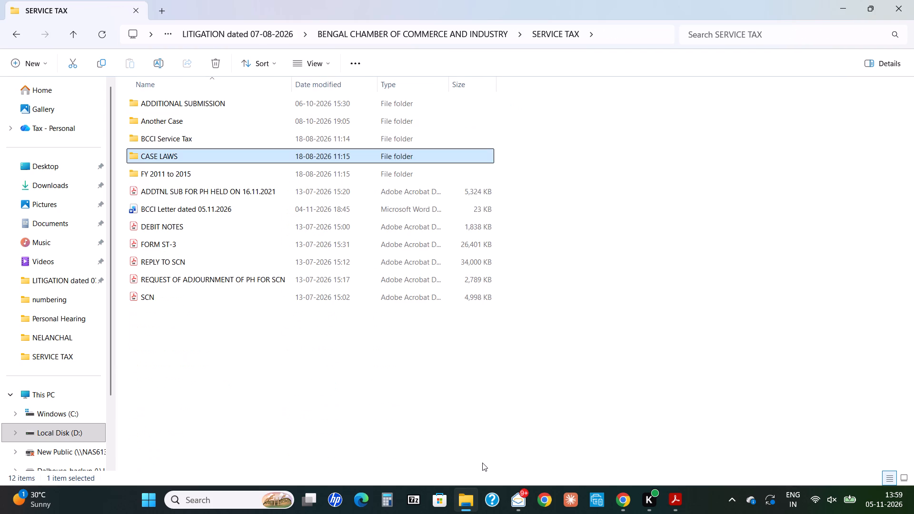
pyautogui.press('Up')
pyautogui.press('Up')
pyautogui.press('Return')
pyautogui.press('Down')
pyautogui.press('Down')
pyautogui.press('Up')
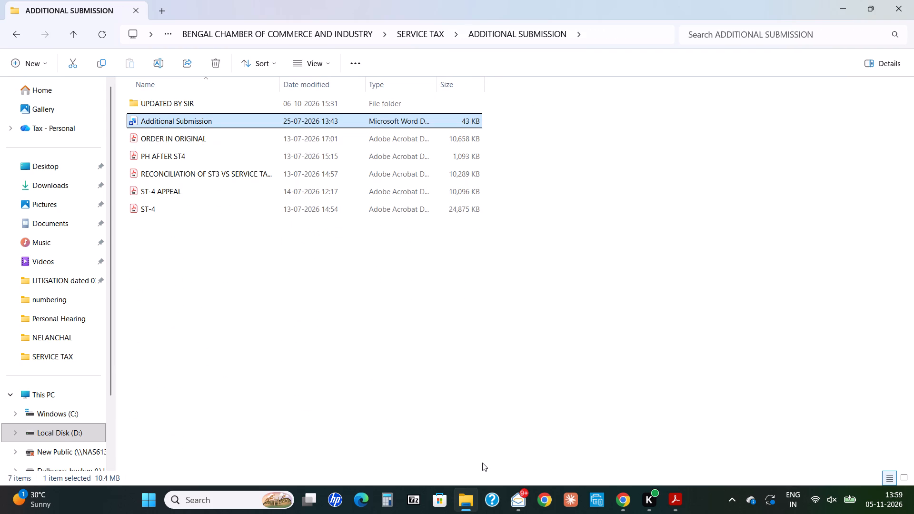
pyautogui.press('BackSpace')
# Check the contents of the Another Case and BCCI Service Tax subfolders, returning to the SERVICE TAX folder.
pyautogui.press('Down')
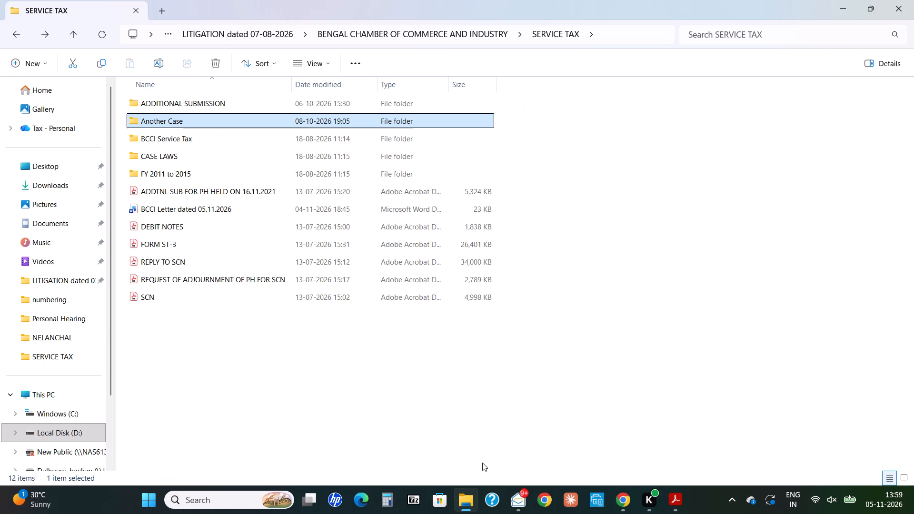
pyautogui.press('Return')
pyautogui.press('BackSpace')
pyautogui.press('Down')
pyautogui.press('Return')
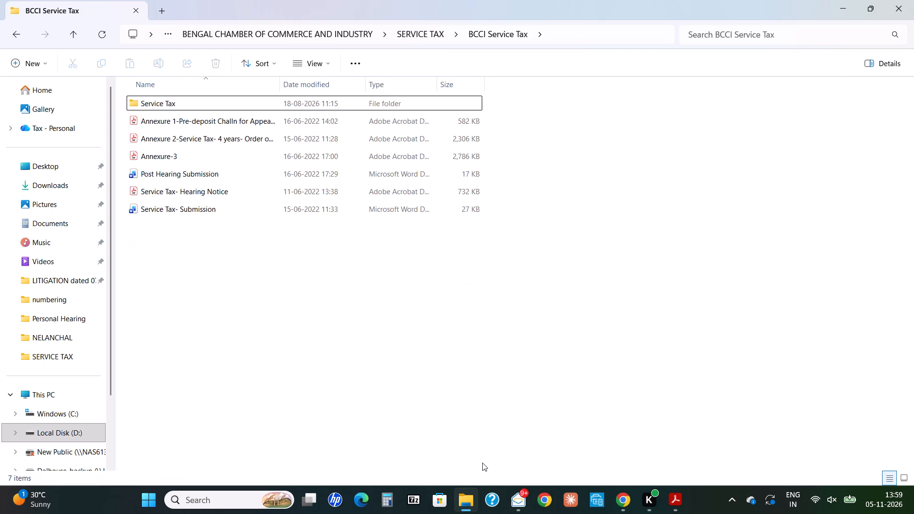
pyautogui.press('BackSpace')
# Open the PDF BCCI_Application_dt_08.10.2026 from the Another Case folder.
pyautogui.press('Down')
pyautogui.press('Down')
pyautogui.press('Down')
pyautogui.press('Down')
pyautogui.press('Up')
pyautogui.press('Up')
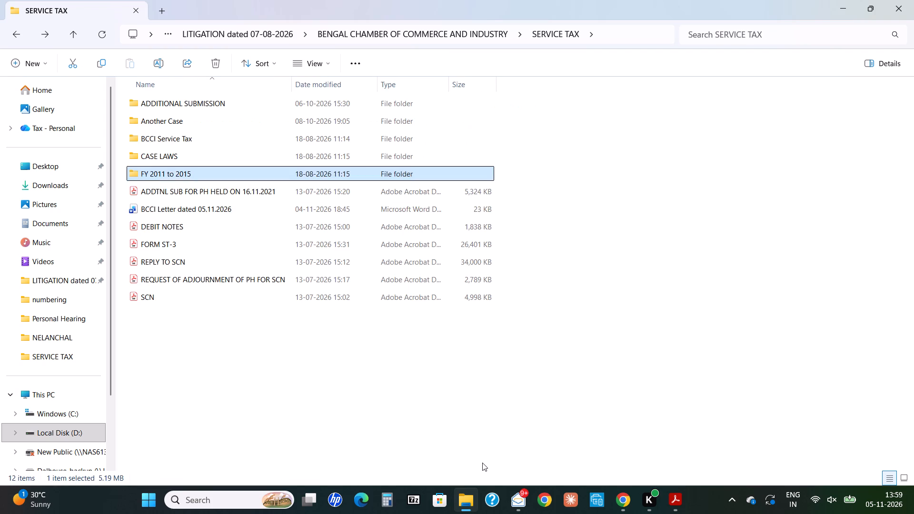
pyautogui.press('Up')
pyautogui.press('Up')
pyautogui.press('Up')
pyautogui.press('Return')
pyautogui.press('Down')
pyautogui.press('Return')
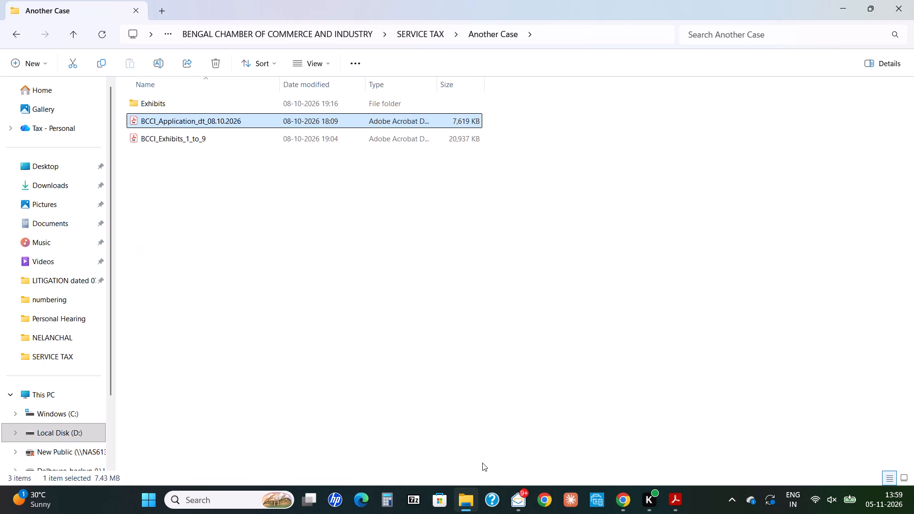
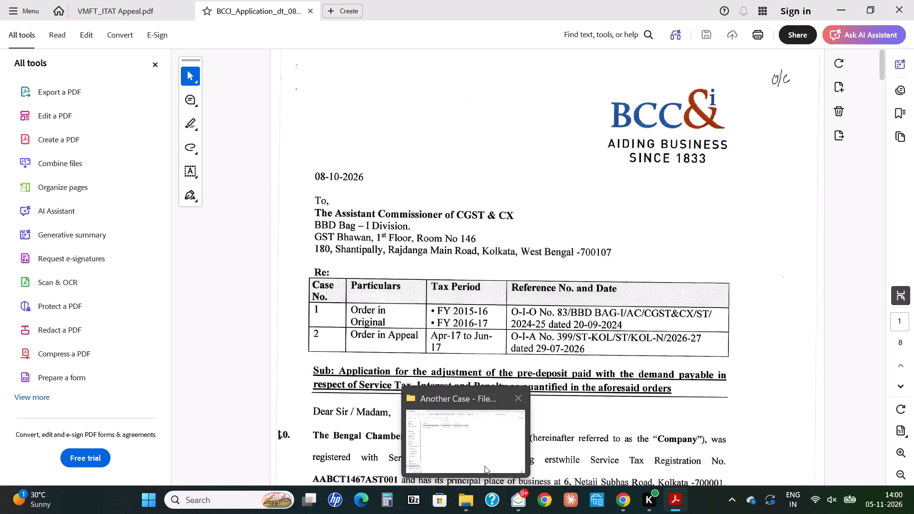
# Switch to File Explorer and open the PDF Exhibit-1_Case-1_O-I-O_20-09-2024 from the Exhibits subfolder of Another Case.
pyautogui.click(485, 466)
pyautogui.press('Up')
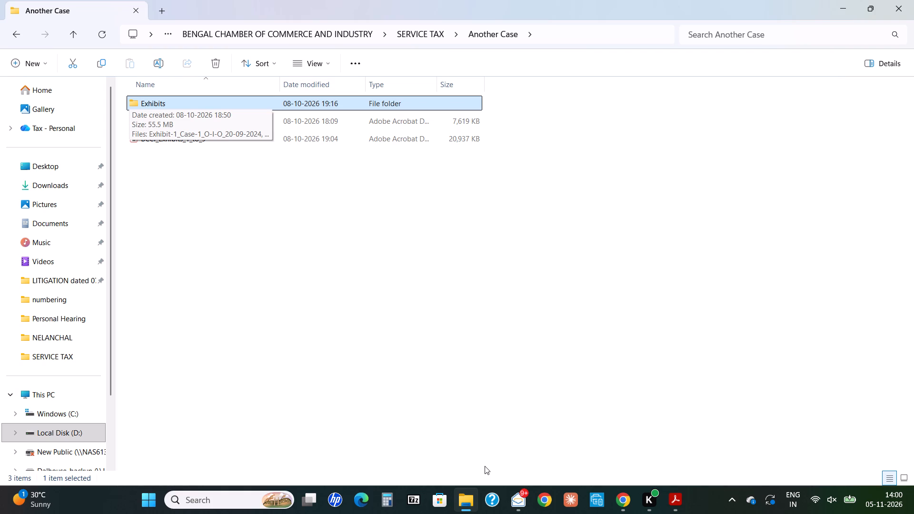
pyautogui.press('Return')
pyautogui.press('Down')
pyautogui.press('Up')
pyautogui.press('Down')
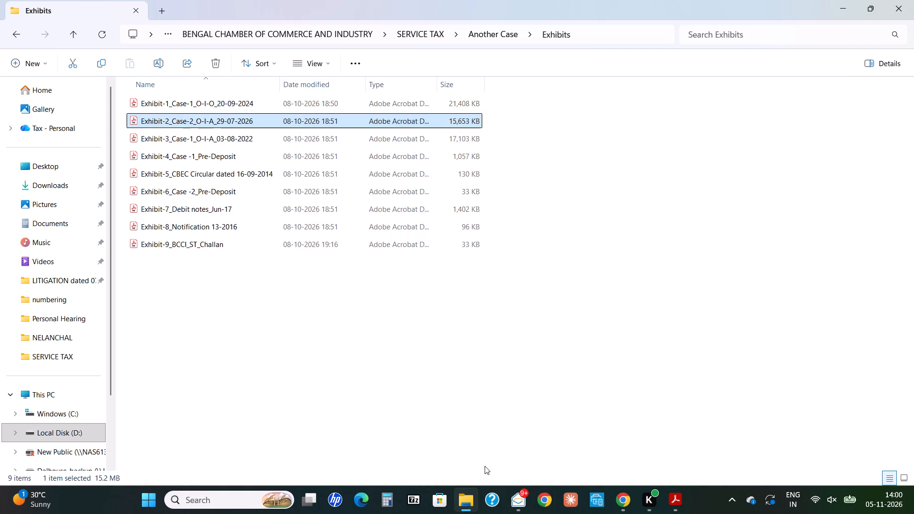
pyautogui.press('Up')
pyautogui.press('Down')
pyautogui.press('Down')
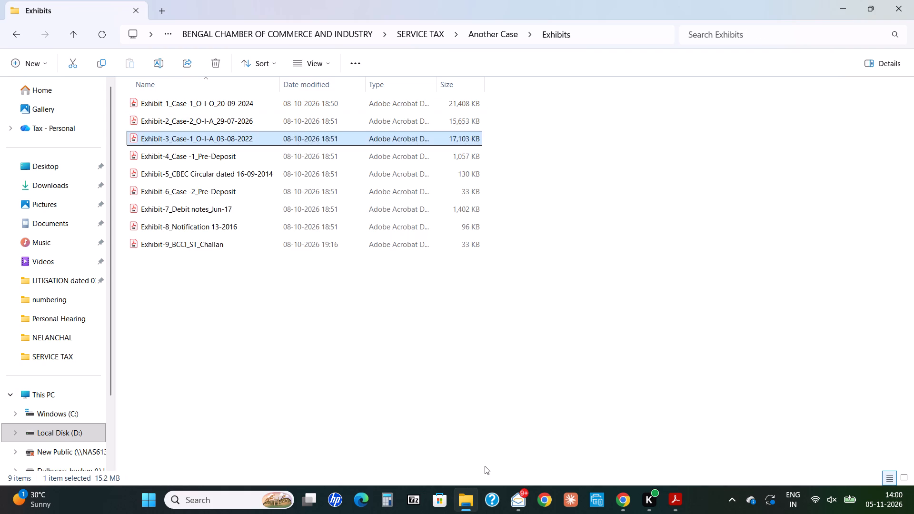
pyautogui.press('Up')
pyautogui.press('Up')
pyautogui.press('Return')
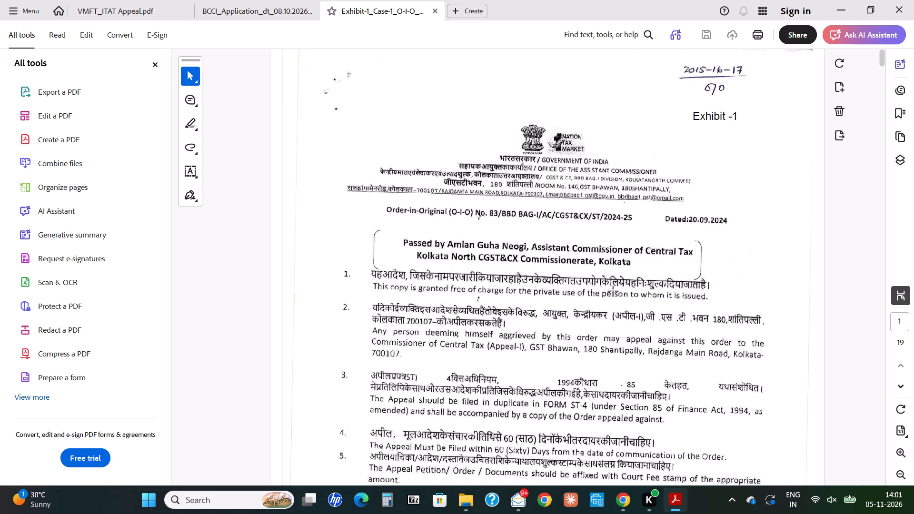
# Read the appeal instructions on page 1 and the subject and opening paragraphs on page 2 of the Exhibit-1 Order-in-Original.
pyautogui.scroll(-8, 614, 292)
pyautogui.scroll(4, 614, 292)
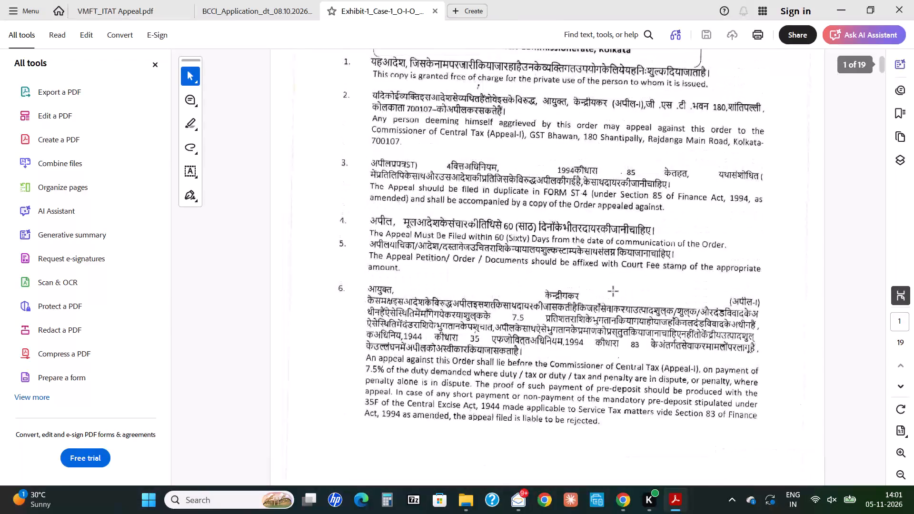
pyautogui.scroll(-2, 614, 292)
pyautogui.scroll(-2, 666, 168)
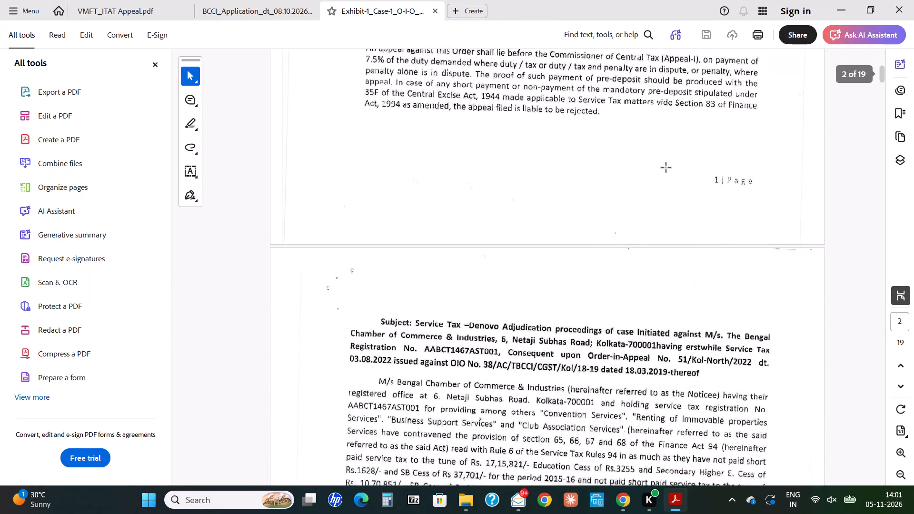
pyautogui.scroll(-1, 666, 168)
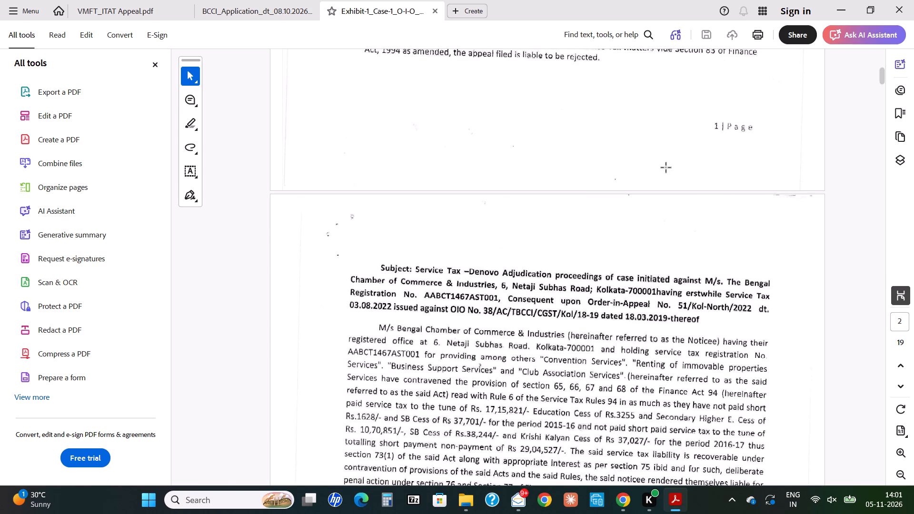
pyautogui.scroll(3, 666, 168)
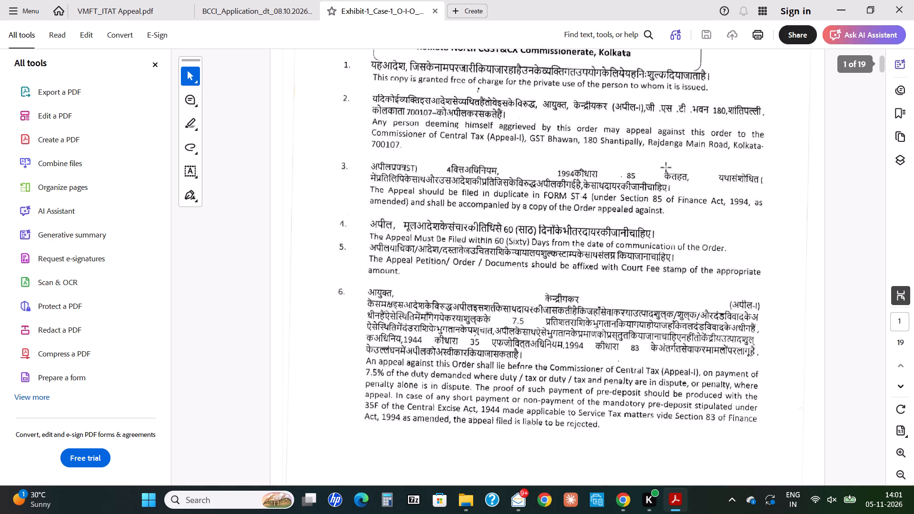
pyautogui.scroll(3, 666, 168)
pyautogui.scroll(-1, 666, 168)
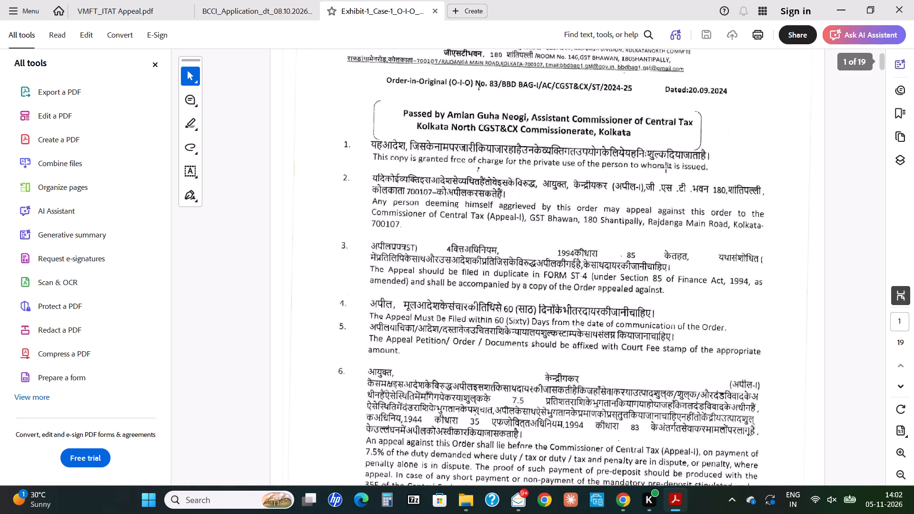
pyautogui.scroll(-6, 666, 168)
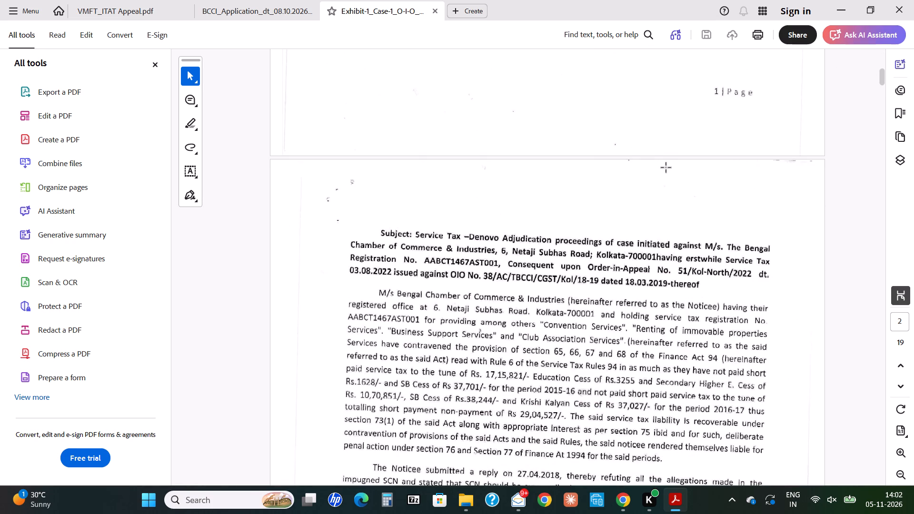
pyautogui.scroll(-1, 666, 168)
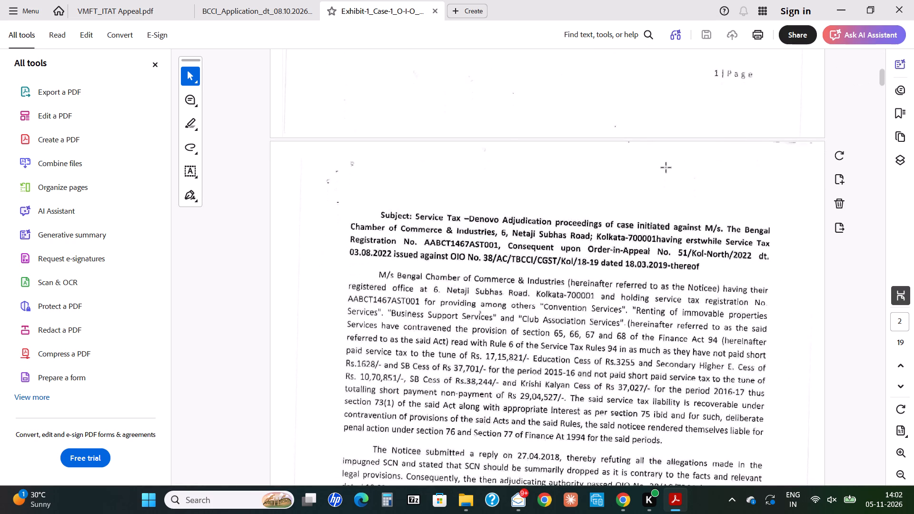
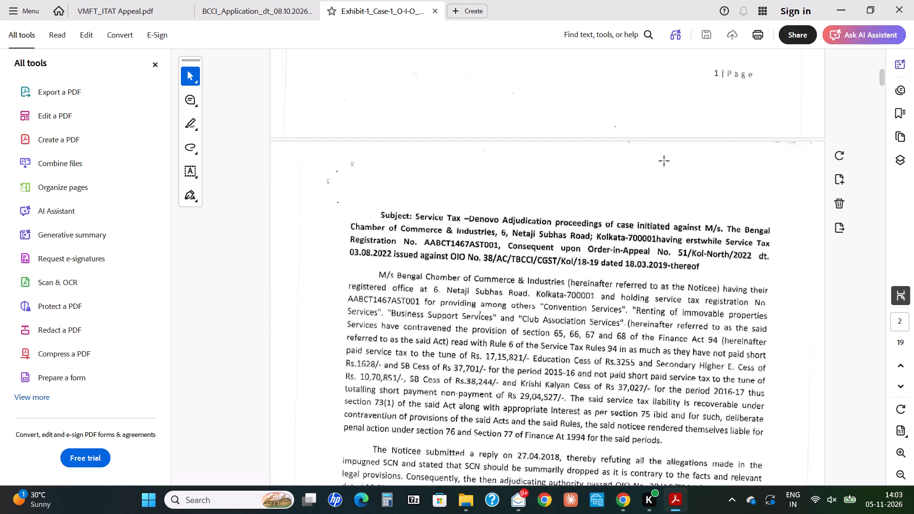
# Switch to File Explorer, go back up to the SERVICE TAX folder and open the Word document BCCI Letter dated 05.11.2026.
pyautogui.hotkey('alt', 'Tab')
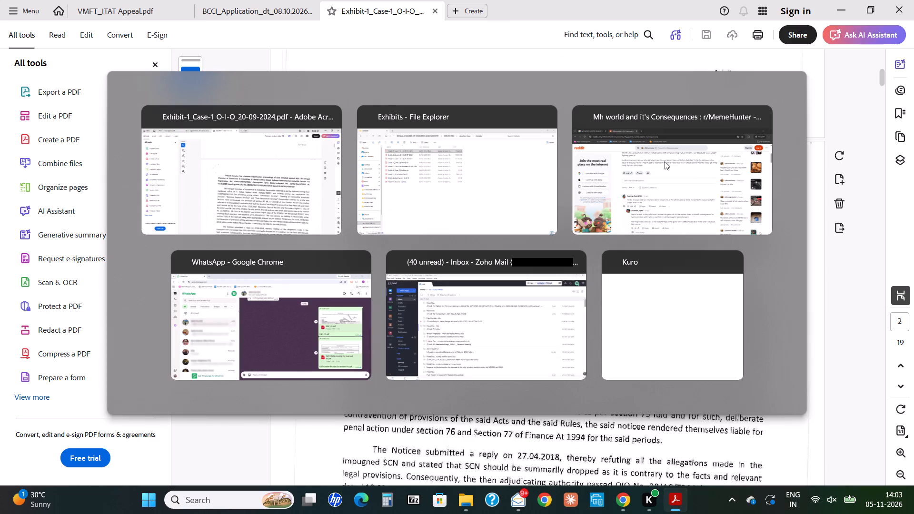
pyautogui.press('BackSpace')
pyautogui.press('Down')
pyautogui.press('BackSpace')
pyautogui.press('Down')
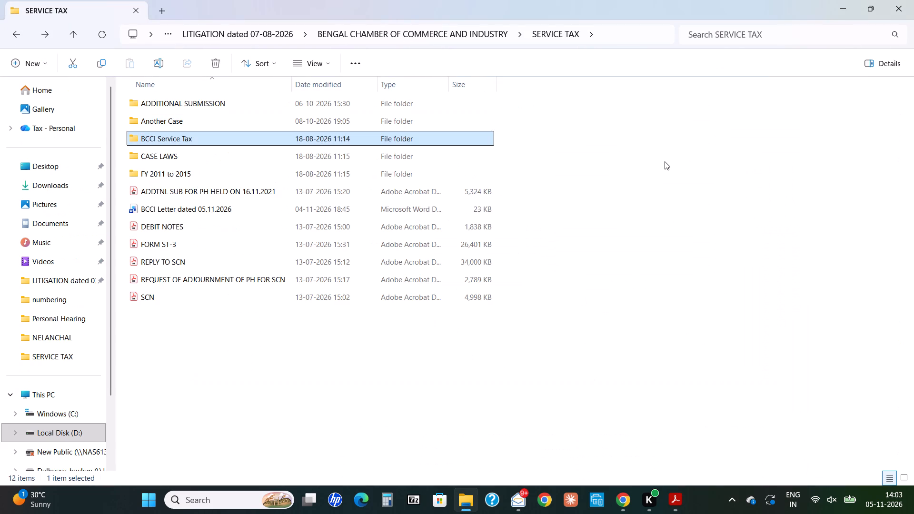
pyautogui.press('Down')
pyautogui.press('Down')
pyautogui.press('Down')
pyautogui.press('Down')
pyautogui.press('Return')
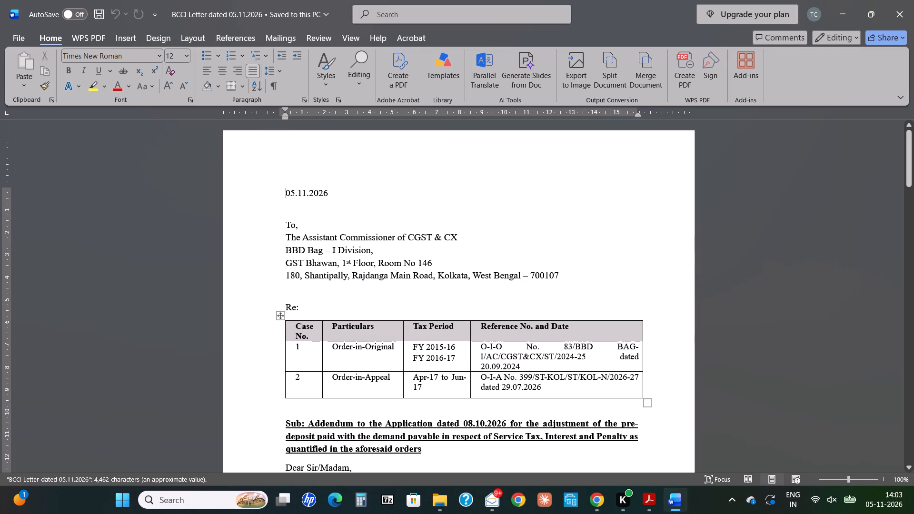
# Insert "Denovo" before "Order-in-Original" in the Case 1 row of the reference table and save the letter.
pyautogui.click(328, 347)
pyautogui.write('dENOVO')
pyautogui.press('BackSpace')
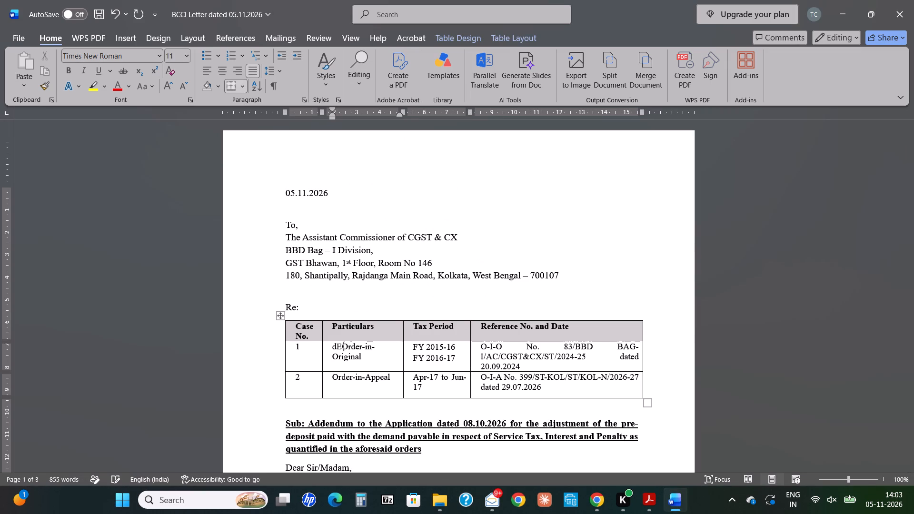
pyautogui.hotkey('shift', 'BackSpace')
pyautogui.hotkey('shift', 'BackSpace')
pyautogui.write('Denoo')
pyautogui.press('BackSpace')
pyautogui.write('vo')
pyautogui.press('space')
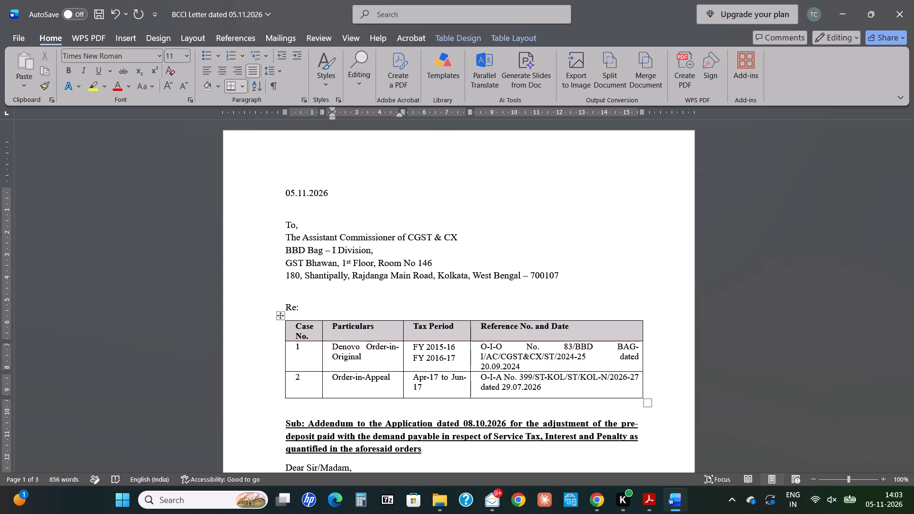
pyautogui.hotkey('ctrl', 's')
# Replace "Addendum to the Application dated 08.10.2026" in the subject line with "Request".
pyautogui.press('Down')
pyautogui.press('Down')
pyautogui.press('Down')
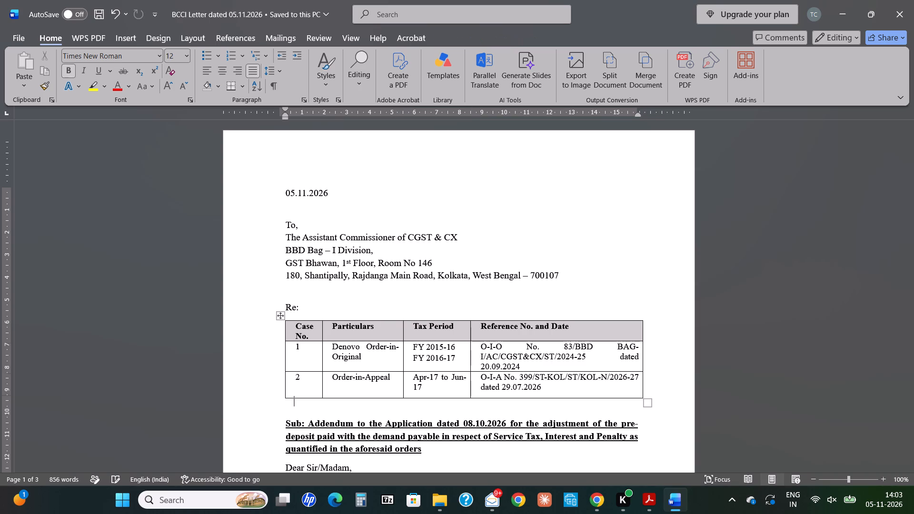
pyautogui.press('Down')
pyautogui.press('Down')
pyautogui.press('Up')
pyautogui.press('Left')
pyautogui.hotkey('ctrl', 'Left')
pyautogui.hotkey('ctrl', 'Left')
pyautogui.hotkey('ctrl', 'shift', 'Right')
pyautogui.hotkey('ctrl', 'shift', 'Right')
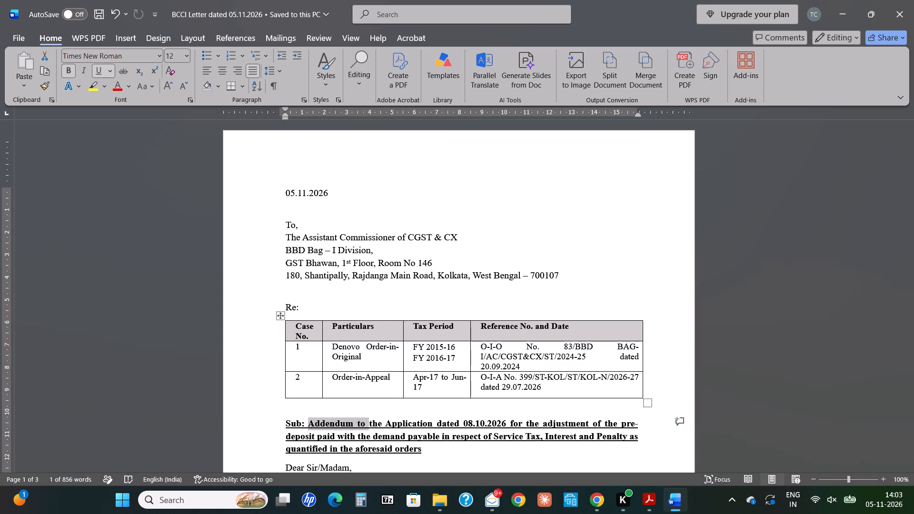
pyautogui.hotkey('ctrl', 'shift', 'Right')
pyautogui.hotkey('ctrl', 'shift', 'Right')
pyautogui.hotkey('ctrl', 'shift', 'Right')
pyautogui.hotkey('ctrl', 'shift', 'Right')
pyautogui.hotkey('ctrl', 'shift', 'Right')
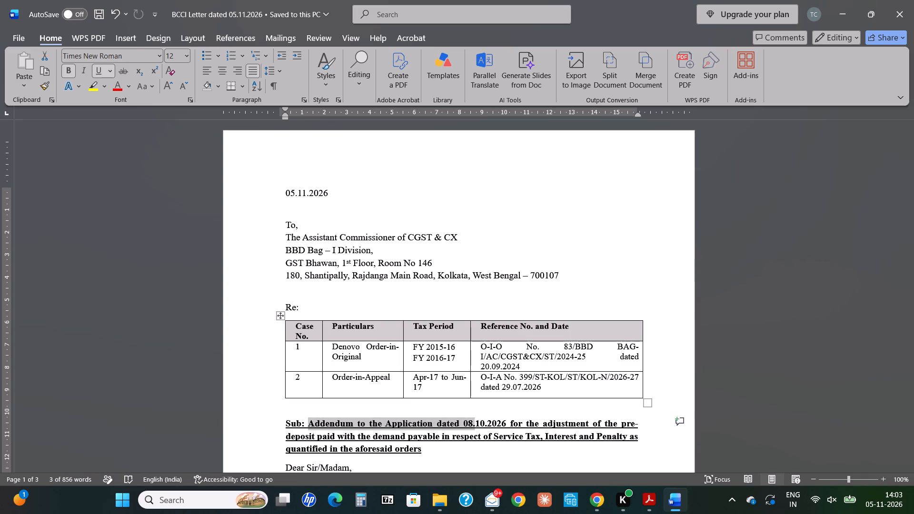
pyautogui.hotkey('ctrl', 'shift', 'Right')
pyautogui.hotkey('ctrl', 'shift', 'Right')
pyautogui.hotkey('ctrl', 'shift', 'Right')
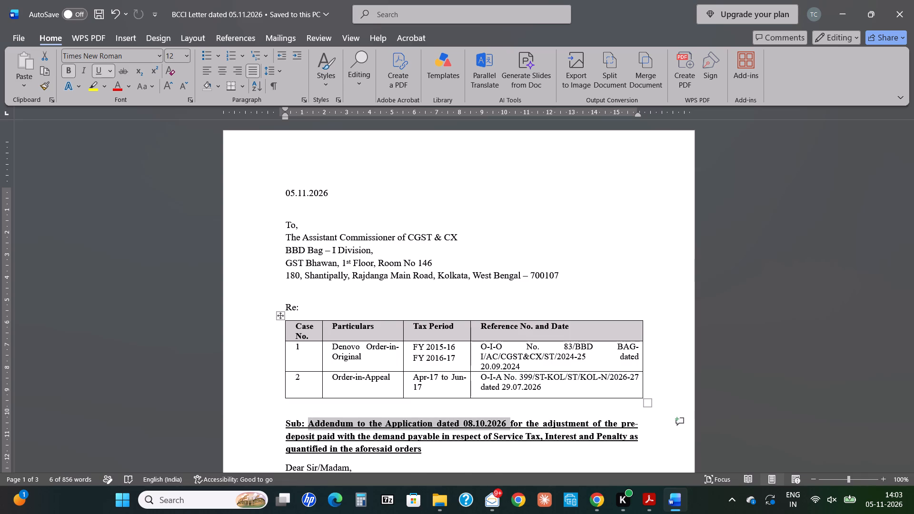
pyautogui.write('Request')
pyautogui.press('space')
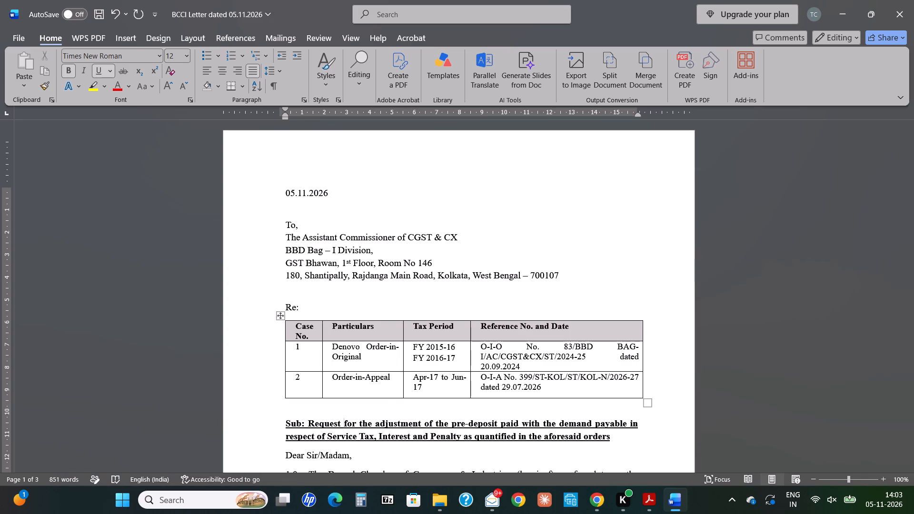
# Delete the word "the" before "adjustment" in the subject line.
pyautogui.hotkey('ctrl', 'Right')
pyautogui.hotkey('ctrl', 'Right')
pyautogui.hotkey('ctrl', 'Left')
pyautogui.hotkey('ctrl', 'Delete')
# Delete the opening paragraph 1.0 that introduces The Bengal Chamber of Commerce & Industries, including its leftover empty numbered line.
pyautogui.press('Down')
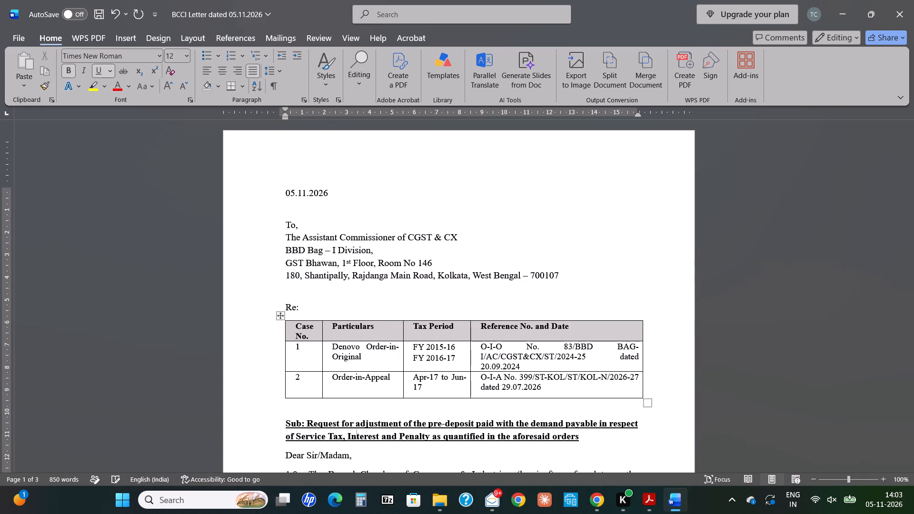
pyautogui.press('Down')
pyautogui.press('Down')
pyautogui.press('Up')
pyautogui.press('Right')
pyautogui.press('Right')
pyautogui.hotkey('ctrl', 'Right')
pyautogui.hotkey('ctrl', 'Left')
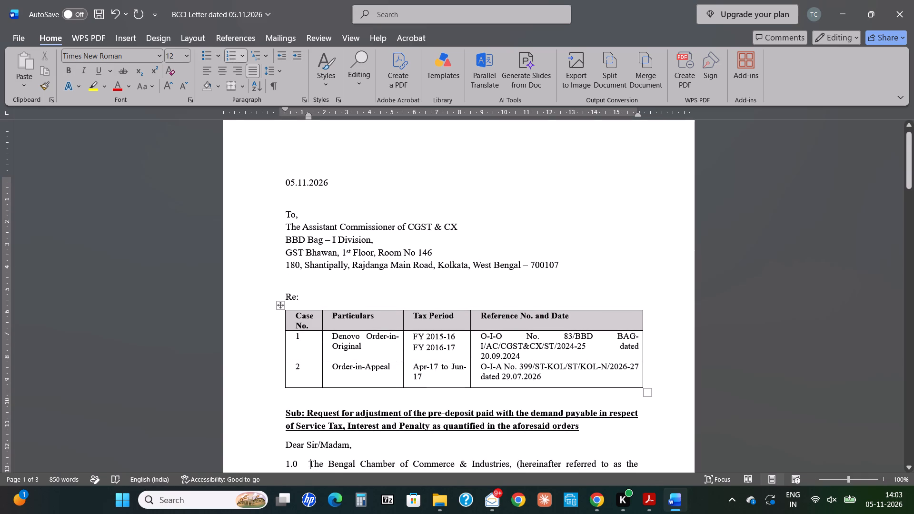
pyautogui.hotkey('ctrl', 'shift', 'Down')
pyautogui.press('Delete')
pyautogui.press('Delete')
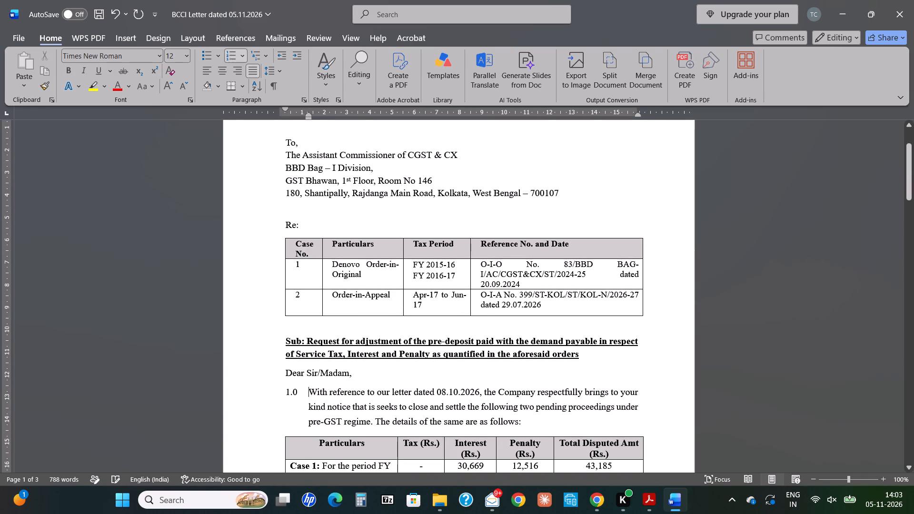
# Replace "With reference" at the start of paragraph 1.0 with "This refers".
pyautogui.hotkey('ctrl', 'shift', 'Right')
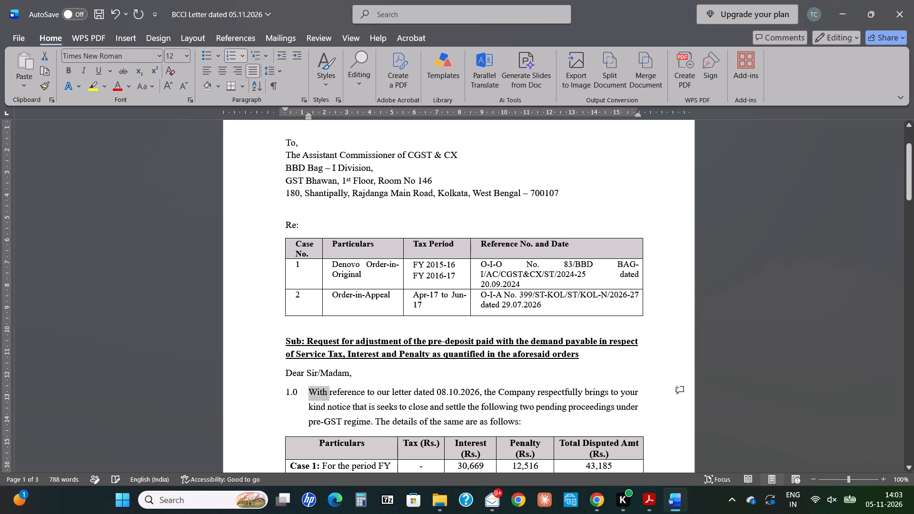
pyautogui.hotkey('shift', 't')
pyautogui.write('his referes')
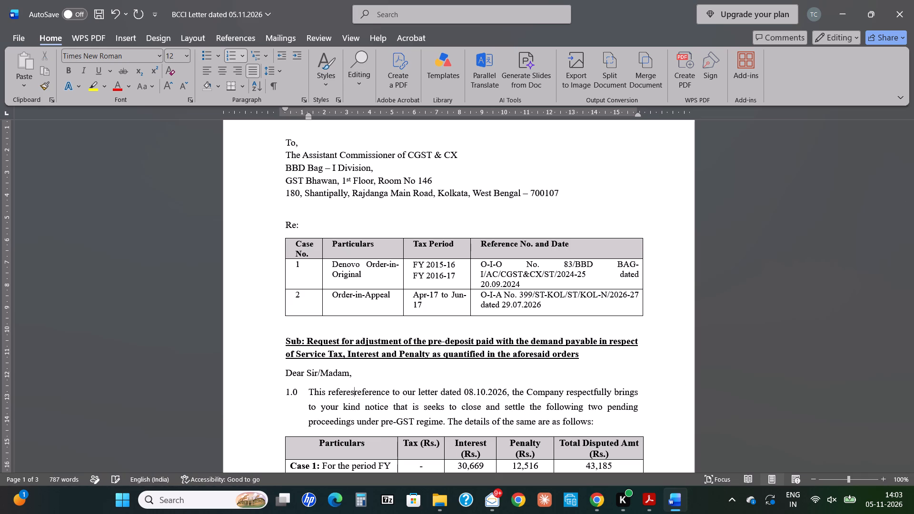
pyautogui.press('space')
pyautogui.press('BackSpace')
pyautogui.press('BackSpace')
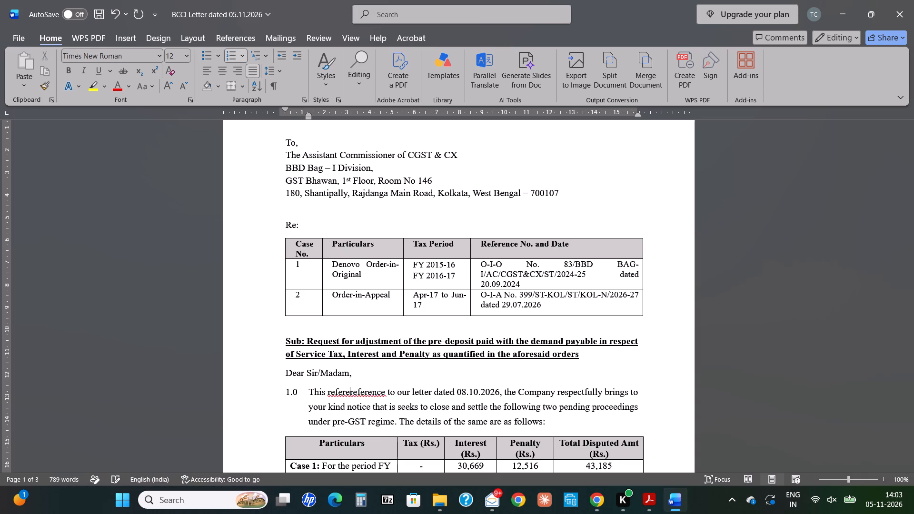
pyautogui.press('BackSpace')
pyautogui.write('s')
pyautogui.press('space')
pyautogui.hotkey('ctrl', 'Delete')
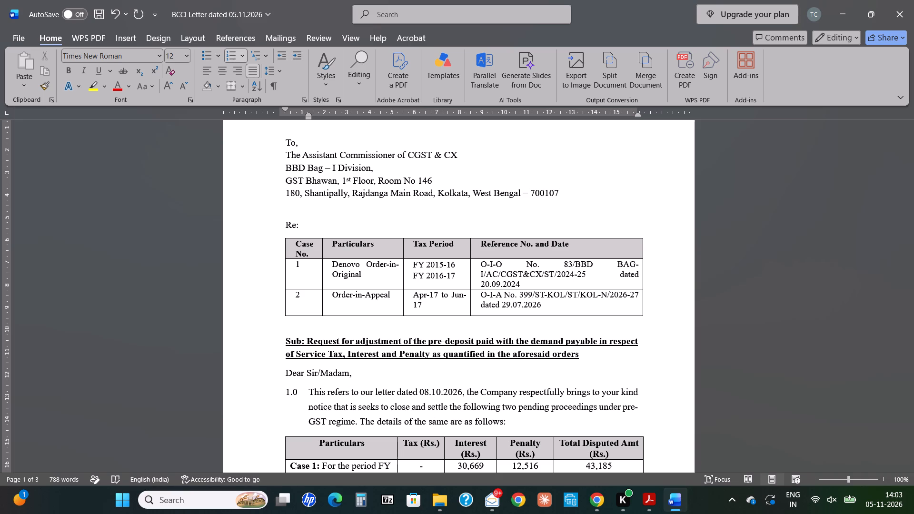
# Insert "earlier" before "letter dated 08.10.2026" in paragraph 1.0.
pyautogui.hotkey('ctrl', 'Right')
pyautogui.hotkey('ctrl', 'Right')
pyautogui.write('earlier')
pyautogui.press('space')
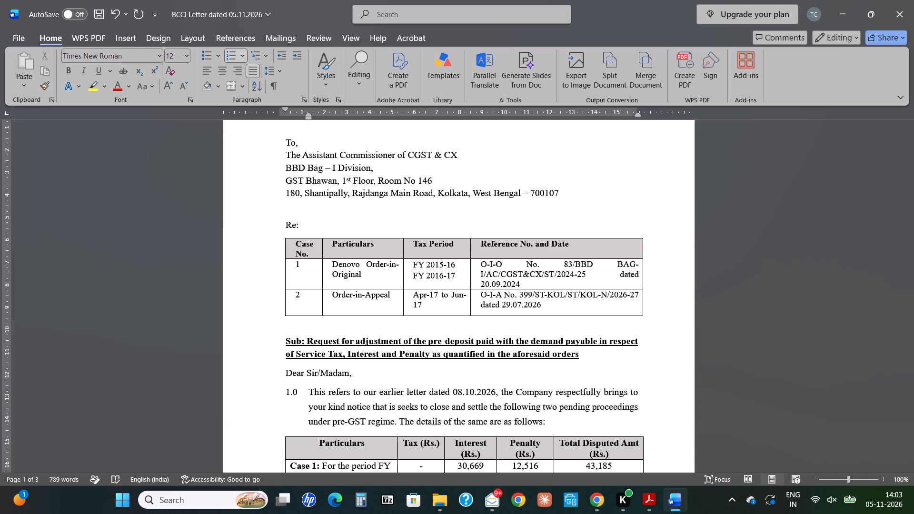
# Insert "where we have sought" after the date 08.10.2026 and its comma in paragraph 1.0.
pyautogui.hotkey('ctrl', 'Right')
pyautogui.hotkey('ctrl', 'Right')
pyautogui.hotkey('ctrl', 'Right')
pyautogui.hotkey('ctrl', 'Right')
pyautogui.hotkey('ctrl', 'Right')
pyautogui.hotkey('ctrl', 'Right')
pyautogui.hotkey('ctrl', 'Right')
pyautogui.hotkey('ctrl', 'Right')
pyautogui.write('where we have sought')
pyautogui.press('space')
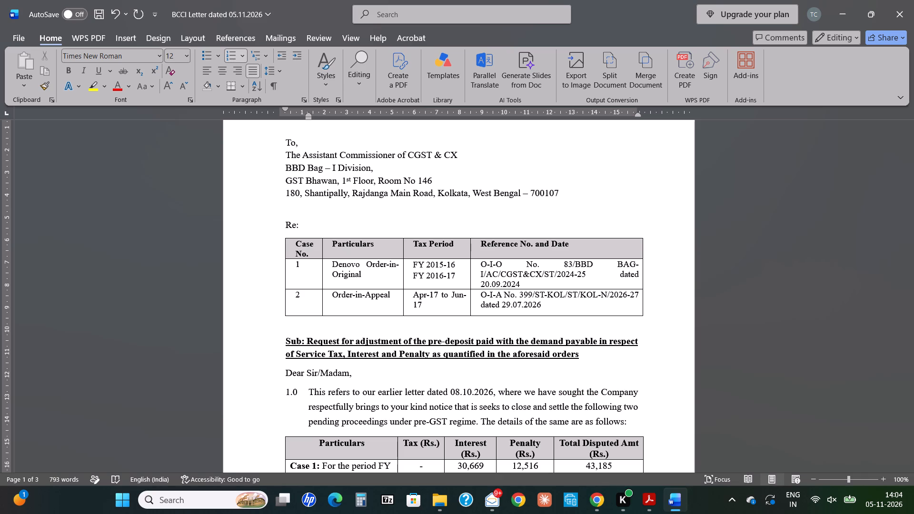
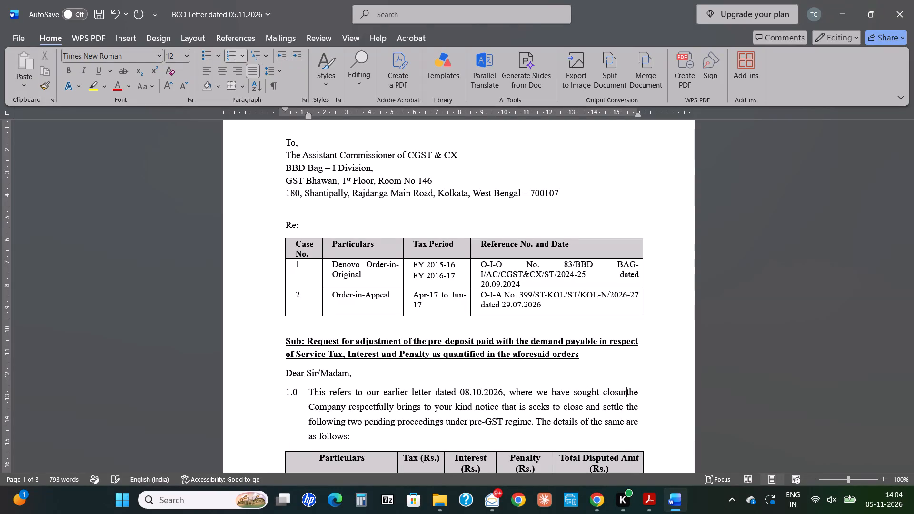
# Continue paragraph 1.0 after "where we have sought" with "closure/settlement of the said two pending cases under".
pyautogui.press('BackSpace')
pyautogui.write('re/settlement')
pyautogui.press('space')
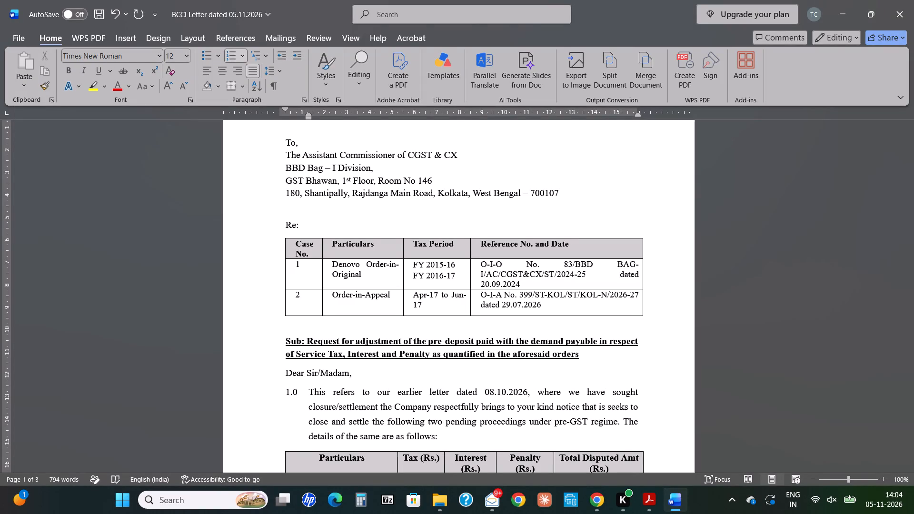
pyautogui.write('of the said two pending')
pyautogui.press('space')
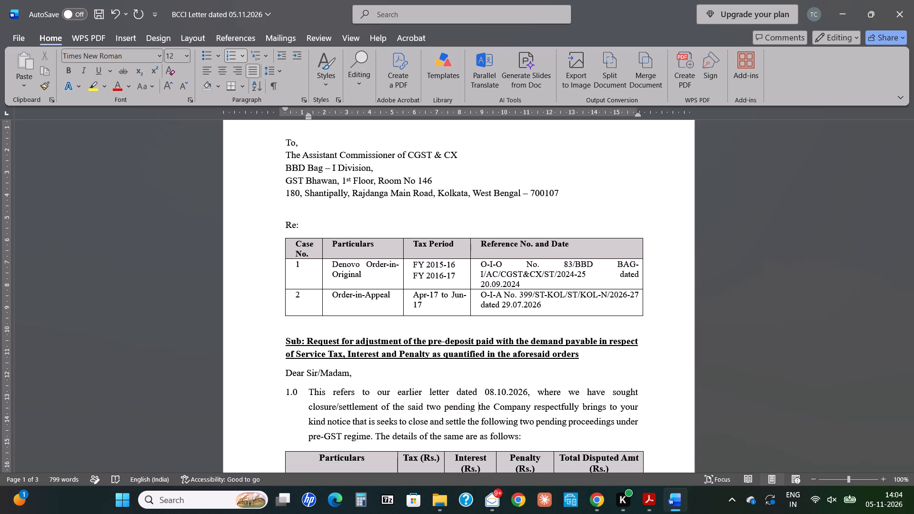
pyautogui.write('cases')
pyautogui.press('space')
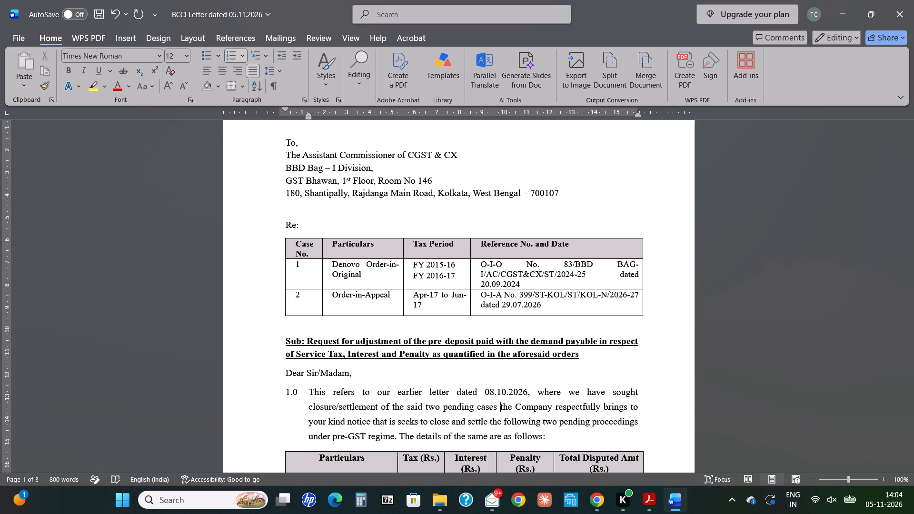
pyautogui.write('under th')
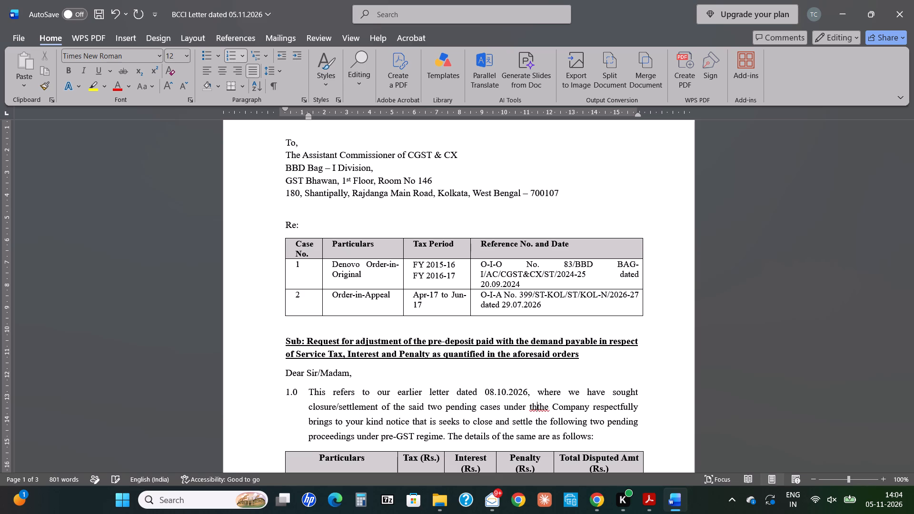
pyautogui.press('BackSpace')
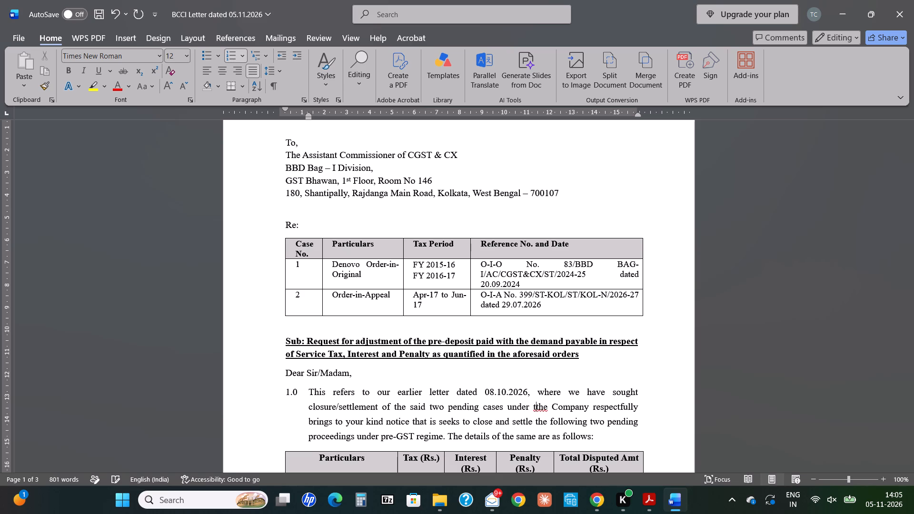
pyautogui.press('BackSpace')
# Delete the old wording from "the Company respectfully brings" up to "under" in paragraph 1.0, so the sentence ends "under pre-GST regime.".
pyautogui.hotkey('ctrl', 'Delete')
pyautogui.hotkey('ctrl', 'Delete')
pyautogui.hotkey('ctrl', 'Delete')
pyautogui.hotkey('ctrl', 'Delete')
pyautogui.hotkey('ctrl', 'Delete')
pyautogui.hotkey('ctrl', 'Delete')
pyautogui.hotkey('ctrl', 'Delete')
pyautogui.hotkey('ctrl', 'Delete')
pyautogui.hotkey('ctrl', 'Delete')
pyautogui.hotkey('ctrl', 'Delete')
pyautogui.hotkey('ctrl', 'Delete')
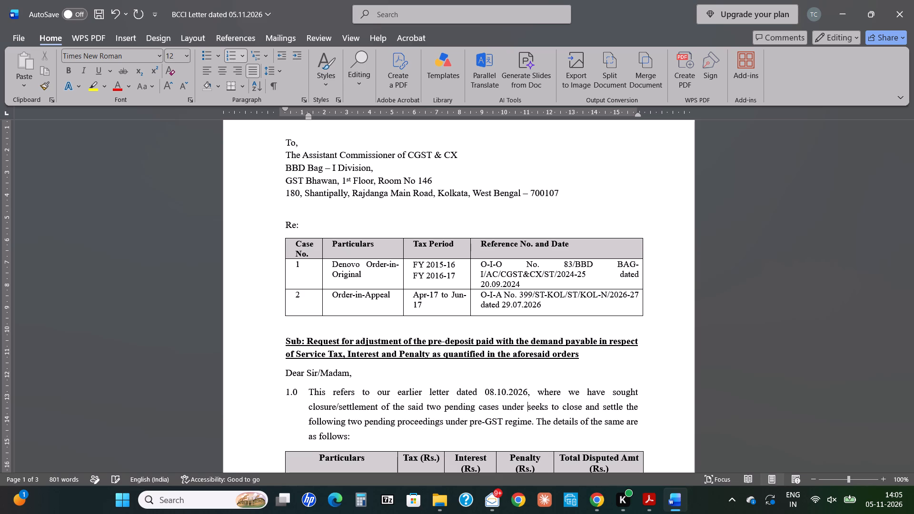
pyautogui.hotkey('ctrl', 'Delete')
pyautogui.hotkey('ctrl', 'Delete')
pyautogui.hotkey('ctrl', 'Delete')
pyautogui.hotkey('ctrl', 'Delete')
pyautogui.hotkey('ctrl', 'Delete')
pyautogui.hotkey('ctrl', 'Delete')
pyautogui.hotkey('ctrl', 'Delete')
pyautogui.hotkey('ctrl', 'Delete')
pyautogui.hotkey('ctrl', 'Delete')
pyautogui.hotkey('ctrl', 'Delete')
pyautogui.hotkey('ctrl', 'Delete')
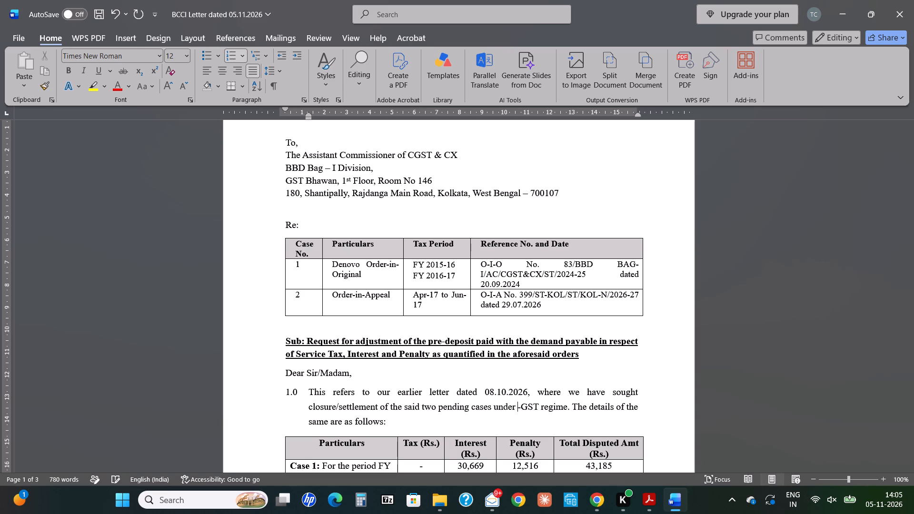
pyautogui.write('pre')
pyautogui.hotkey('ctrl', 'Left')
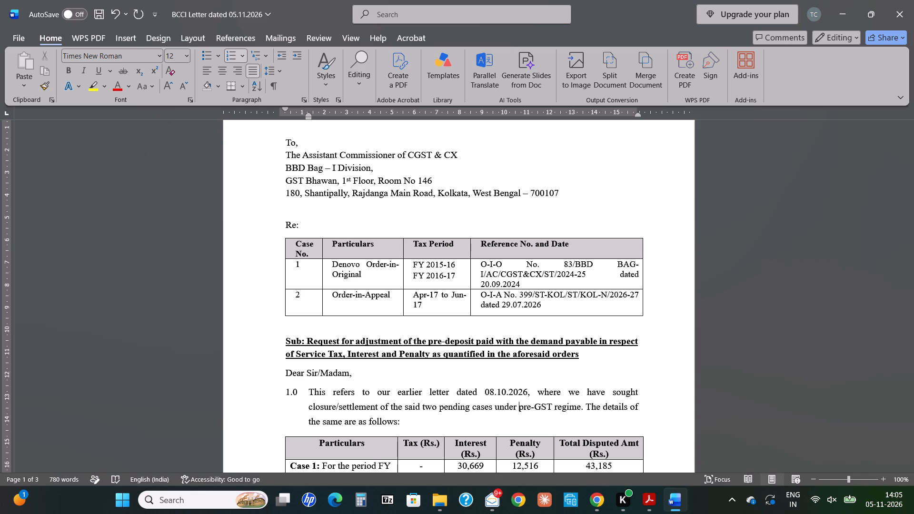
# Replace "The details of the same are" in paragraph 1.0 with "The total disputed amount as per latest order of the two pending cases are".
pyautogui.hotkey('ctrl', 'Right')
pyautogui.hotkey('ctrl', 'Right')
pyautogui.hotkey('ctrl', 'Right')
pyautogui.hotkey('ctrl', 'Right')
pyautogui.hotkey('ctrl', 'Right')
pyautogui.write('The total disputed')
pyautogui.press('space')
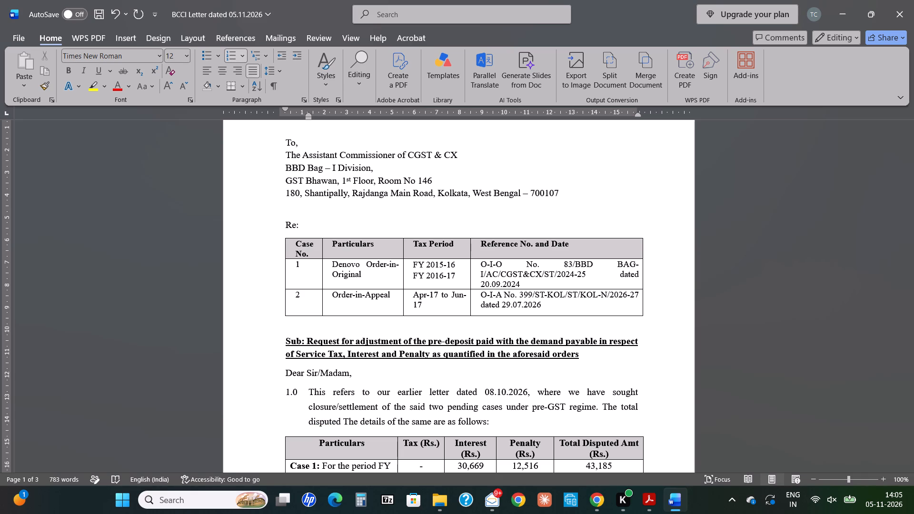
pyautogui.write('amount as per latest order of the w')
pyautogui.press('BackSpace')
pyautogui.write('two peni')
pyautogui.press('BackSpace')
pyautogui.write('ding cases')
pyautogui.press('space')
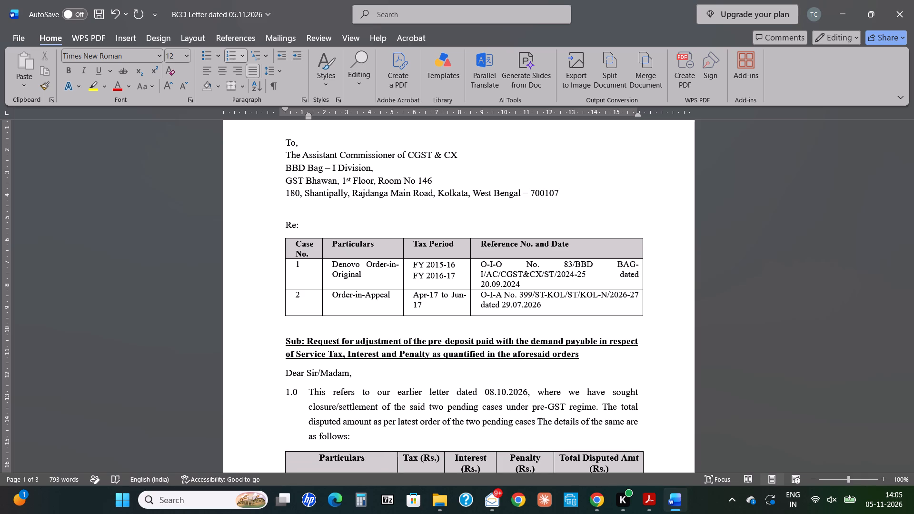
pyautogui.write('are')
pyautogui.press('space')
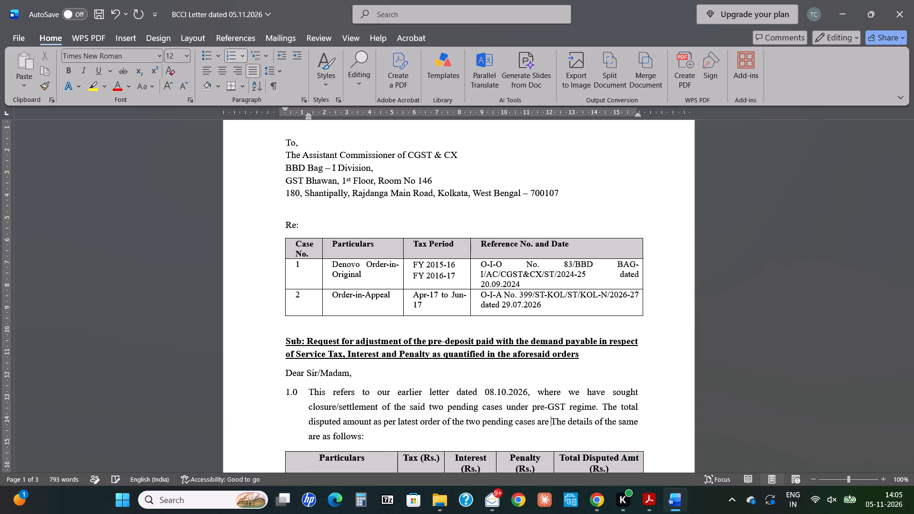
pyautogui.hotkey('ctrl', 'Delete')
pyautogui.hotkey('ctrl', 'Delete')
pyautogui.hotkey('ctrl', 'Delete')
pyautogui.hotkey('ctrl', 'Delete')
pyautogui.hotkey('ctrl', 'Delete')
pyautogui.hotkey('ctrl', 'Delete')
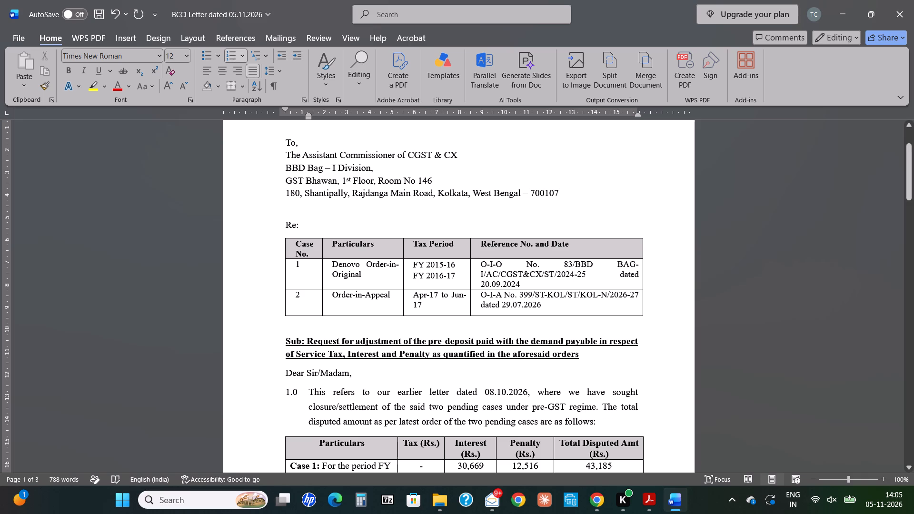
# Change the "Particulars" heading of the disputed amounts table below paragraph 1.0 to "Case Reference".
pyautogui.scroll(-1, 281, 381)
pyautogui.moveTo(377, 363); pyautogui.dragTo(306, 363)
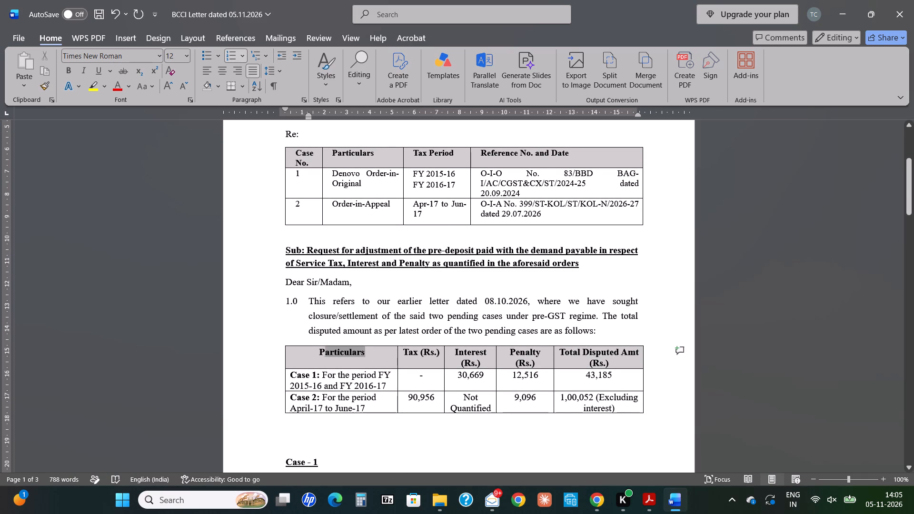
pyautogui.moveTo(306, 363); pyautogui.dragTo(289, 366)
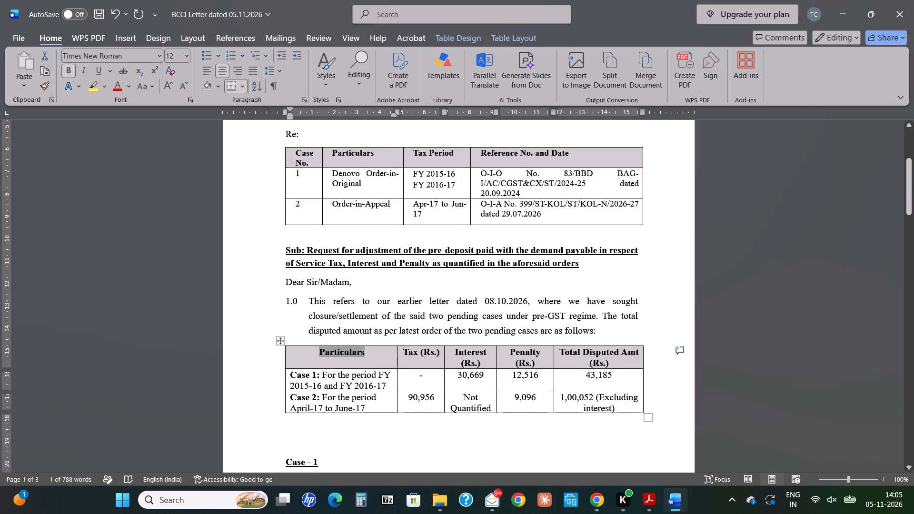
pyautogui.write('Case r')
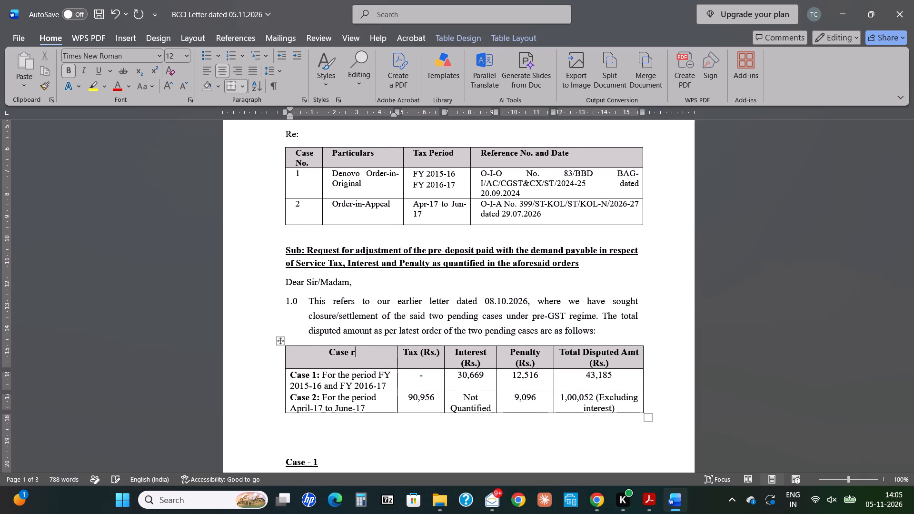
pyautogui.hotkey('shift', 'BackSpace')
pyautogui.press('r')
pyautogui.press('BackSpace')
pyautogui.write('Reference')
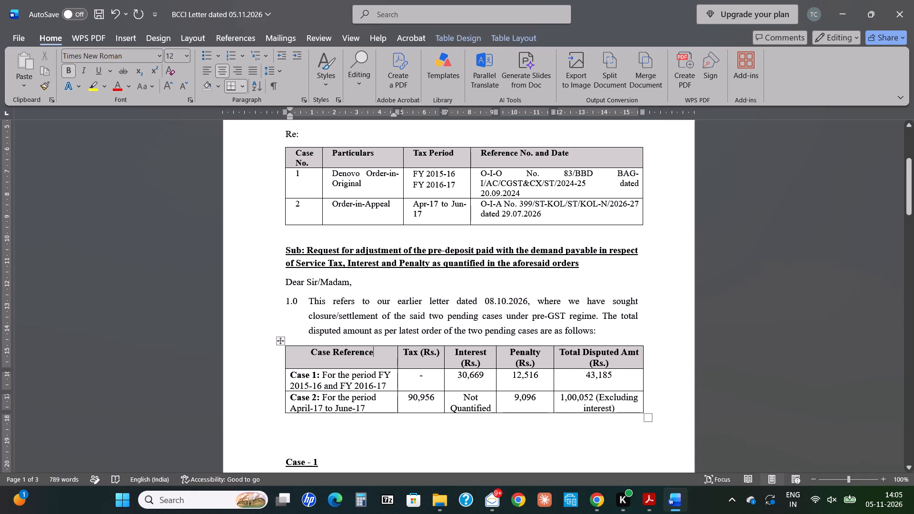
pyautogui.click(332, 352)
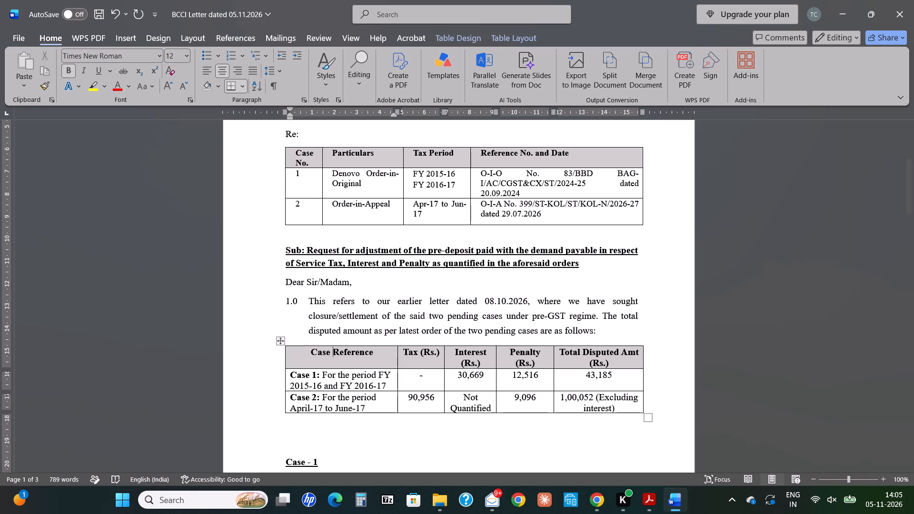
# Switch to Adobe Acrobat and read through the Exhibit-1 Order-in-Original for Case 1, from its first page to its last.
pyautogui.hotkey('alt', 'Tab')
pyautogui.hotkey('alt', 'Tab')
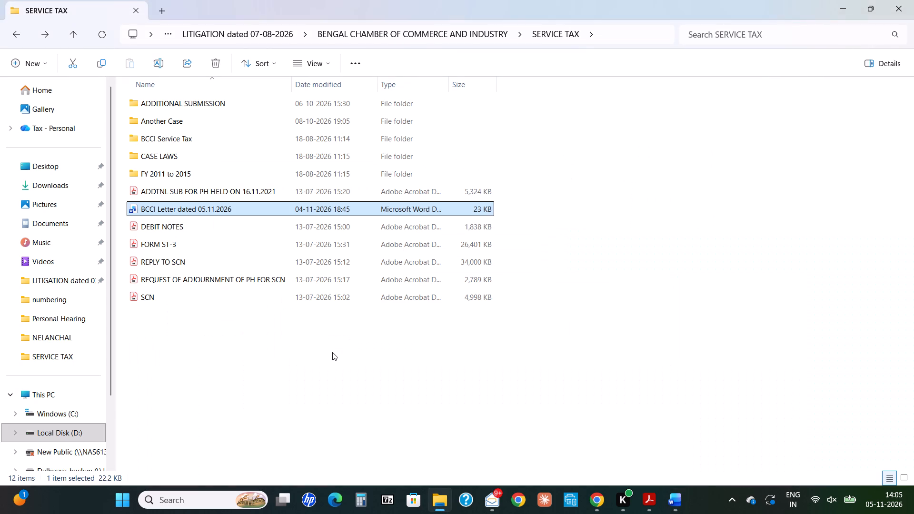
pyautogui.hotkey('alt', 'Tab')
pyautogui.hotkey('alt', 'Tab')
pyautogui.scroll(10, 332, 352)
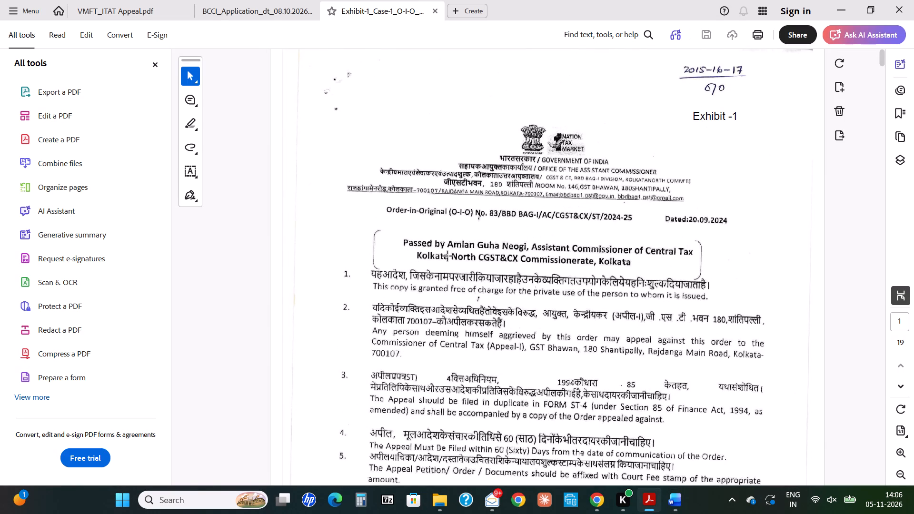
pyautogui.scroll(-4, 520, 326)
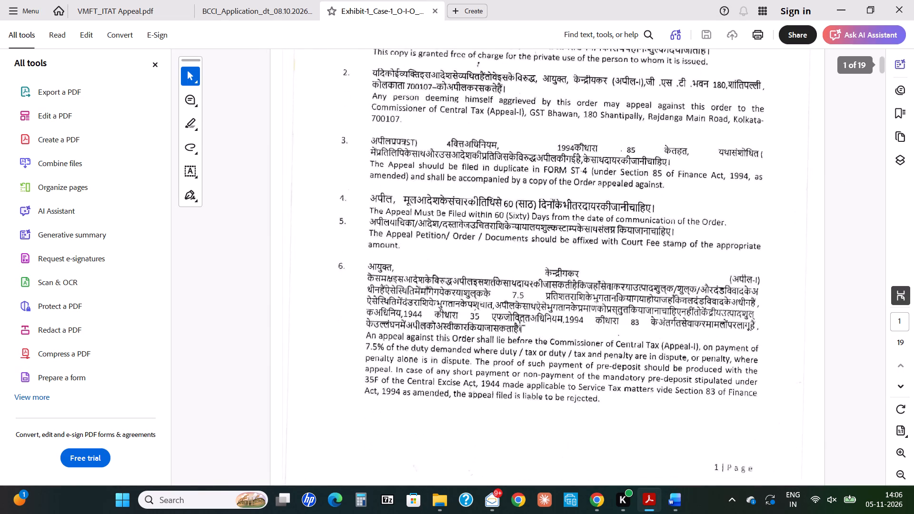
pyautogui.scroll(-2, 520, 326)
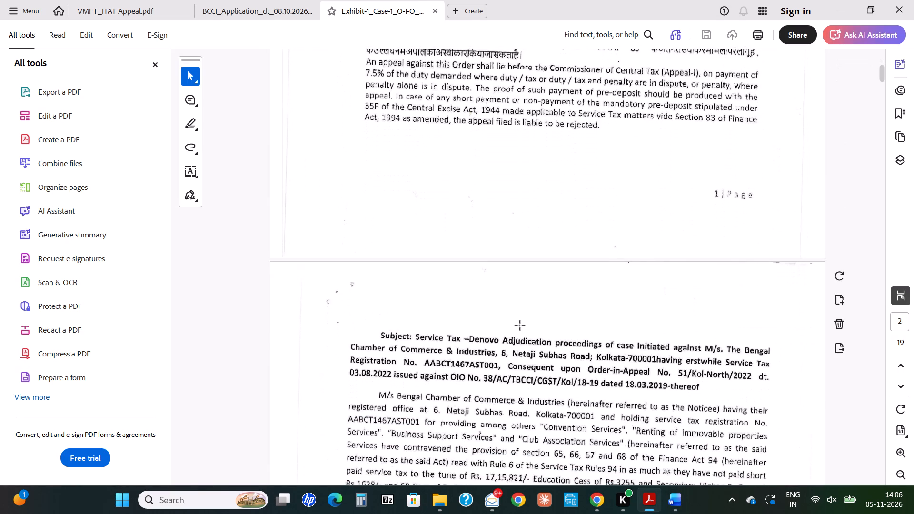
pyautogui.scroll(-10, 536, 353)
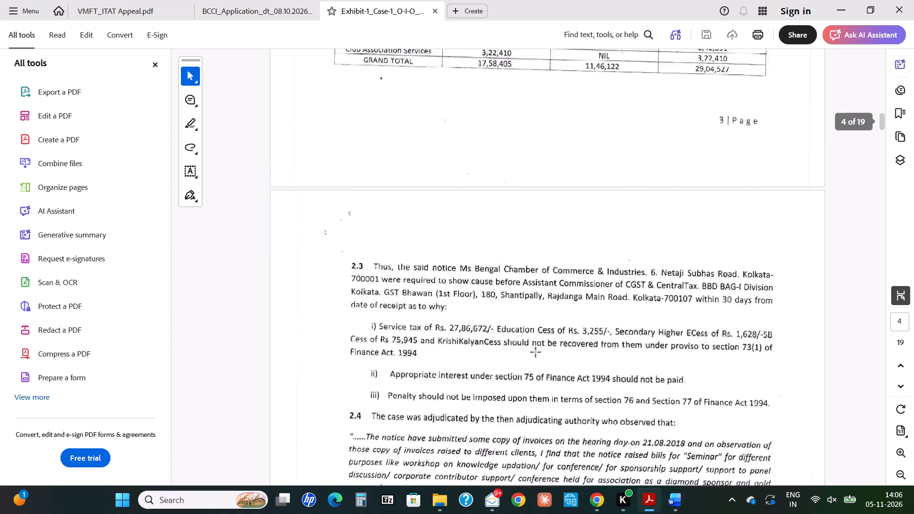
pyautogui.scroll(-14, 536, 353)
pyautogui.scroll(4, 536, 353)
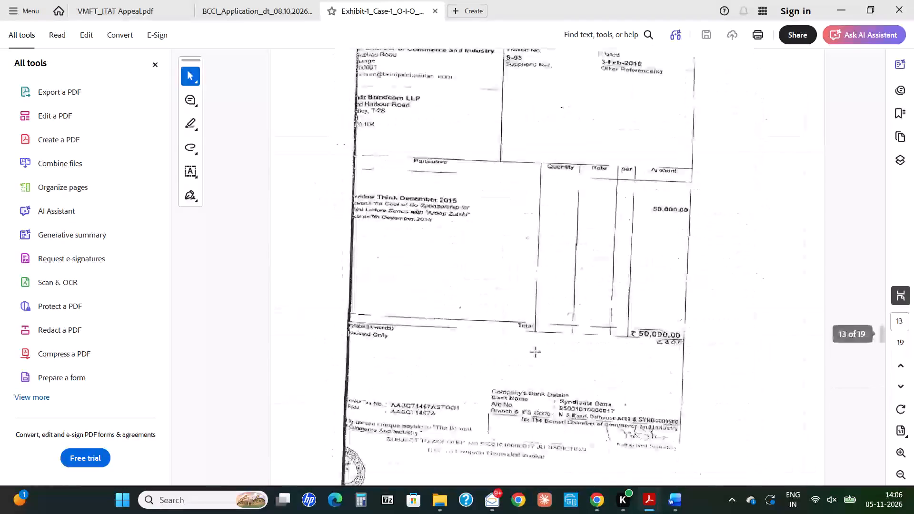
pyautogui.scroll(5, 536, 353)
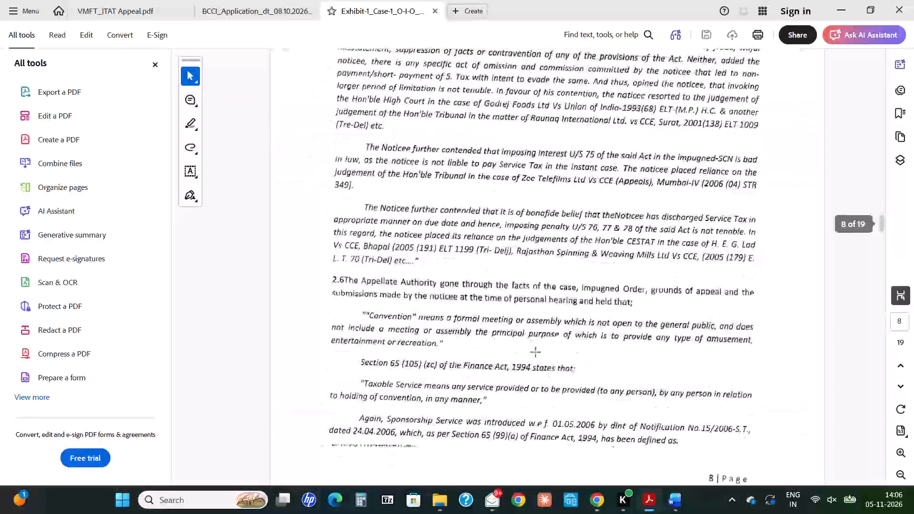
pyautogui.scroll(5, 536, 353)
pyautogui.scroll(-3, 536, 353)
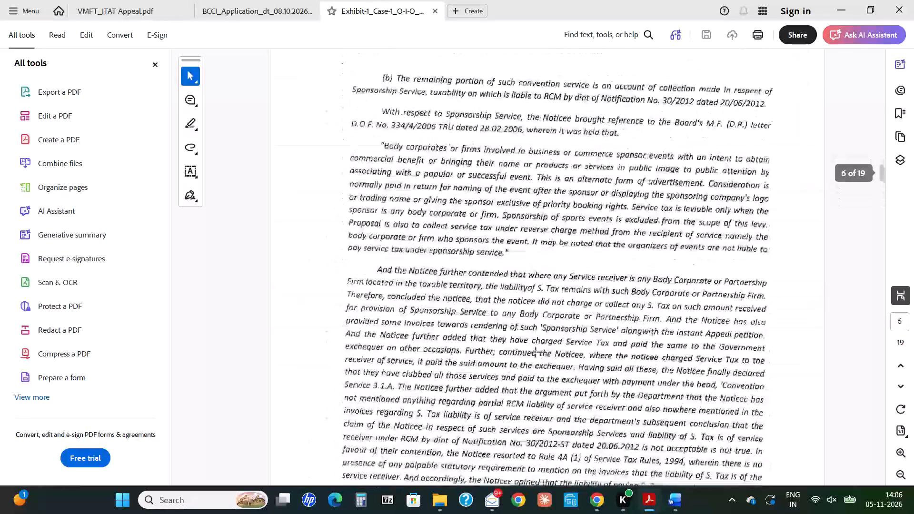
pyautogui.scroll(-10, 536, 353)
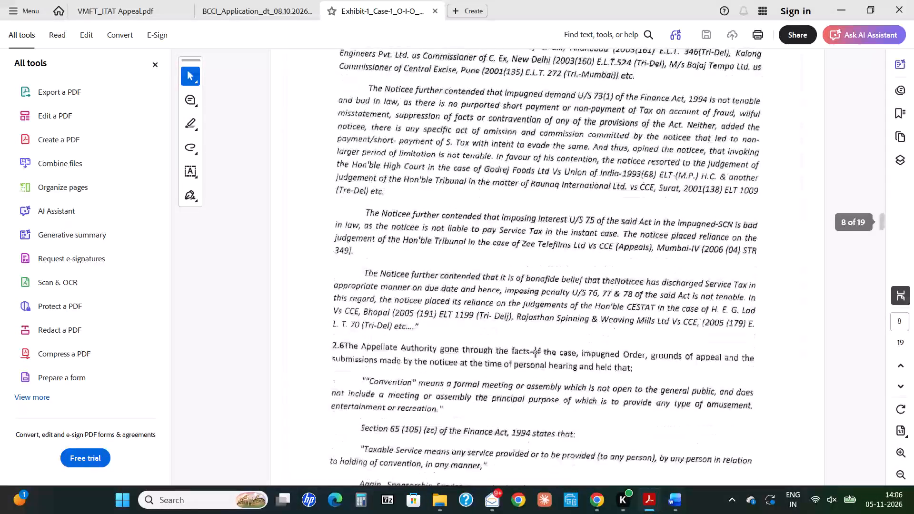
pyautogui.scroll(-9, 536, 353)
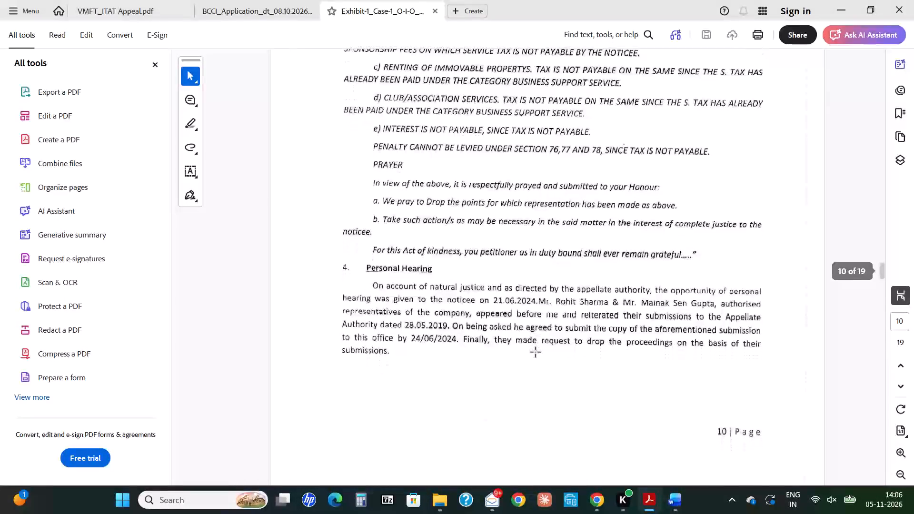
pyautogui.scroll(-5, 536, 353)
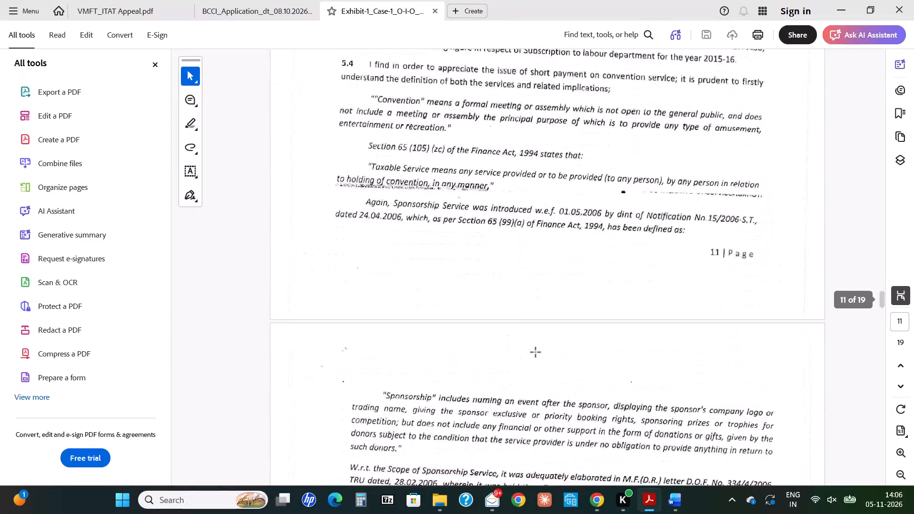
pyautogui.scroll(-7, 536, 353)
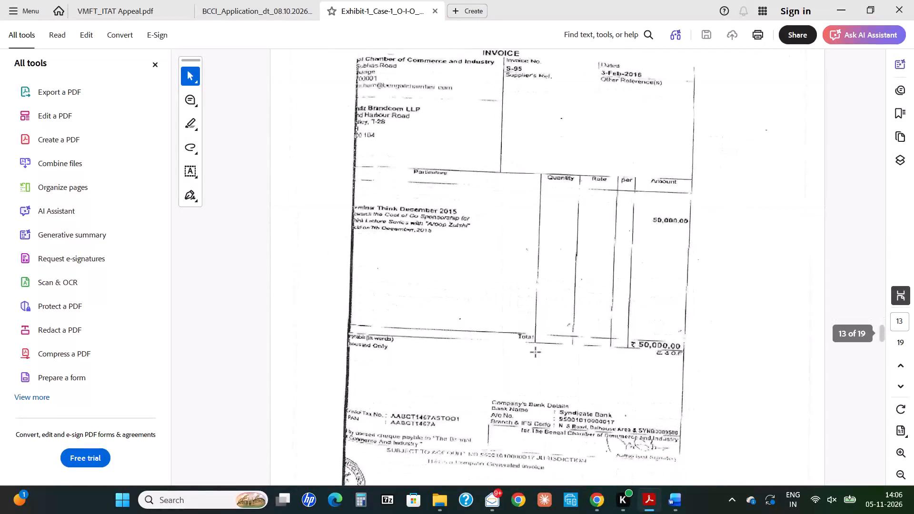
pyautogui.scroll(-4, 536, 353)
pyautogui.scroll(3, 536, 353)
pyautogui.scroll(-1, 536, 353)
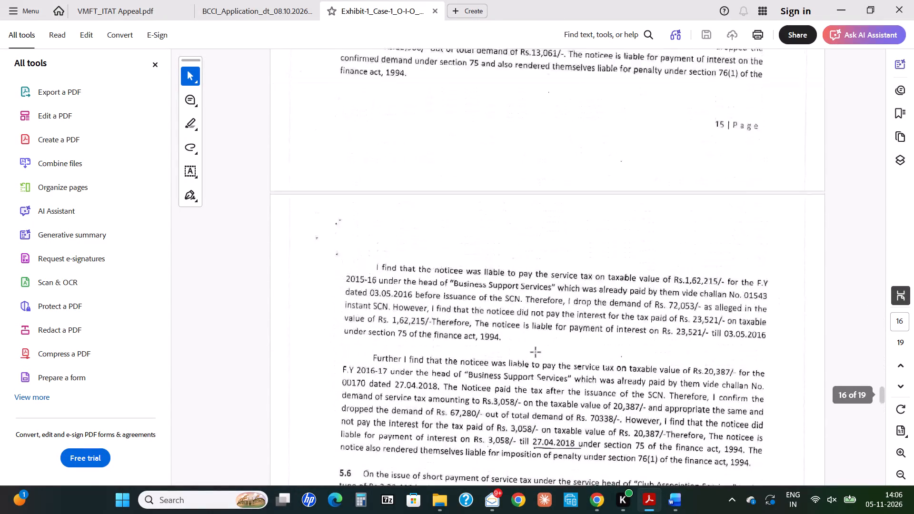
pyautogui.scroll(-4, 536, 353)
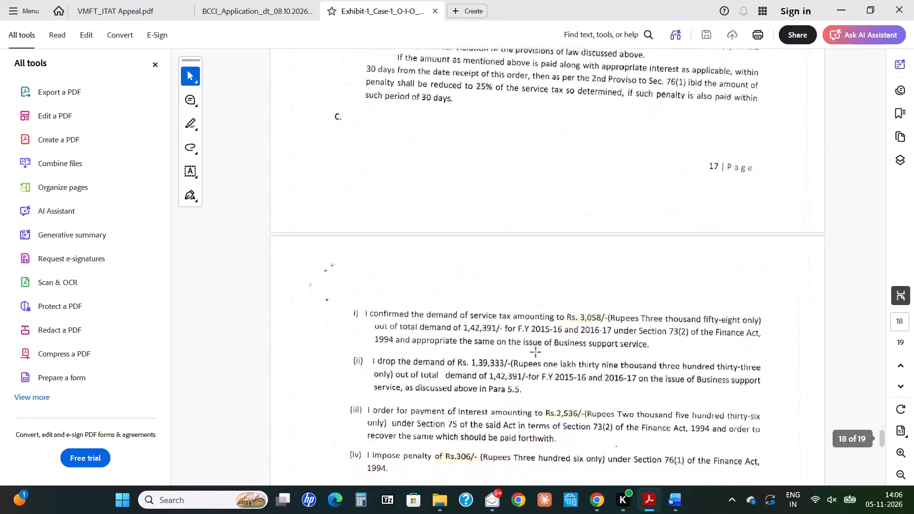
pyautogui.scroll(-1, 536, 353)
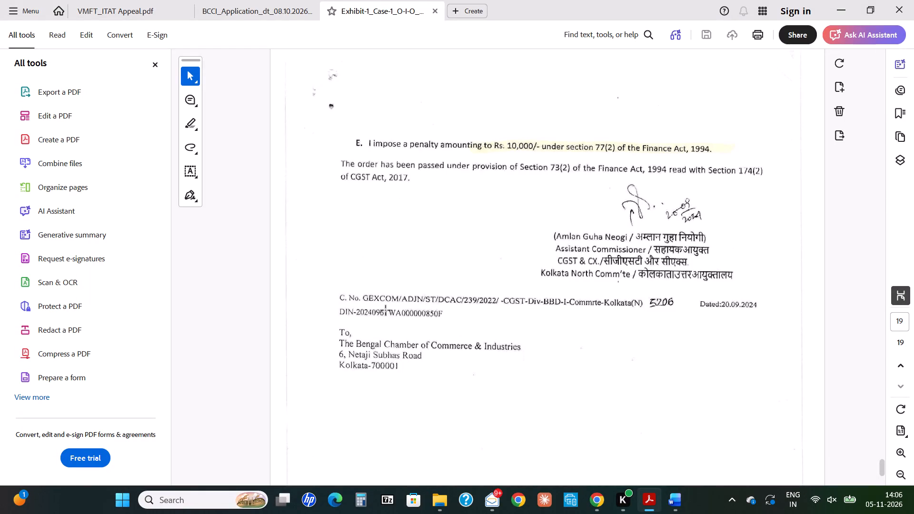
pyautogui.hotkey('ctrl', 'g')
pyautogui.hotkey('ctrl', 'f')
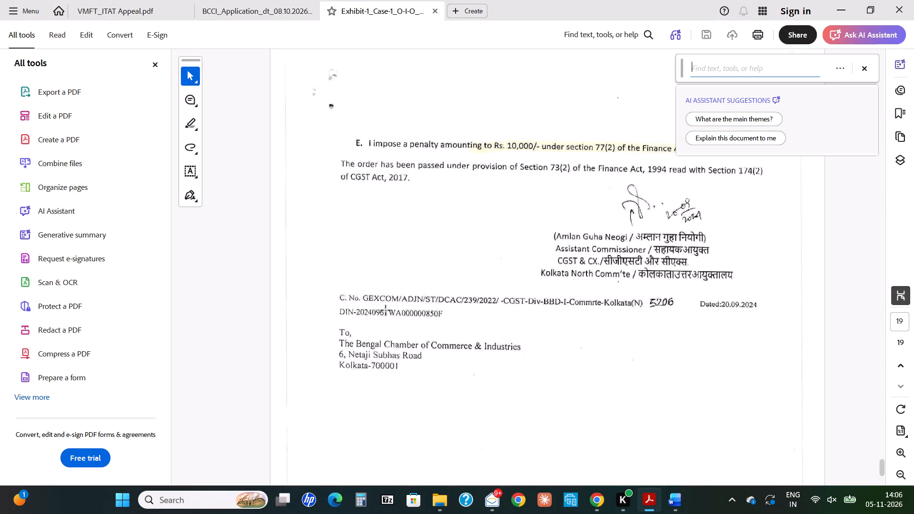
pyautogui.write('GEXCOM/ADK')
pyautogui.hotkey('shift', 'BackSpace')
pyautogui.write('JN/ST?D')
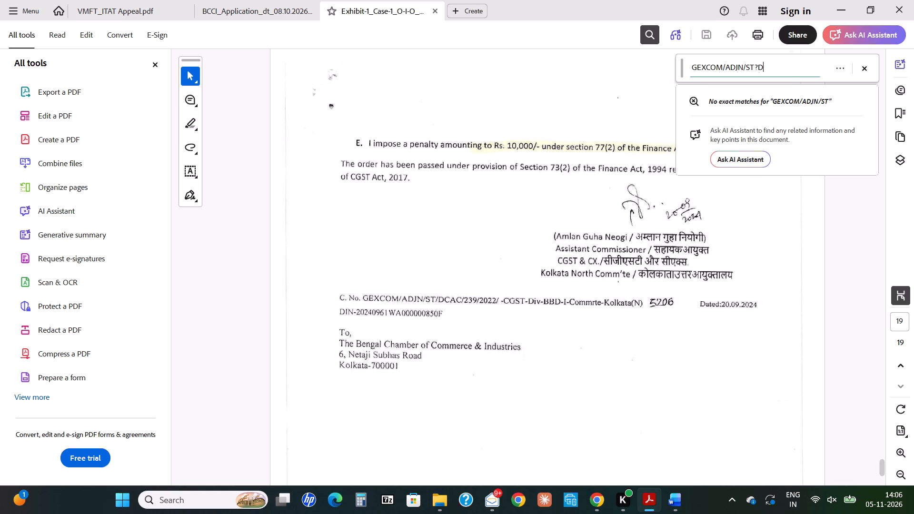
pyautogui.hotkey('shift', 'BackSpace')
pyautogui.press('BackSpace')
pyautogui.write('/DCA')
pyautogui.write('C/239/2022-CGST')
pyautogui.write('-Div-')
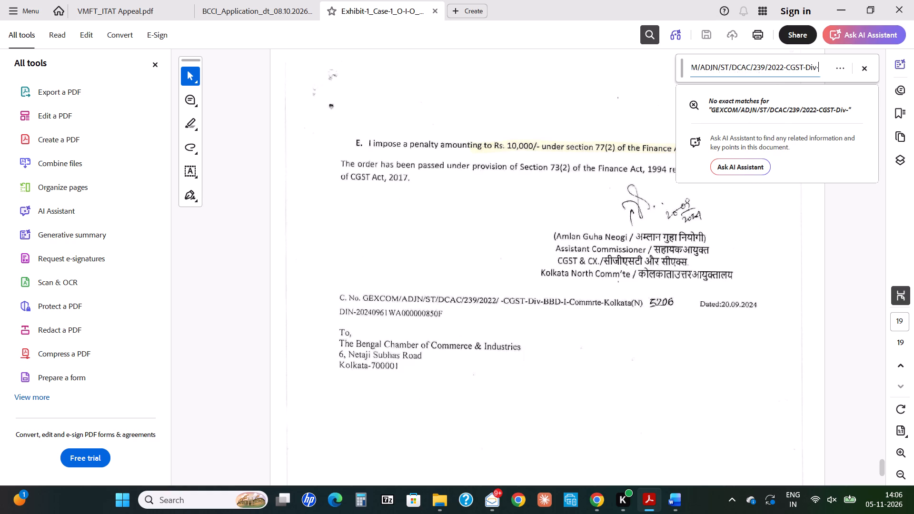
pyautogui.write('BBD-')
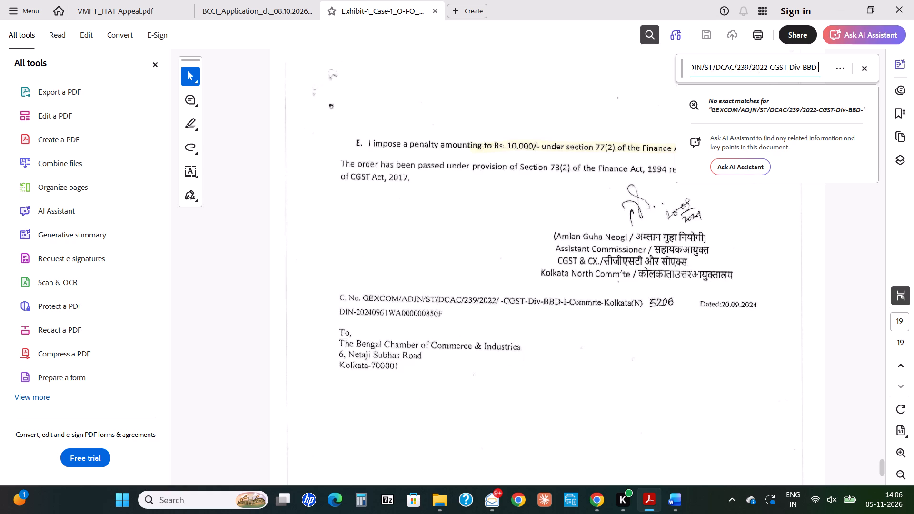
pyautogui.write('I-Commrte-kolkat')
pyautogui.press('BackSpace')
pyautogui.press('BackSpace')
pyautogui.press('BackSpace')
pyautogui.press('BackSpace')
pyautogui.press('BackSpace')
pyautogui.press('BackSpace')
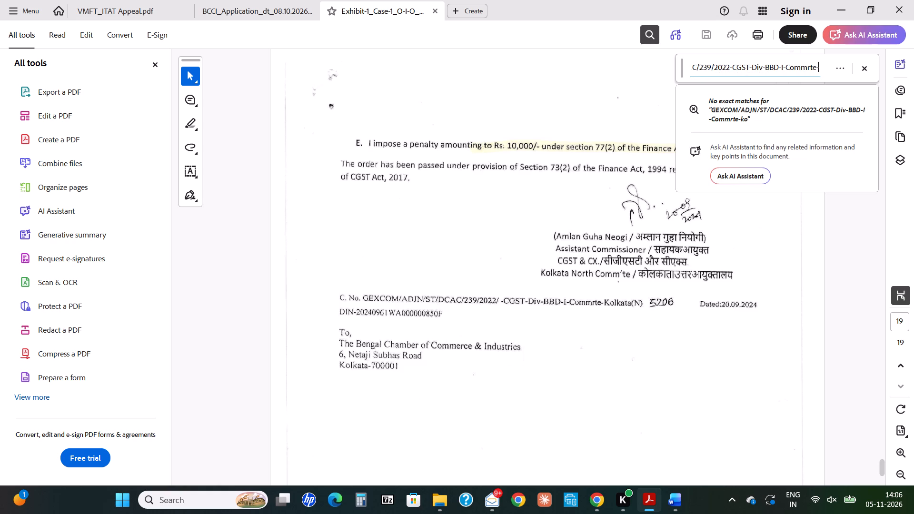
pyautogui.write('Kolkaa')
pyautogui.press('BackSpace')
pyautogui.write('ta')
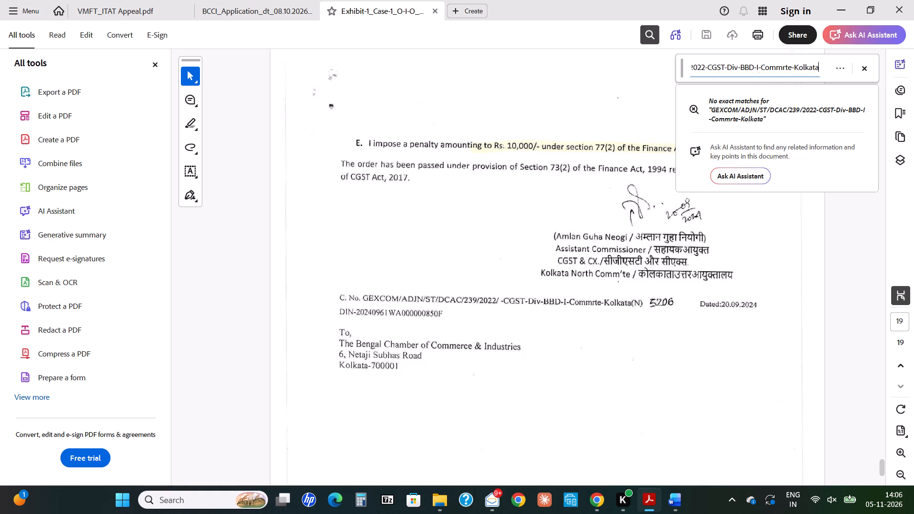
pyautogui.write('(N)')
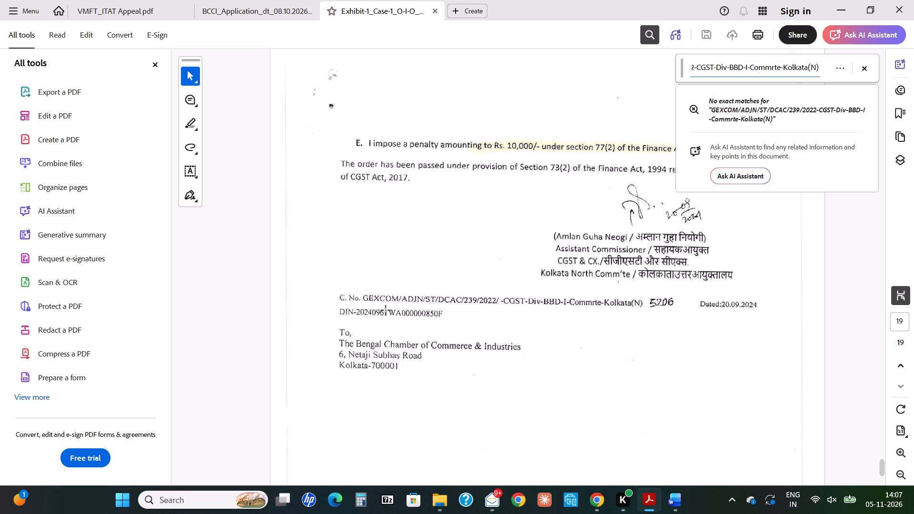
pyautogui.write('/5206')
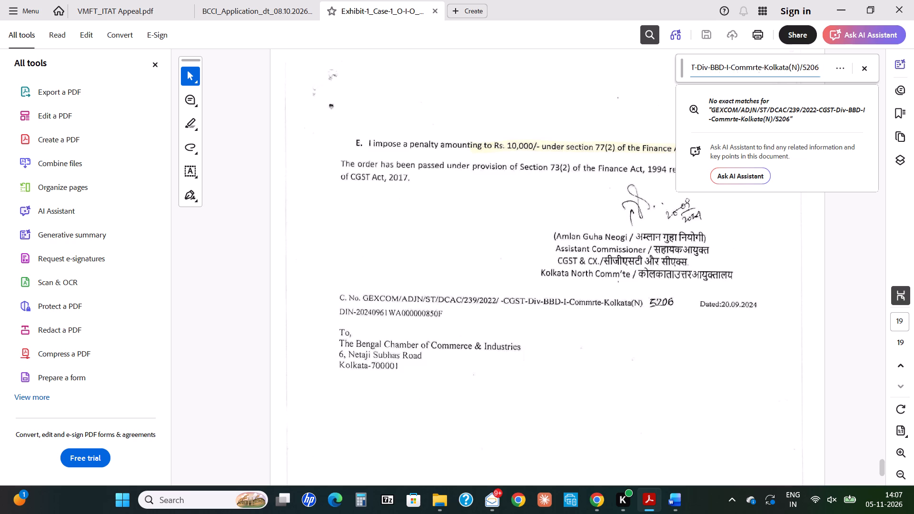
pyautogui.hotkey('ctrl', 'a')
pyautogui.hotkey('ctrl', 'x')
# In the Word letter, replace the Case 1 period wording in the disputed amounts table with the cut reference, keeping the "Case 1:" label.
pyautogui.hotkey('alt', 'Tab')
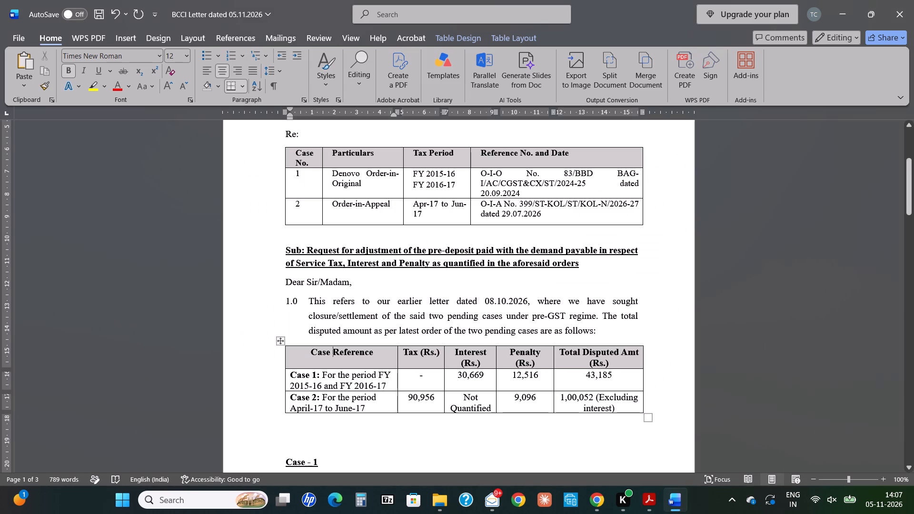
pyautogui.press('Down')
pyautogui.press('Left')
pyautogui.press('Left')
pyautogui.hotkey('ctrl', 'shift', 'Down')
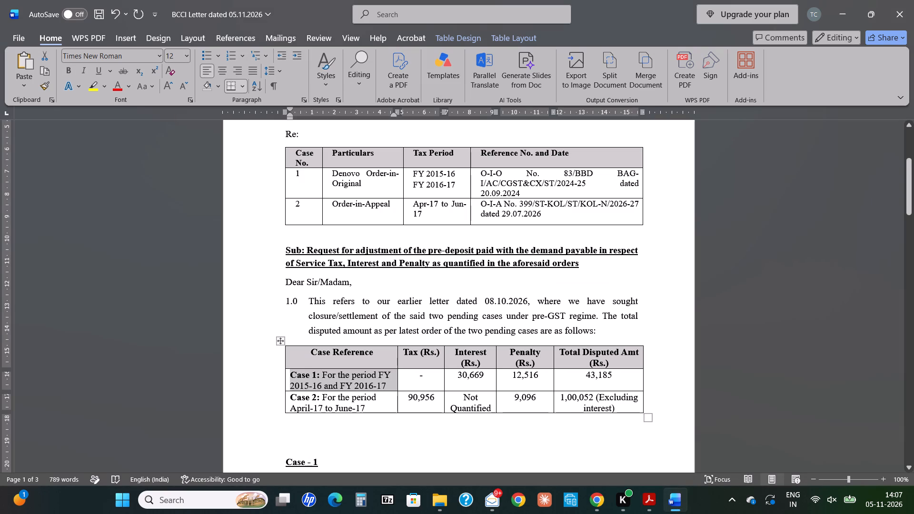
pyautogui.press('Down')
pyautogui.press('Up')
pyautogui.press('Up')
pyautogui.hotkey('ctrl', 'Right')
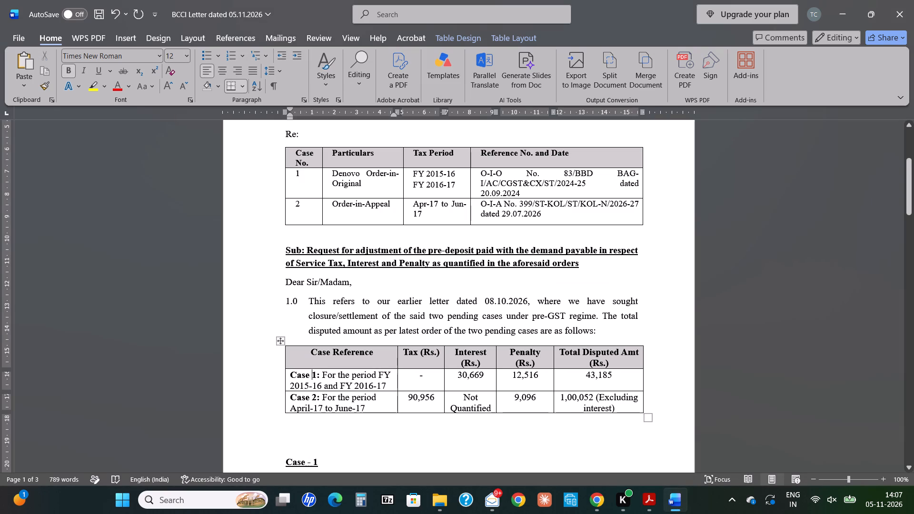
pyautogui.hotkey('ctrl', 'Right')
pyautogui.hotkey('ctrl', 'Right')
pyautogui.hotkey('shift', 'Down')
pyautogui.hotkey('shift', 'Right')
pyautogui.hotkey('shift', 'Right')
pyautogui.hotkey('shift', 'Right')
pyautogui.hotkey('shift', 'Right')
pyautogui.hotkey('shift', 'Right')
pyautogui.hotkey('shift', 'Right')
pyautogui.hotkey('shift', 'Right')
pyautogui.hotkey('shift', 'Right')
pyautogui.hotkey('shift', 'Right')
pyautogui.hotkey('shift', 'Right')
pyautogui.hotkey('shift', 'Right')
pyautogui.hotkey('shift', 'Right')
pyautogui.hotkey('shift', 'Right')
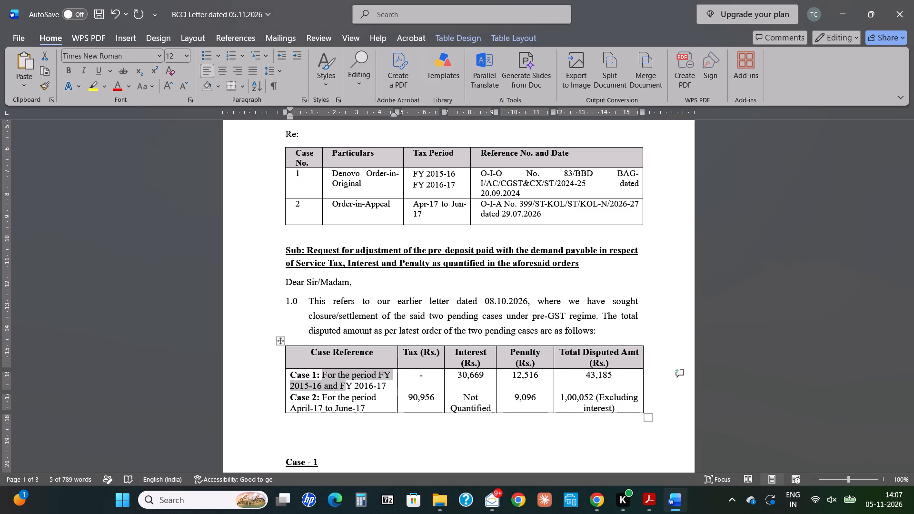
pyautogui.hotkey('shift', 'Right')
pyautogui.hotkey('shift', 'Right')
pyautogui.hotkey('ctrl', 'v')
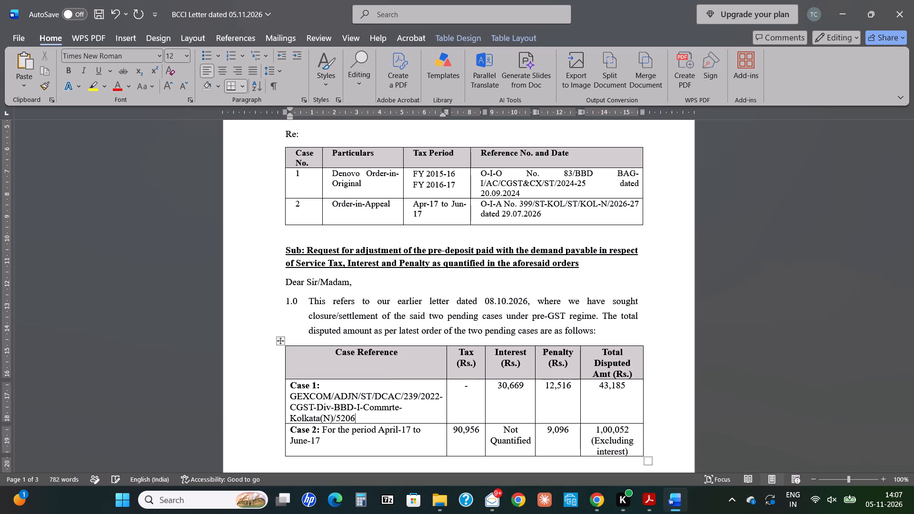
# Replace the dash in Case 1's Tax cell of the disputed amounts table with "Nil (since appropriated)".
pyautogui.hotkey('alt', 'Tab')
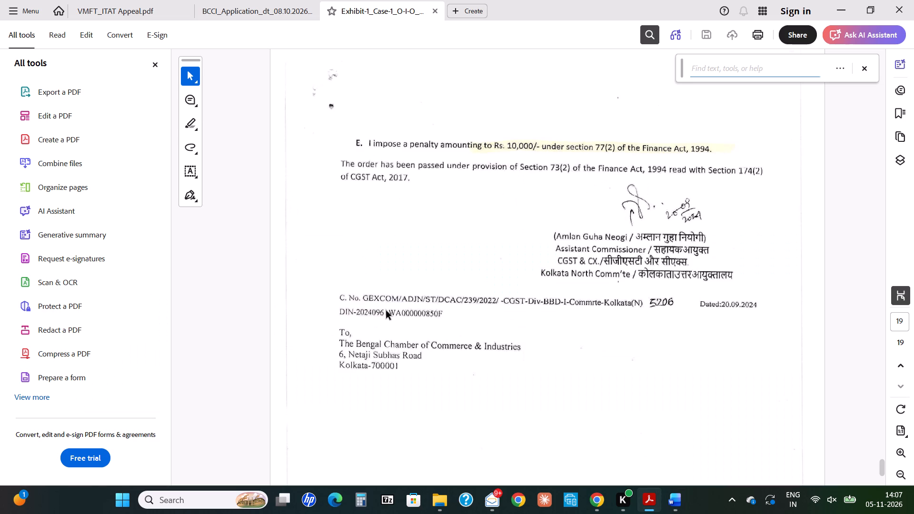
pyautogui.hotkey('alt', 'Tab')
pyautogui.scroll(-1, 386, 311)
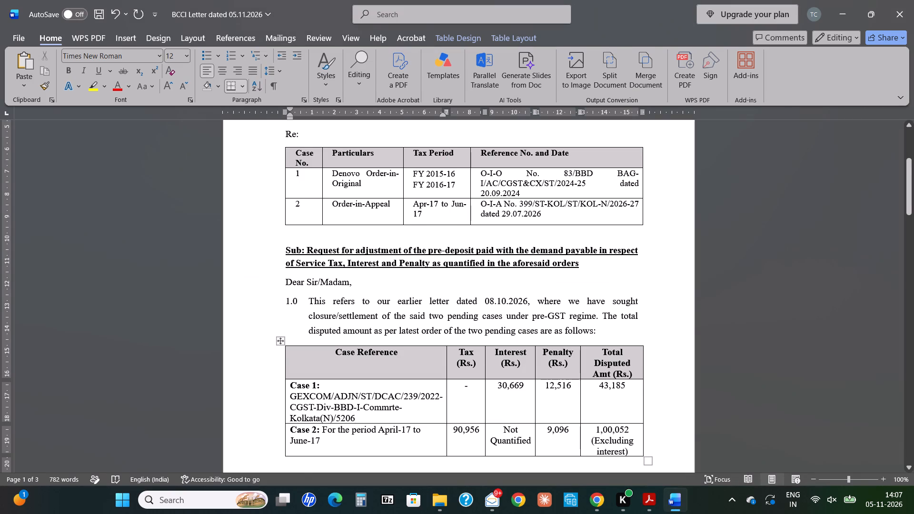
pyautogui.scroll(-1, 386, 311)
pyautogui.scroll(1, 386, 311)
pyautogui.scroll(-1, 386, 311)
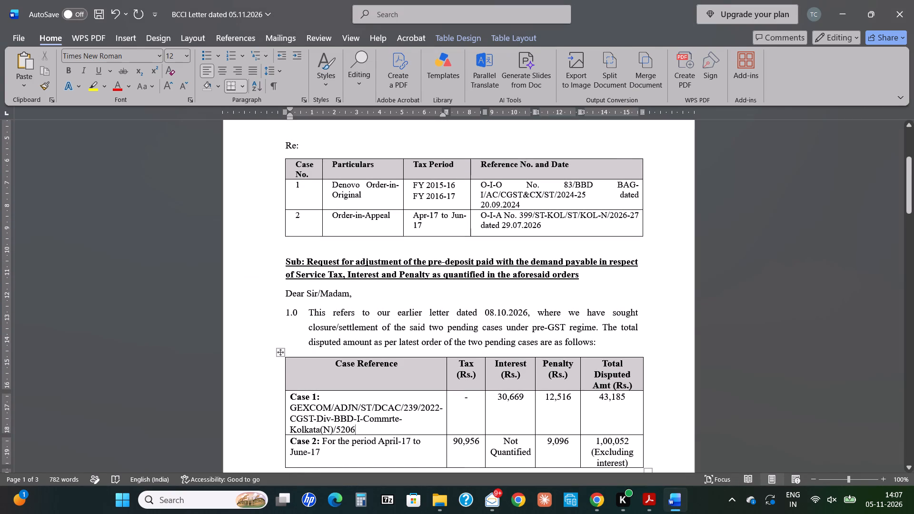
pyautogui.scroll(-1, 386, 311)
pyautogui.press('Tab')
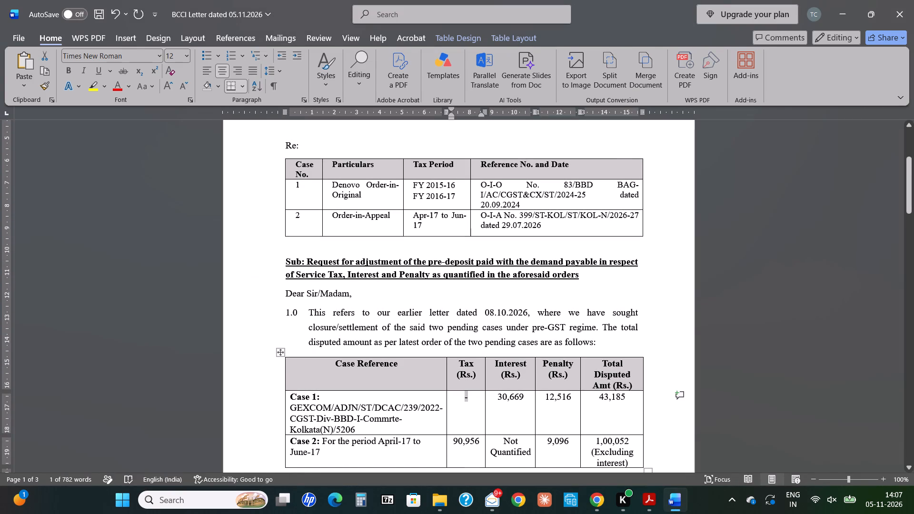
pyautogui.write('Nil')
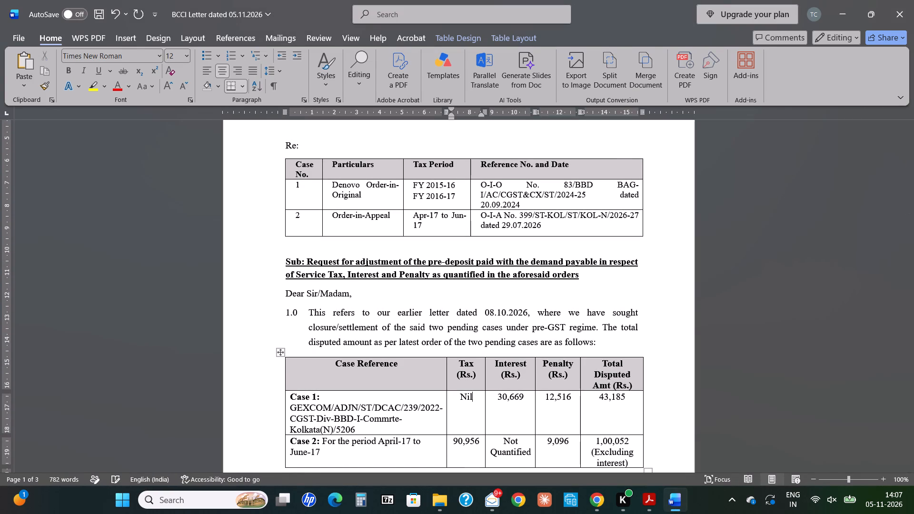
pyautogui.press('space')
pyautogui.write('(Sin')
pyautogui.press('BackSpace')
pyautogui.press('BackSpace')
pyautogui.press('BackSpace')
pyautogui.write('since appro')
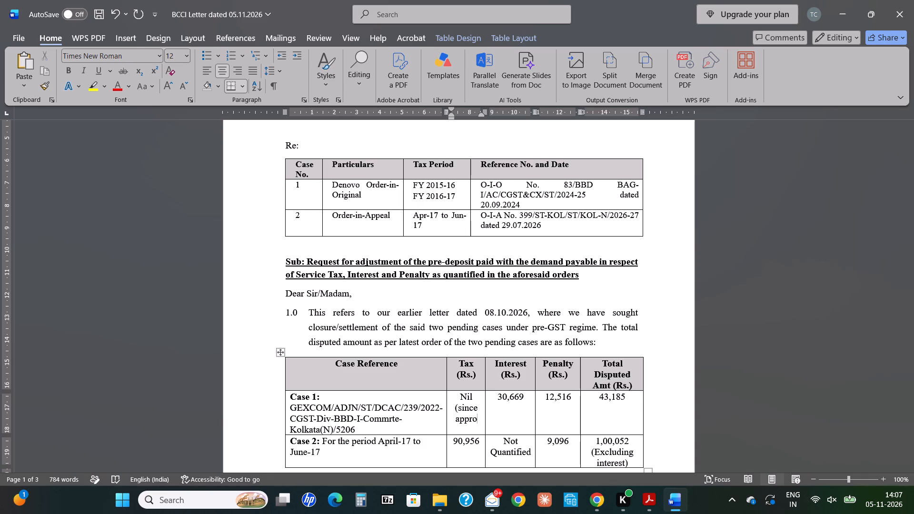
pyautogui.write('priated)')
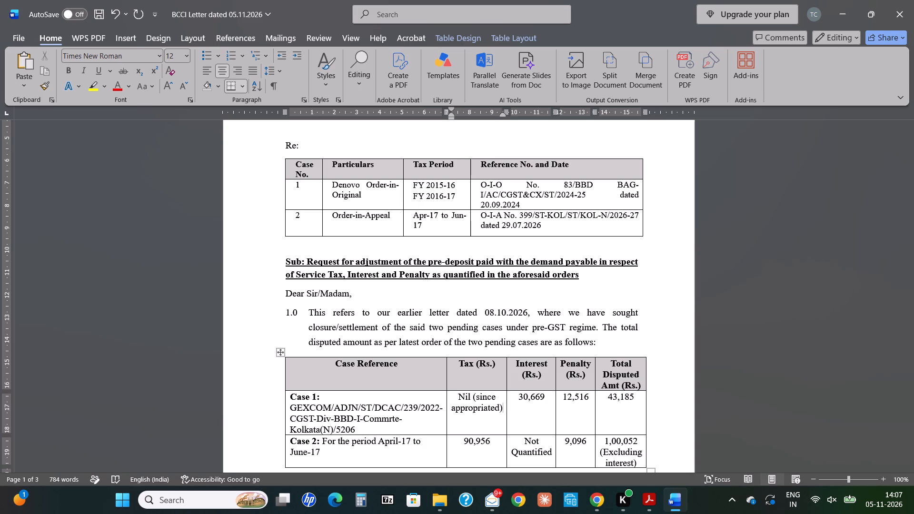
# Select the Case 2 reference cell, and open Exhibit-2_Case-2_O-I-A_29-07-2026 from the Exhibits folder within Another Case.
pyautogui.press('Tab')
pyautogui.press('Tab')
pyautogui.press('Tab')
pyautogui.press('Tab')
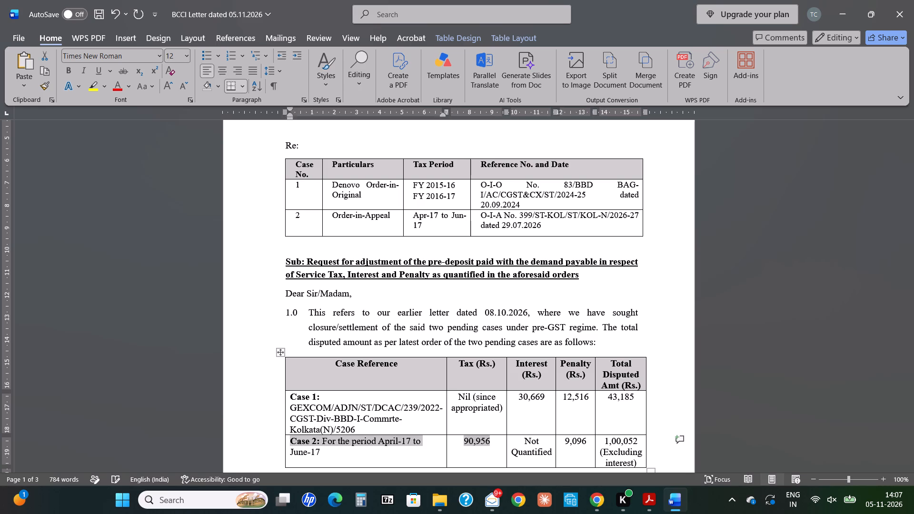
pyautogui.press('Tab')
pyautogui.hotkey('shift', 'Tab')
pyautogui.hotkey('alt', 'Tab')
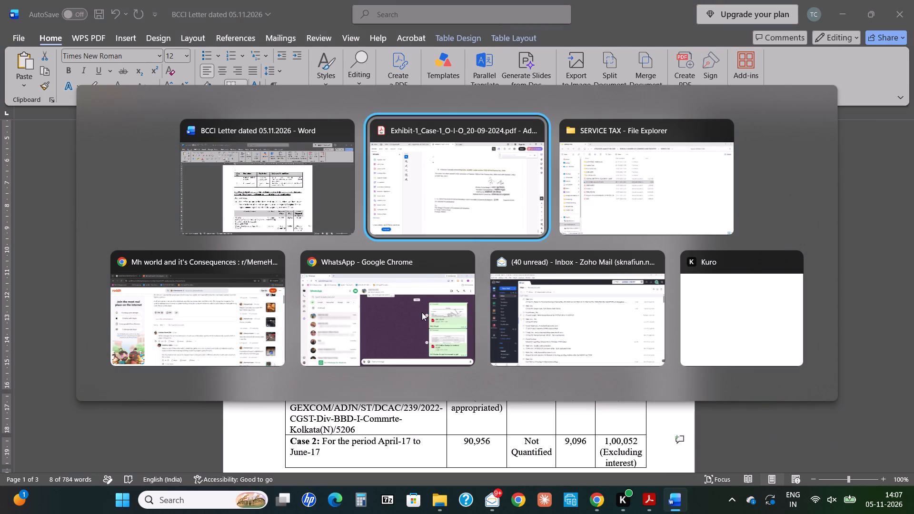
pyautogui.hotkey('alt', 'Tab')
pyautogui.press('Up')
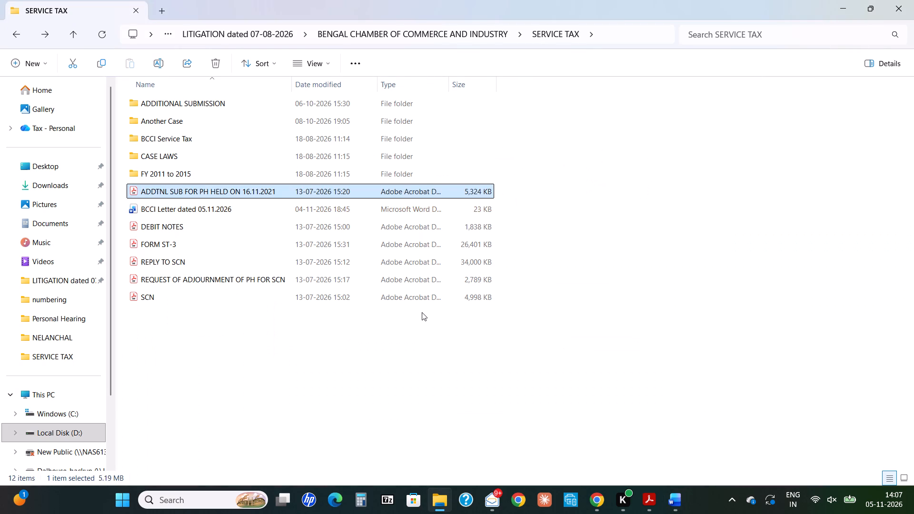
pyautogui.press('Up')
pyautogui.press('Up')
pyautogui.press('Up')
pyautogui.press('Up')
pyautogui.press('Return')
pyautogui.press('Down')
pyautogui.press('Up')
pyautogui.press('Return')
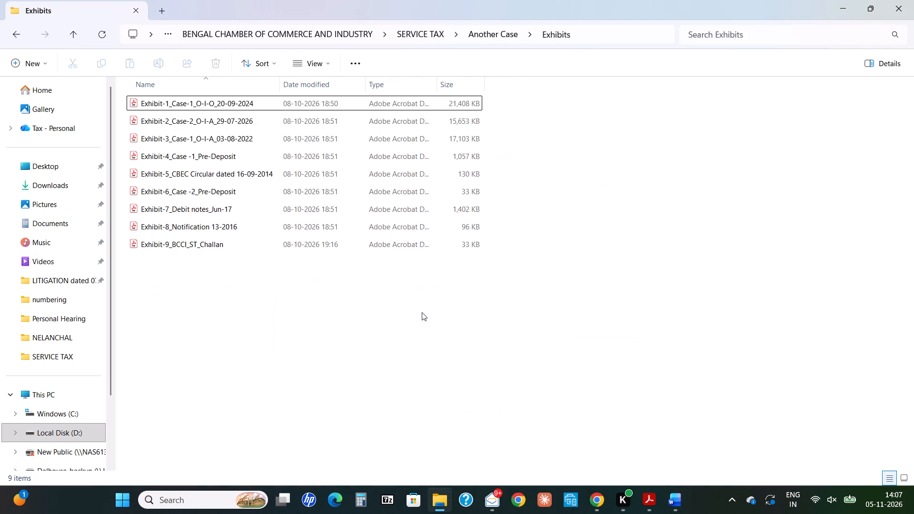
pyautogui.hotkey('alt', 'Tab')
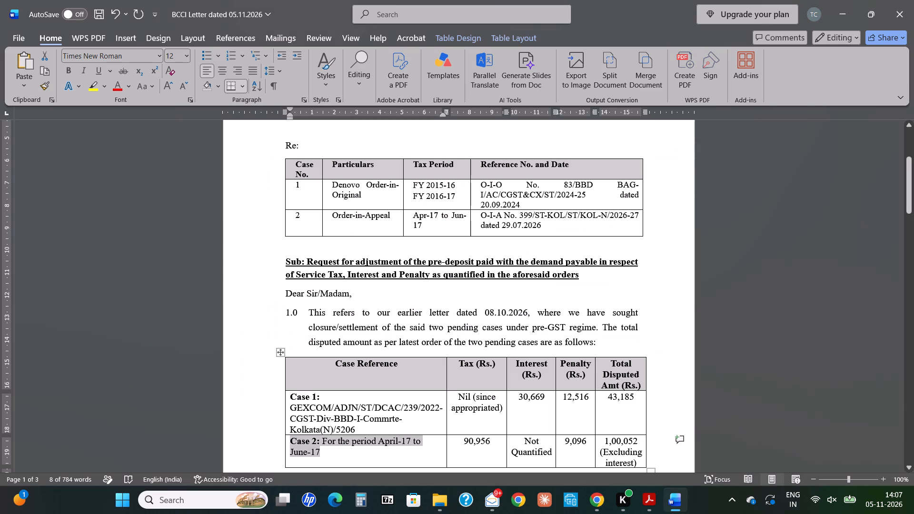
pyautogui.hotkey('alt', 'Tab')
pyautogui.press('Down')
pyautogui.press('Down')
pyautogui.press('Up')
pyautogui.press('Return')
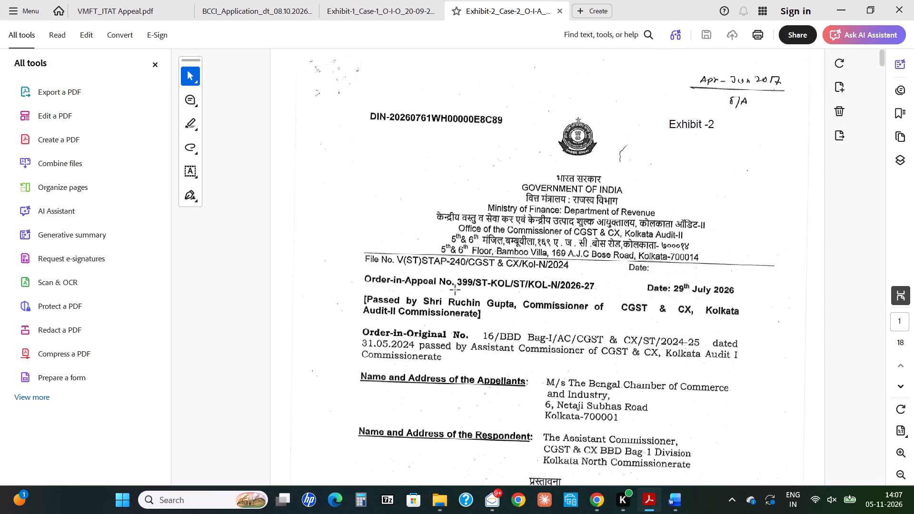
# Look through the Exhibit-2 Order-in-Appeal for Case 2, examining its closing order and the file reference on the last pages.
pyautogui.scroll(-20, 485, 331)
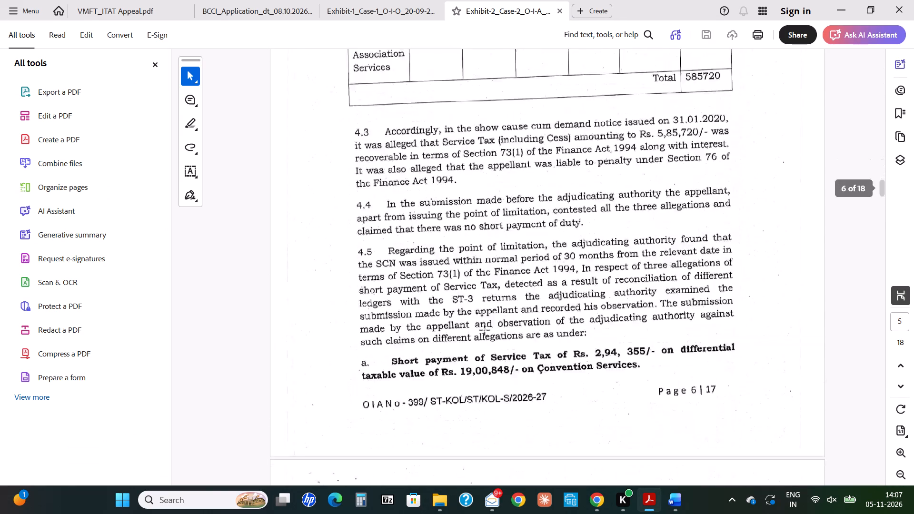
pyautogui.scroll(-13, 485, 331)
pyautogui.scroll(3, 485, 331)
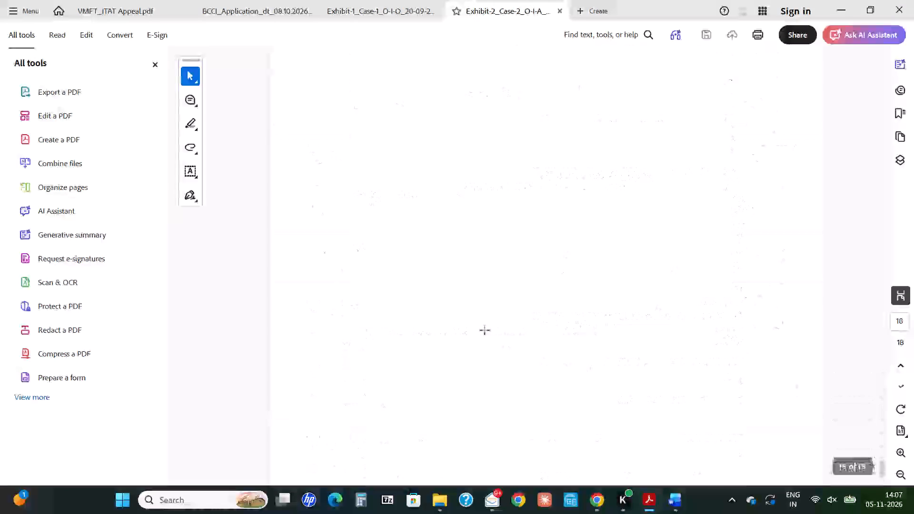
pyautogui.scroll(4, 485, 331)
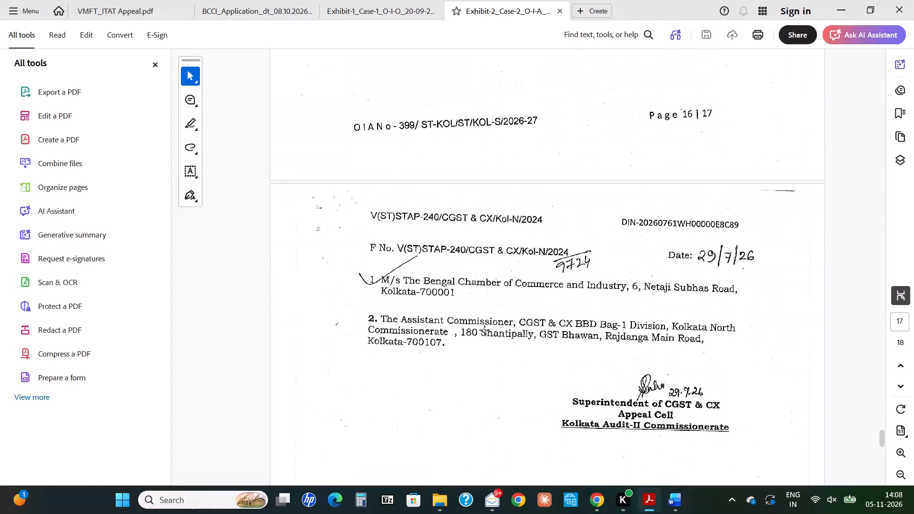
pyautogui.scroll(4, 485, 331)
pyautogui.scroll(-1, 485, 331)
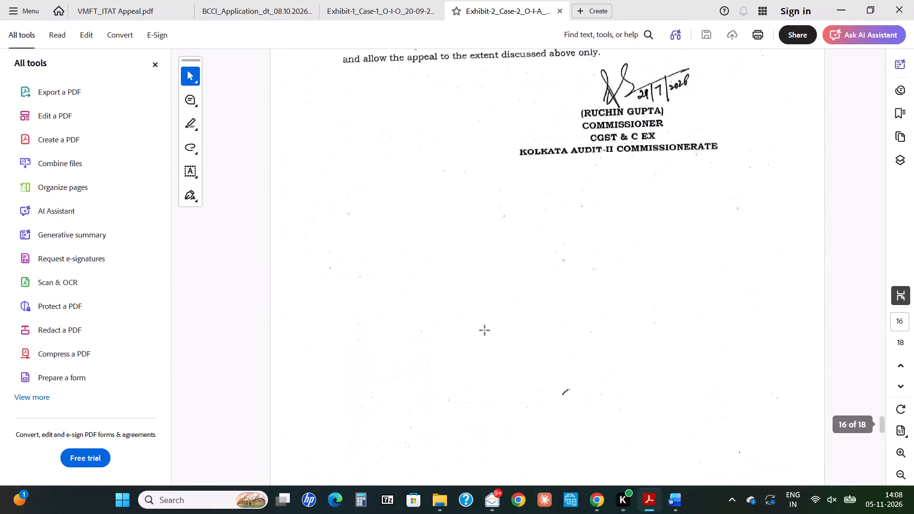
pyautogui.scroll(-1, 485, 331)
pyautogui.scroll(11, 485, 331)
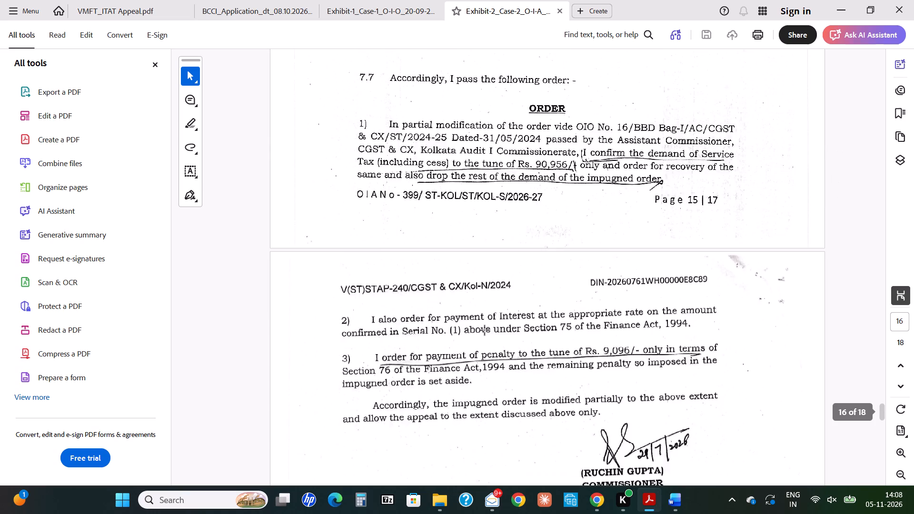
pyautogui.scroll(-2, 485, 331)
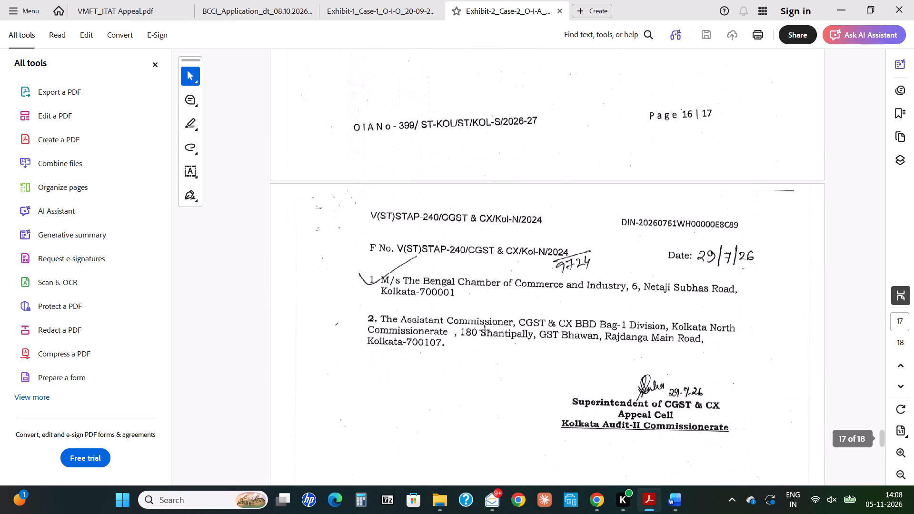
# Look over the remaining pages of the Exhibit-2 Order-in-Appeal and return to its first page showing the file number.
pyautogui.scroll(-1, 485, 331)
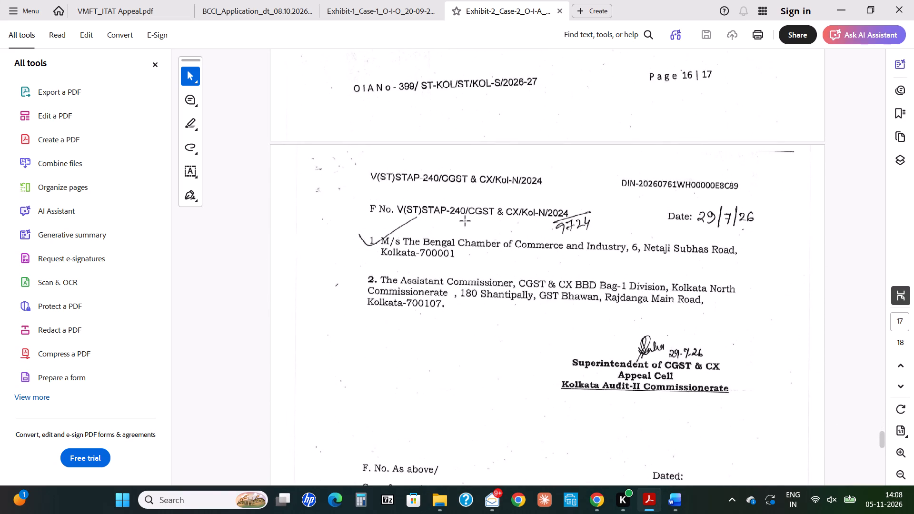
pyautogui.scroll(-7, 466, 221)
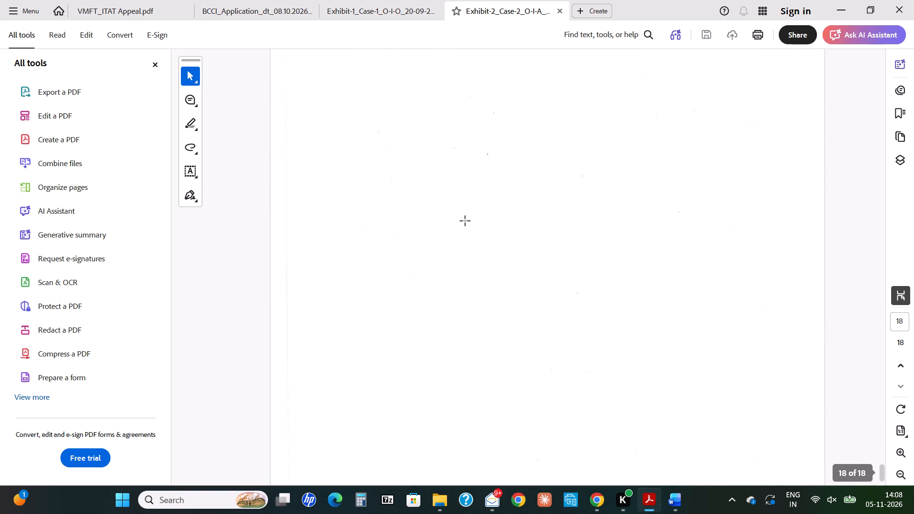
pyautogui.press('Home')
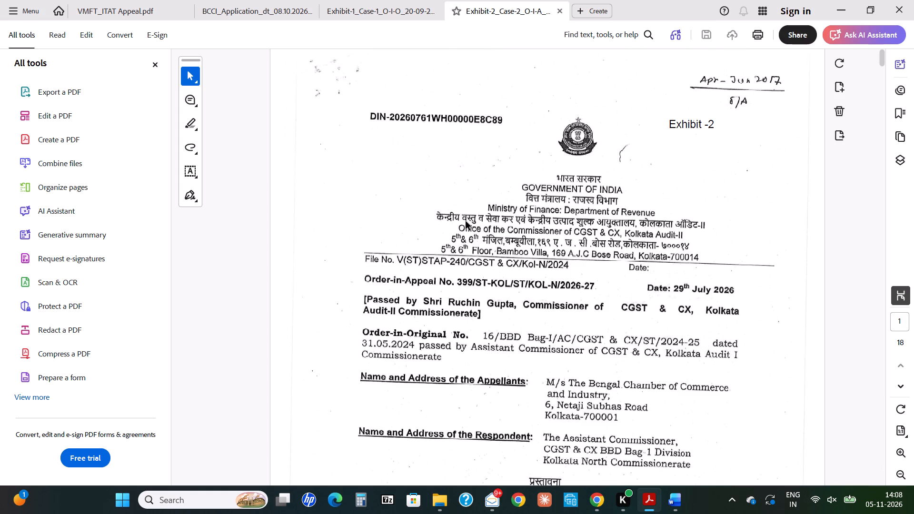
pyautogui.hotkey('alt', 'Tab')
pyautogui.hotkey('alt', 'Tab')
pyautogui.hotkey('alt', 'Tab')
pyautogui.hotkey('alt', 'Tab')
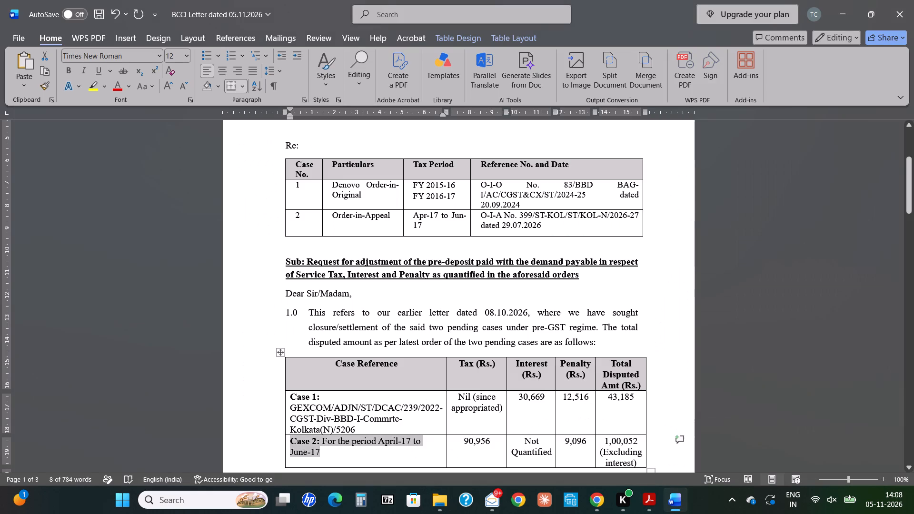
pyautogui.press('Right')
pyautogui.press('Up')
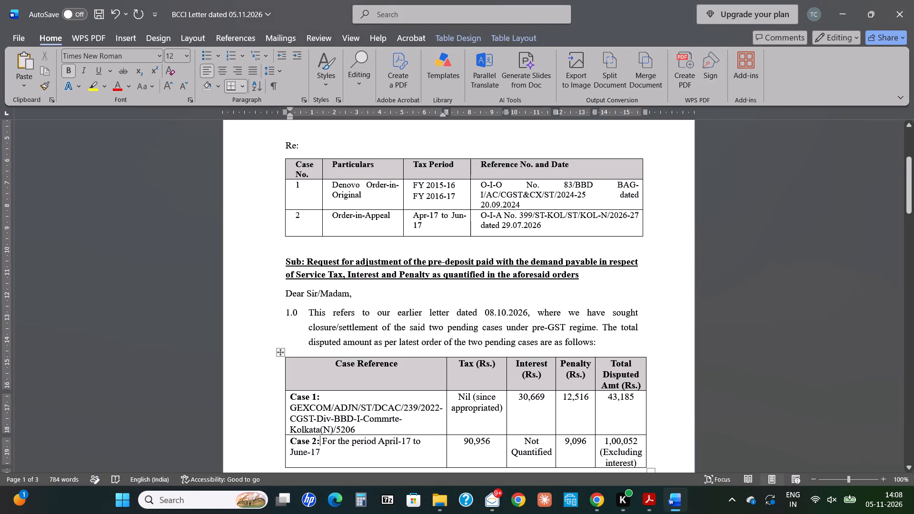
pyautogui.press('Right')
pyautogui.hotkey('alt', 'Tab')
pyautogui.hotkey('ctrl', 'f')
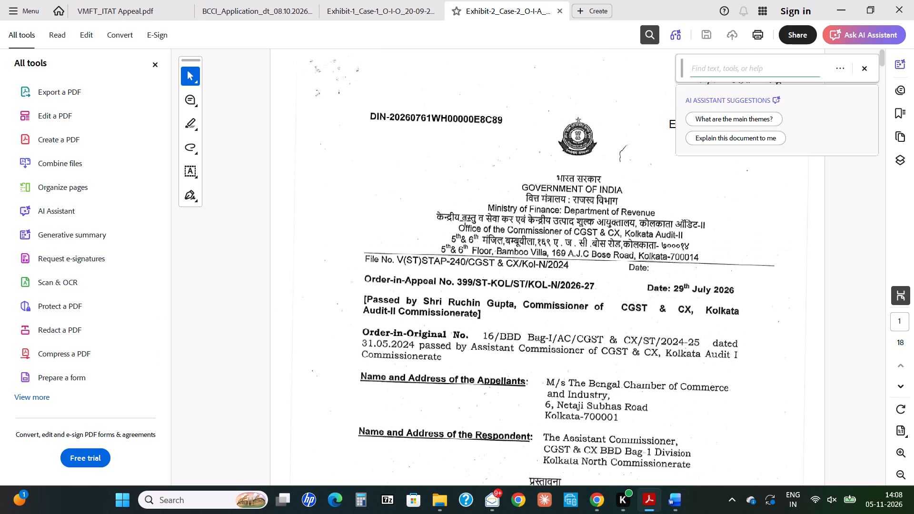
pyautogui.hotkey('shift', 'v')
pyautogui.press('BackSpace')
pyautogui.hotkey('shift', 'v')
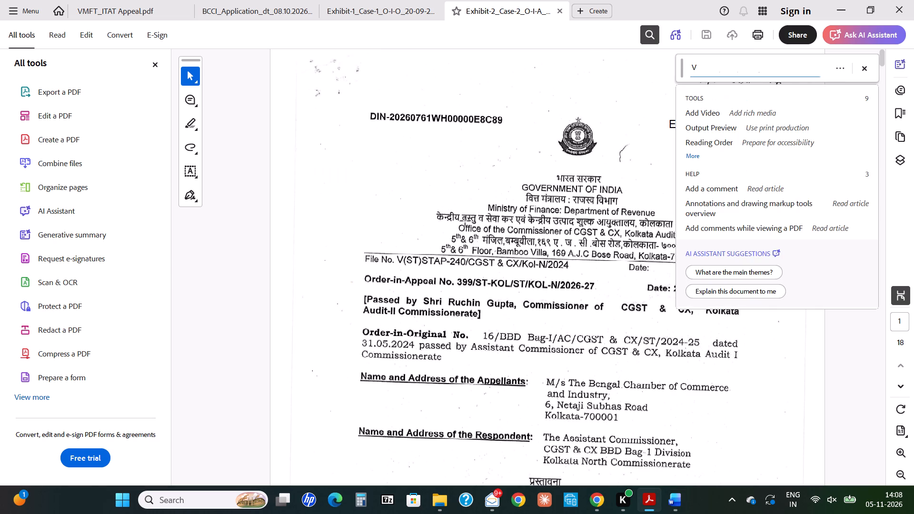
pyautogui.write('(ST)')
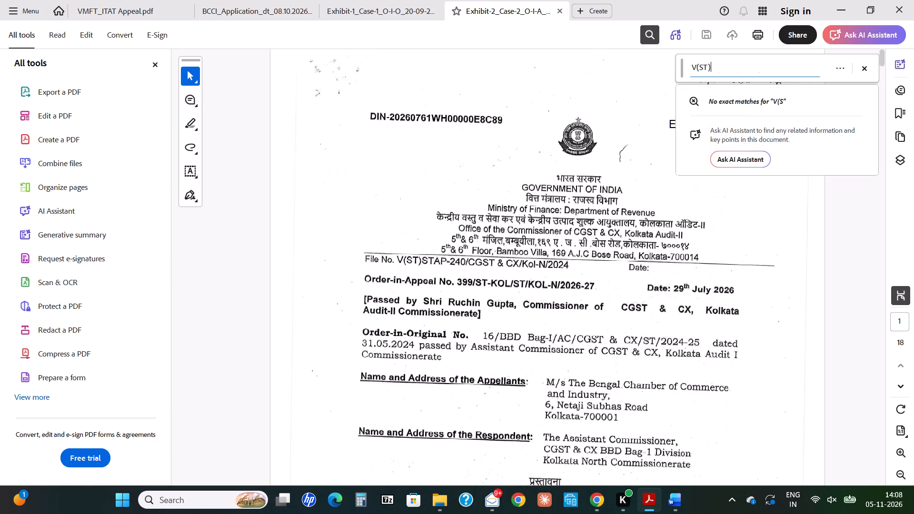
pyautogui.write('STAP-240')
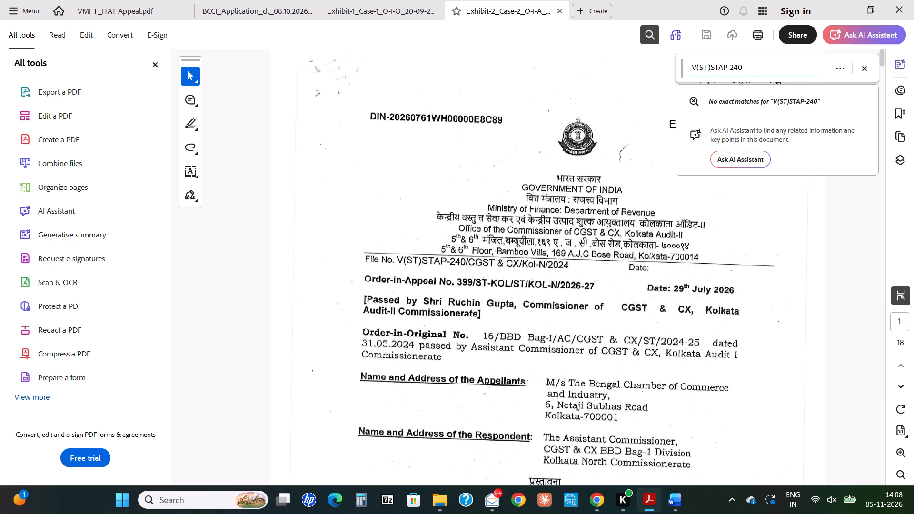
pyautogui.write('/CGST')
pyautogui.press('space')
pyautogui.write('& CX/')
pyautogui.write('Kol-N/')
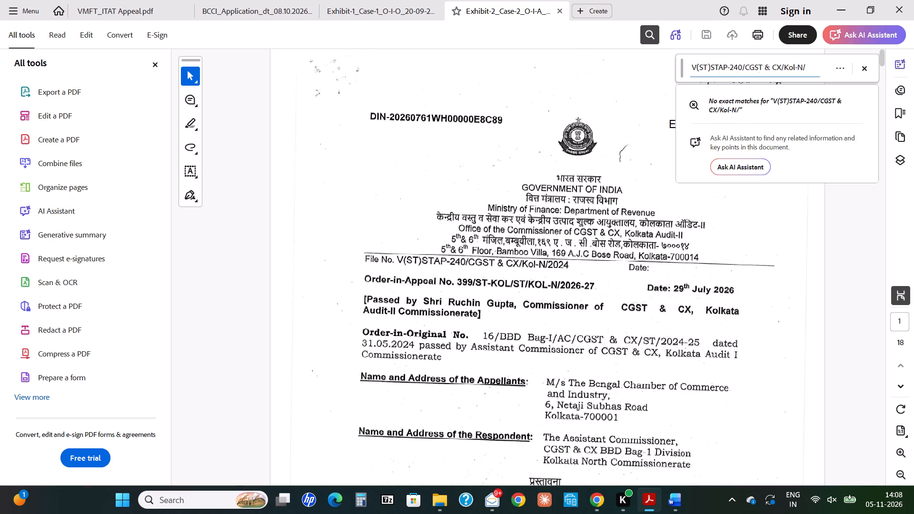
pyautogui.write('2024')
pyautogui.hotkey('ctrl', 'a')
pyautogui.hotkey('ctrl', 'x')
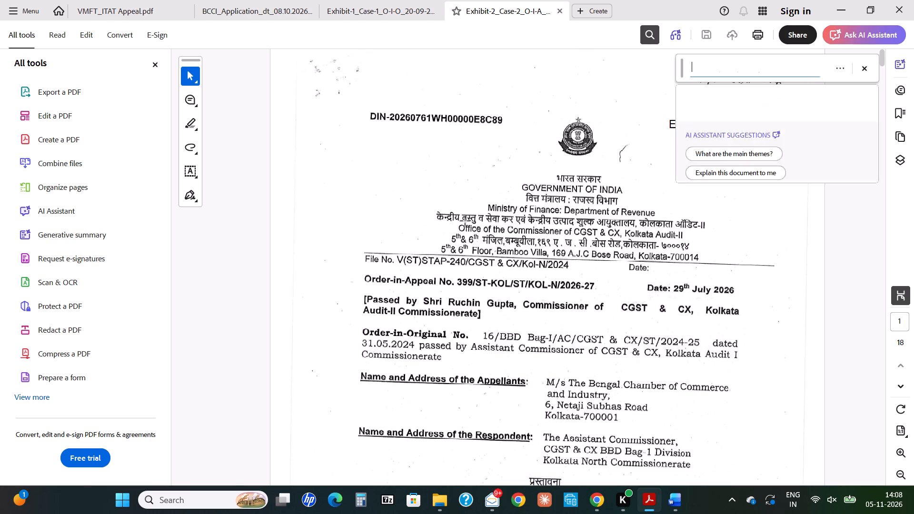
# In the Word letter's disputed amounts table, replace the Case 2 period wording with the cut reference, keeping the "Case 2:" label.
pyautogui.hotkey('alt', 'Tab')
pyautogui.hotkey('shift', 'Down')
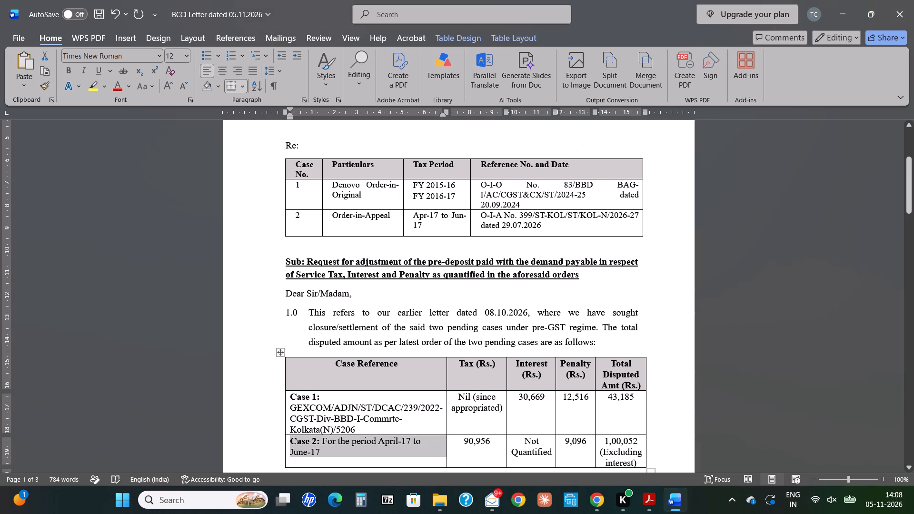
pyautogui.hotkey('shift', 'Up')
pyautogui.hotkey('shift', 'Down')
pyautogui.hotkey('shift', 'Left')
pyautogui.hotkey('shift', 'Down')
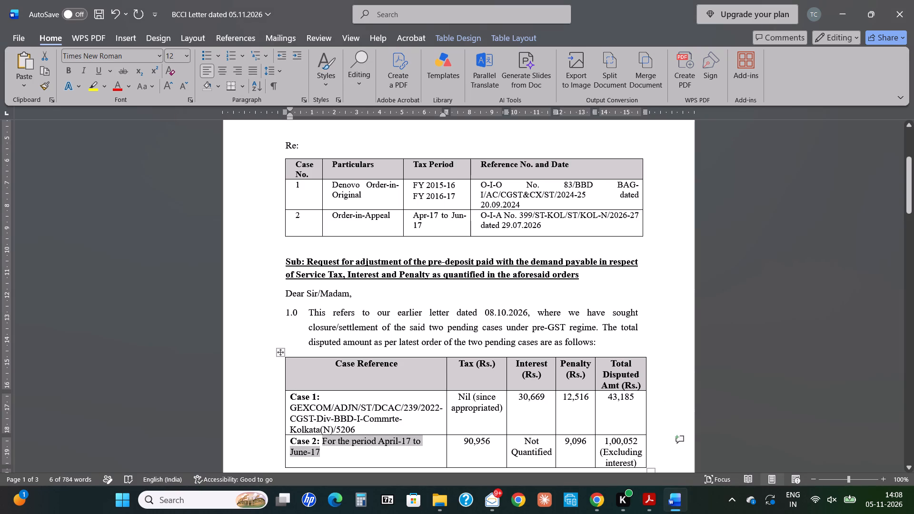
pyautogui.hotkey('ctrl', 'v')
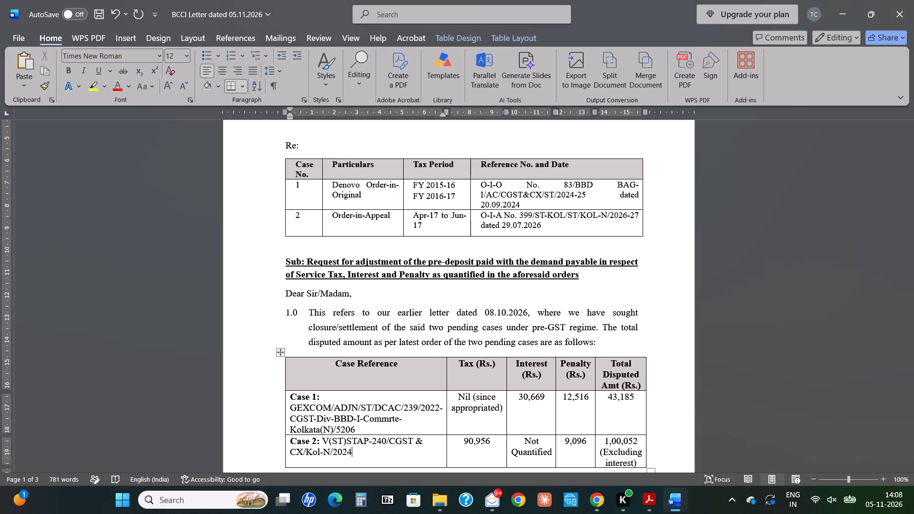
# Extend the Case 2 Interest cell to read "Not Quantified by the Department".
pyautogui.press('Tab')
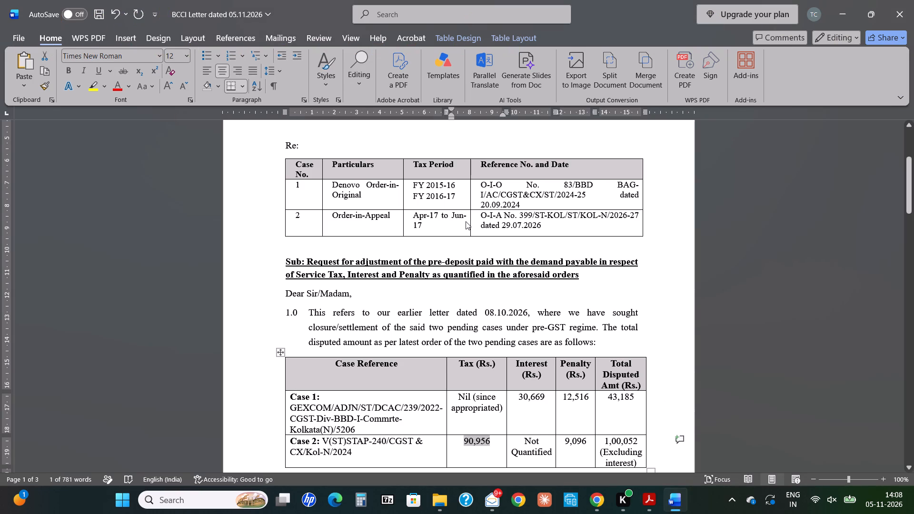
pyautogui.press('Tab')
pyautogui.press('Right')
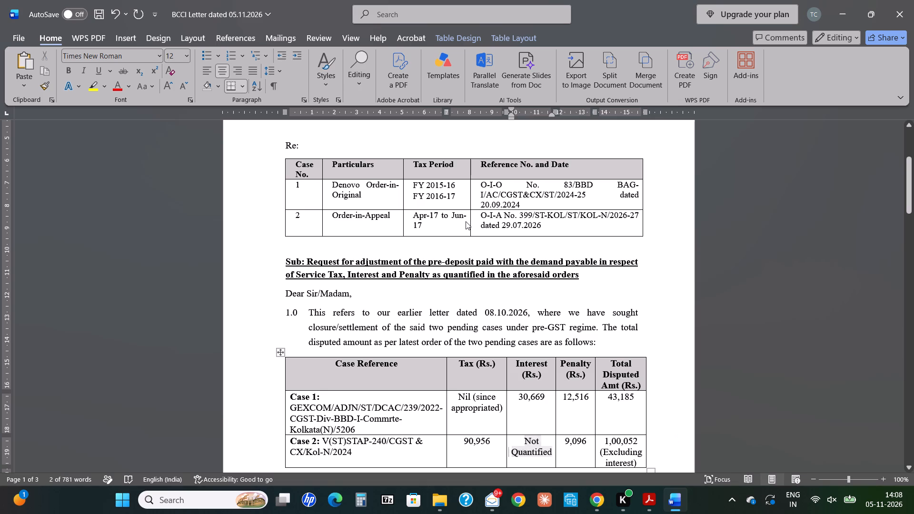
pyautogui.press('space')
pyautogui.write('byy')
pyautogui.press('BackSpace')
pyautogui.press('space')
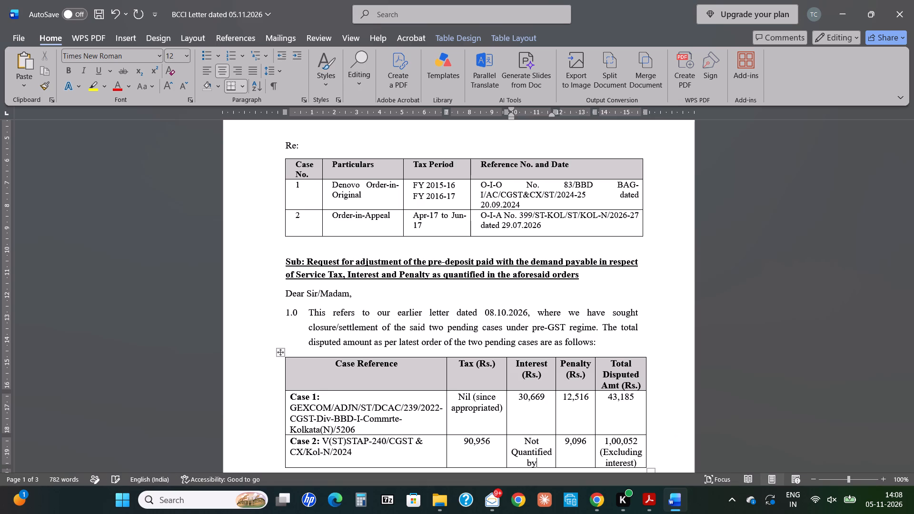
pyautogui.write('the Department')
# Remove "(Excluding interest)" from Case 2's Total Disputed Amt cell, keeping only the amount.
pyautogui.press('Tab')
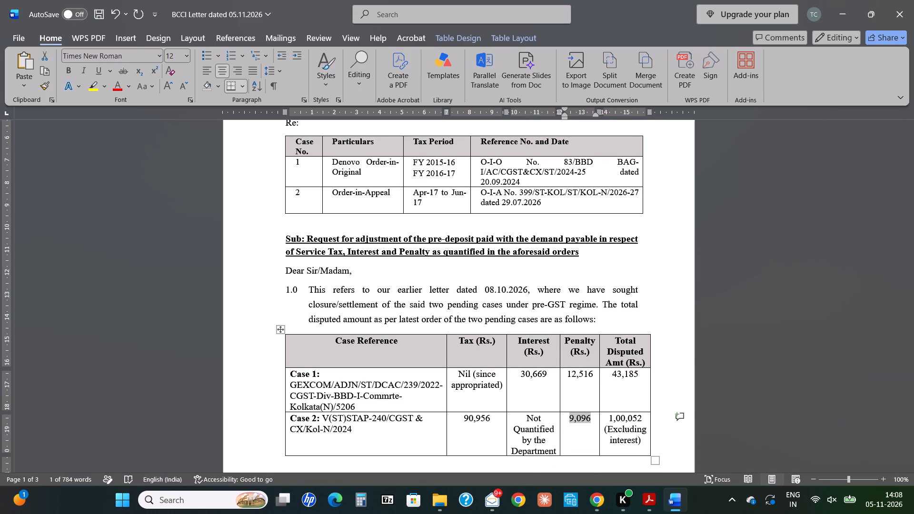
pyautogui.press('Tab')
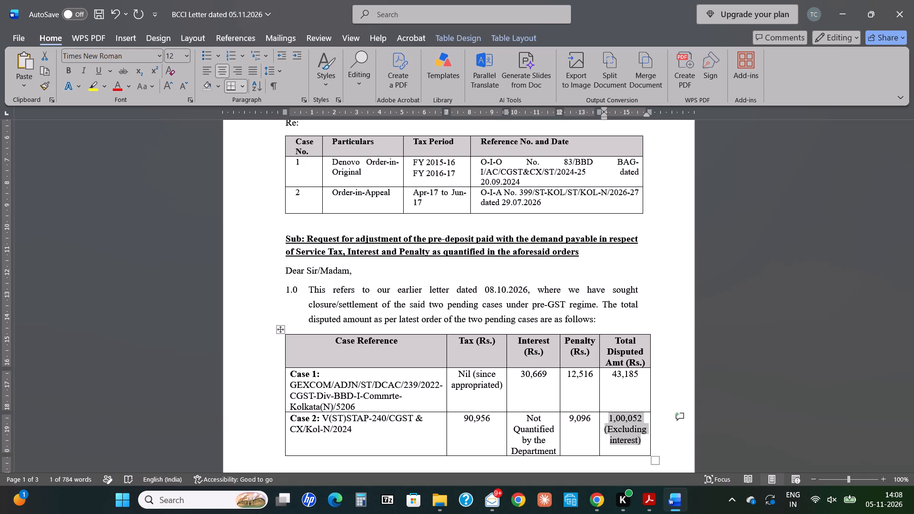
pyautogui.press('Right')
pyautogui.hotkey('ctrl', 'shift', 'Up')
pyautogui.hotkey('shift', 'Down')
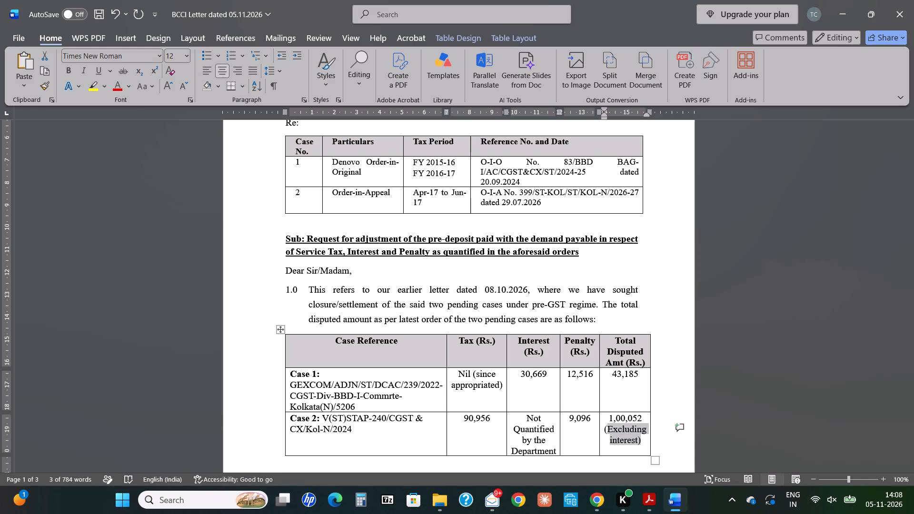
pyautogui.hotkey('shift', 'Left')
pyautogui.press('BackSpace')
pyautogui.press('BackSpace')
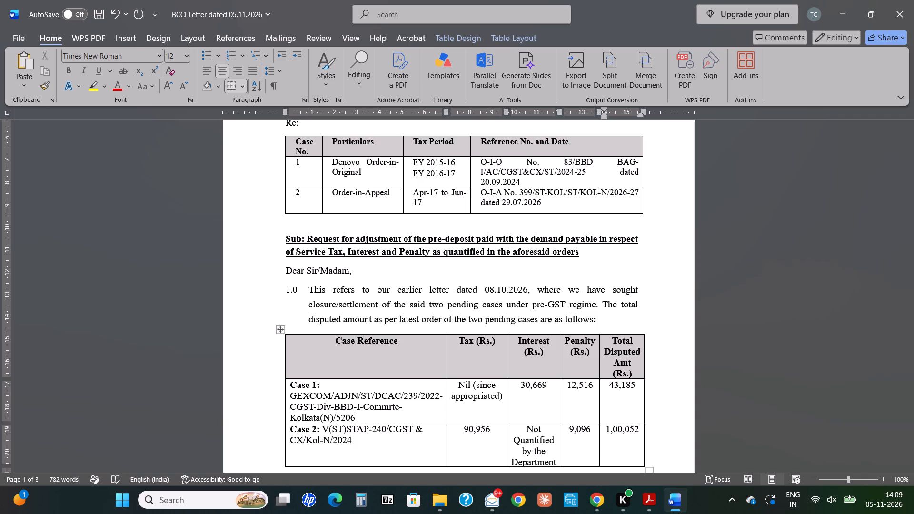
# Delete everything between the disputed amounts table and paragraph 6.0, including the Case - 1 and Case - 2 headings and their paragraphs.
pyautogui.scroll(-1, 466, 221)
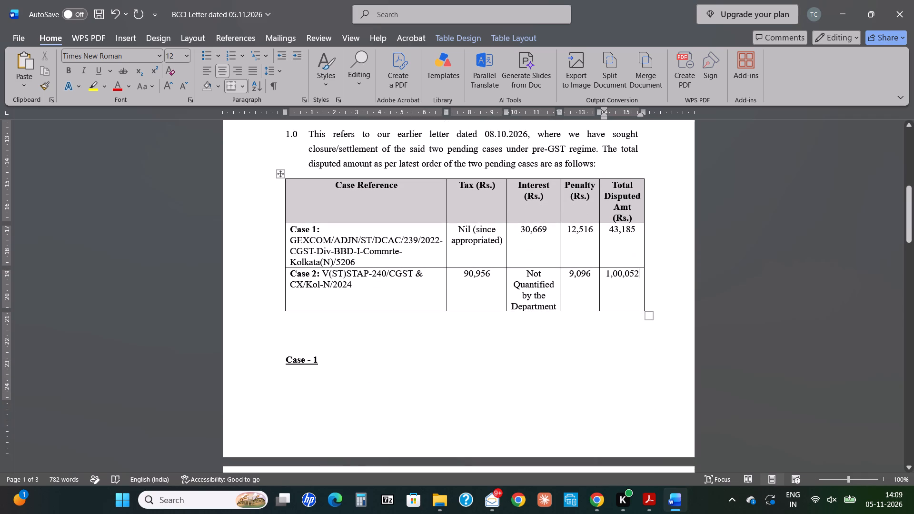
pyautogui.click(295, 332)
pyautogui.hotkey('shift', 'Down')
pyautogui.hotkey('shift', 'Down')
pyautogui.hotkey('shift', 'Down')
pyautogui.hotkey('shift', 'Down')
pyautogui.hotkey('shift', 'Down')
pyautogui.hotkey('shift', 'Down')
pyautogui.hotkey('shift', 'Down')
pyautogui.hotkey('shift', 'Down')
pyautogui.hotkey('shift', 'Down')
pyautogui.hotkey('shift', 'Down')
pyautogui.hotkey('shift', 'Down')
pyautogui.hotkey('shift', 'Down')
pyautogui.hotkey('shift', 'Down')
pyautogui.hotkey('shift', 'Down')
pyautogui.hotkey('shift', 'Down')
pyautogui.hotkey('shift', 'Down')
pyautogui.hotkey('shift', 'Down')
pyautogui.hotkey('shift', 'Down')
pyautogui.hotkey('shift', 'Down')
pyautogui.hotkey('shift', 'Down')
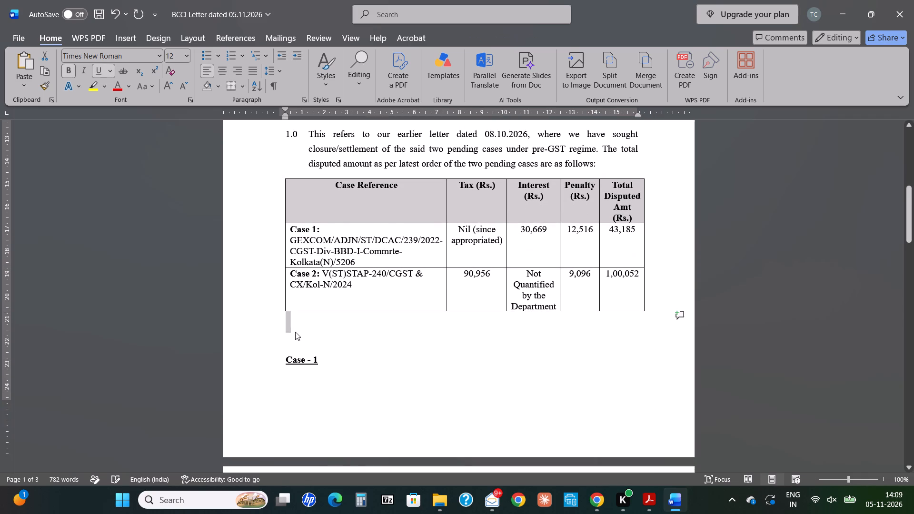
pyautogui.hotkey('shift', 'Up')
pyautogui.hotkey('shift', 'Up')
pyautogui.hotkey('shift', 'Down')
pyautogui.hotkey('shift', 'Down')
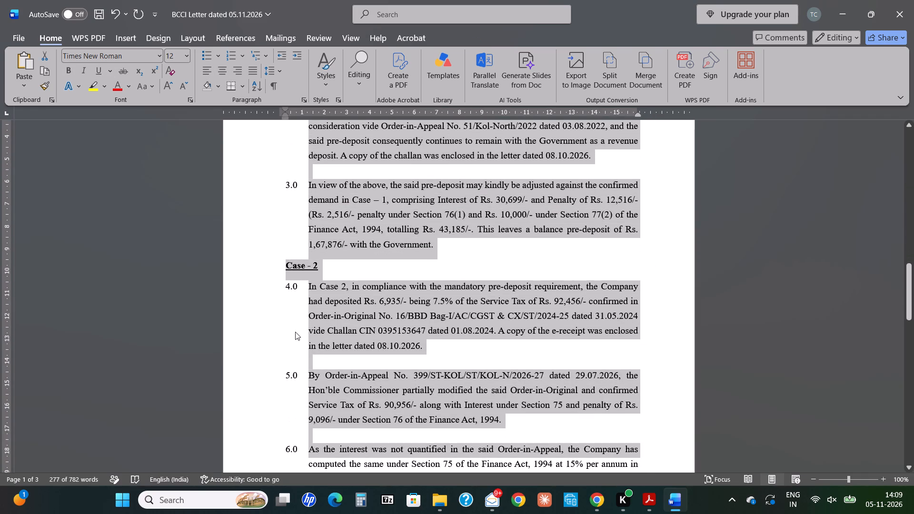
pyautogui.hotkey('shift', 'Up')
pyautogui.hotkey('shift', 'Up')
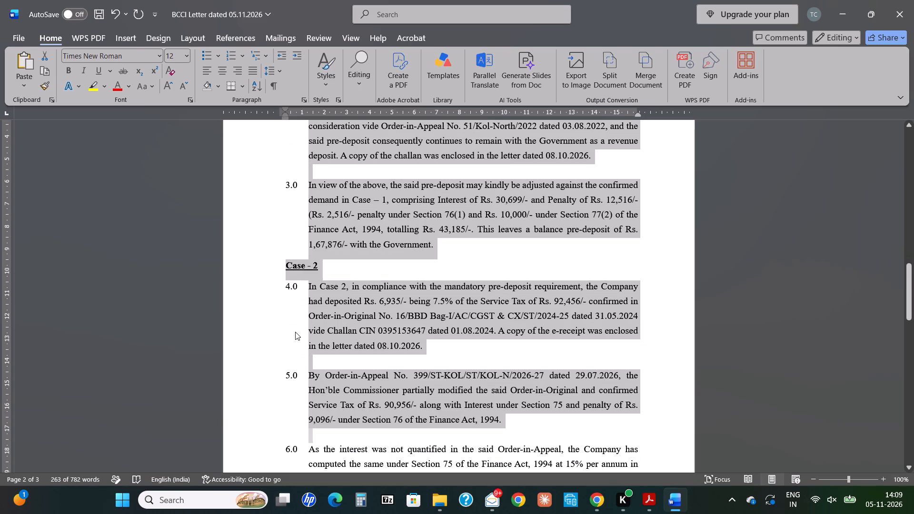
pyautogui.press('Delete')
# In paragraph 2.0 on the unquantified interest, replace "the Company has" with "we have".
pyautogui.press('Down')
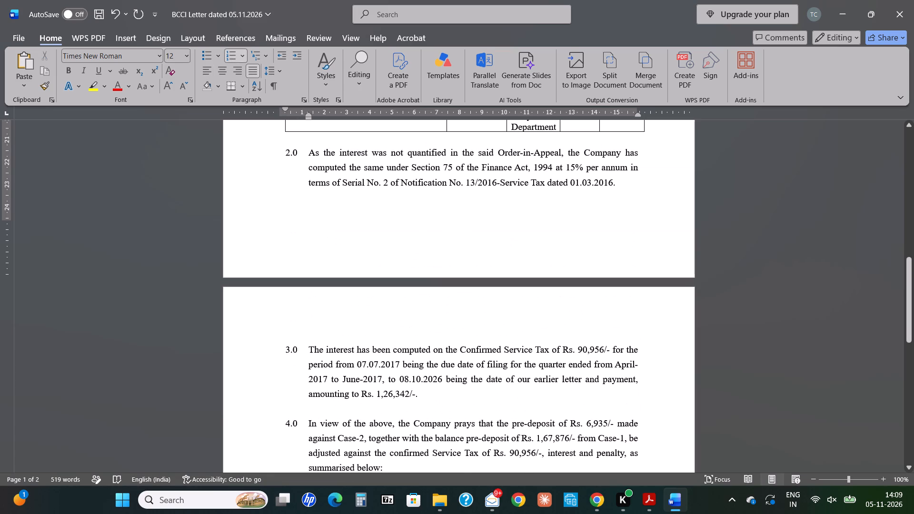
pyautogui.hotkey('ctrl', 'Right')
pyautogui.hotkey('ctrl', 'Right')
pyautogui.hotkey('ctrl', 'Right')
pyautogui.hotkey('ctrl', 'Right')
pyautogui.hotkey('ctrl', 'Right')
pyautogui.hotkey('ctrl', 'Right')
pyautogui.hotkey('ctrl', 'Right')
pyautogui.hotkey('ctrl', 'Right')
pyautogui.hotkey('ctrl', 'Right')
pyautogui.hotkey('ctrl', 'Right')
pyautogui.hotkey('ctrl', 'Right')
pyautogui.hotkey('ctrl', 'Right')
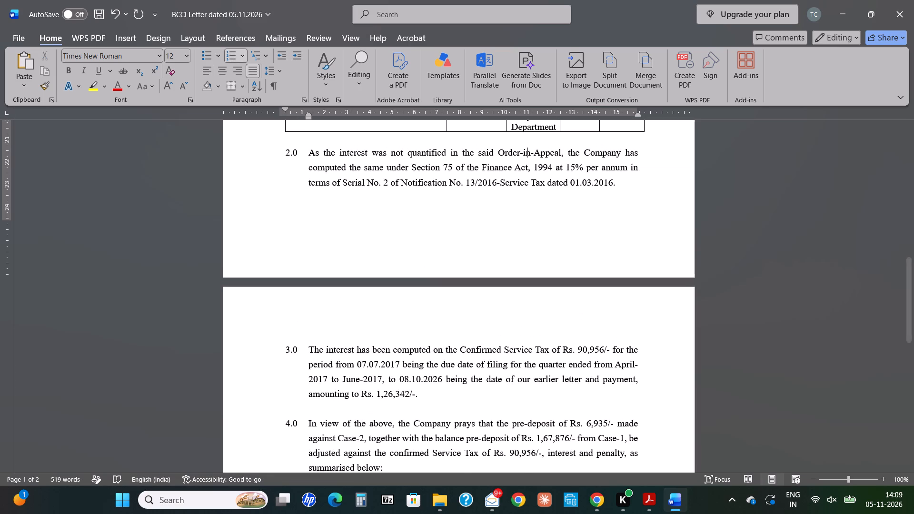
pyautogui.hotkey('ctrl', 'Right')
pyautogui.hotkey('ctrl', 'Right')
pyautogui.hotkey('ctrl', 'Right')
pyautogui.hotkey('ctrl', 'shift', 'Right')
pyautogui.hotkey('ctrl', 'shift', 'Right')
pyautogui.hotkey('ctrl', 'shift', 'Right')
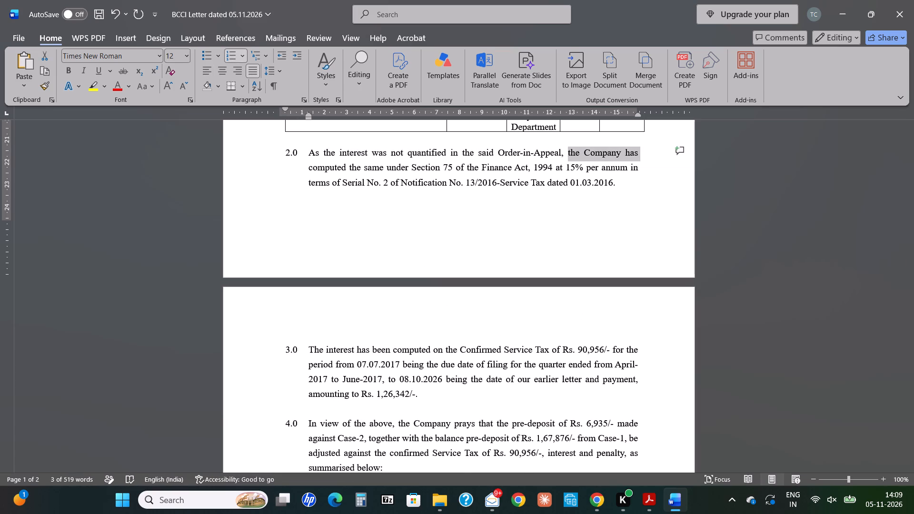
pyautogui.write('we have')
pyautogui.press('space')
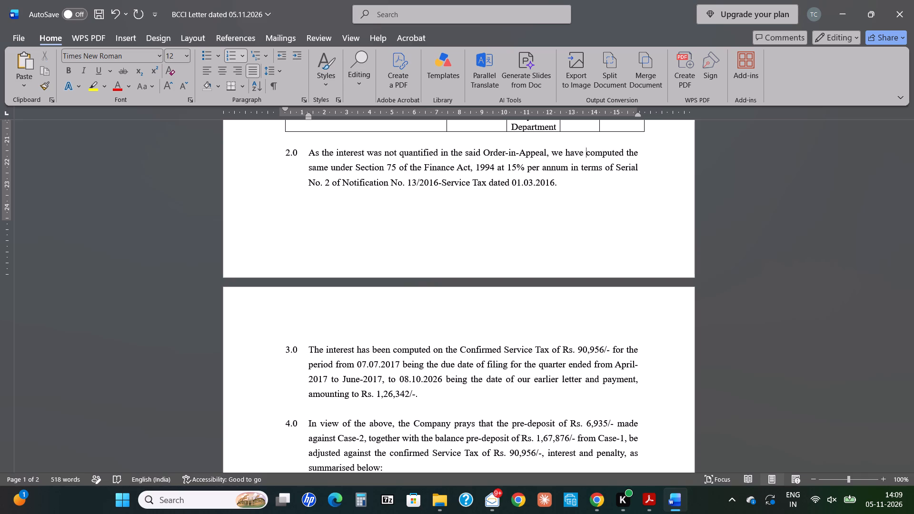
# Merge paragraph 3.0, beginning "The interest has been computed", onto the end of paragraph 2.0.
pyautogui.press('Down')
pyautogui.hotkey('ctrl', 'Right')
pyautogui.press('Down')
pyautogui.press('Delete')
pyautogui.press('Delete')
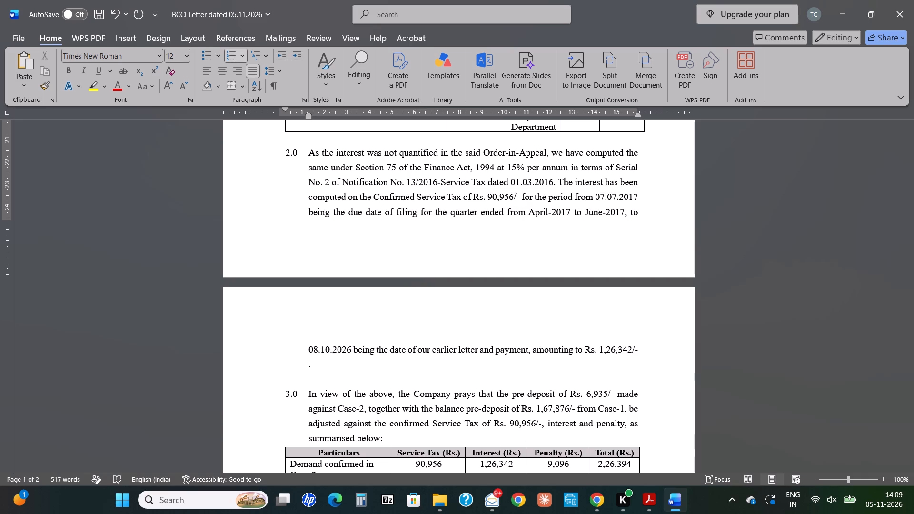
# In paragraph 2.0, replace "Confirmed Service Tax" with "tax in dispute" before "of Rs. 90,956/-".
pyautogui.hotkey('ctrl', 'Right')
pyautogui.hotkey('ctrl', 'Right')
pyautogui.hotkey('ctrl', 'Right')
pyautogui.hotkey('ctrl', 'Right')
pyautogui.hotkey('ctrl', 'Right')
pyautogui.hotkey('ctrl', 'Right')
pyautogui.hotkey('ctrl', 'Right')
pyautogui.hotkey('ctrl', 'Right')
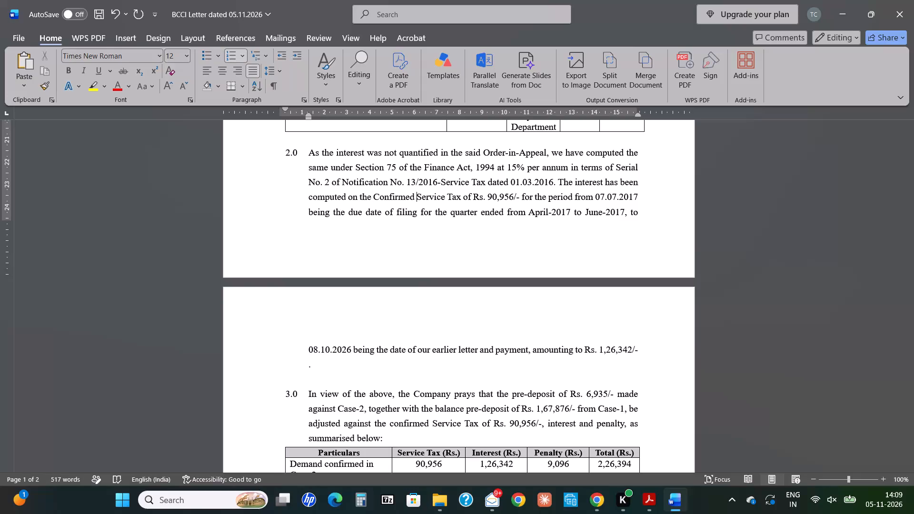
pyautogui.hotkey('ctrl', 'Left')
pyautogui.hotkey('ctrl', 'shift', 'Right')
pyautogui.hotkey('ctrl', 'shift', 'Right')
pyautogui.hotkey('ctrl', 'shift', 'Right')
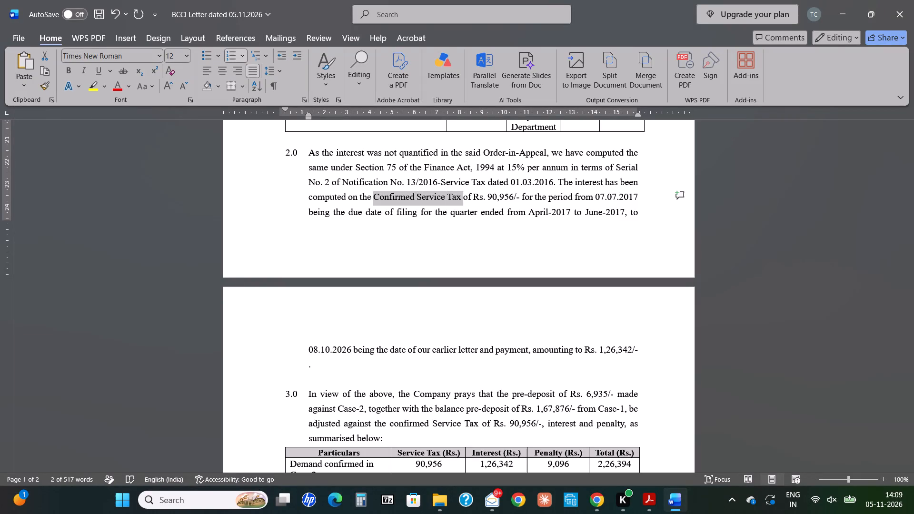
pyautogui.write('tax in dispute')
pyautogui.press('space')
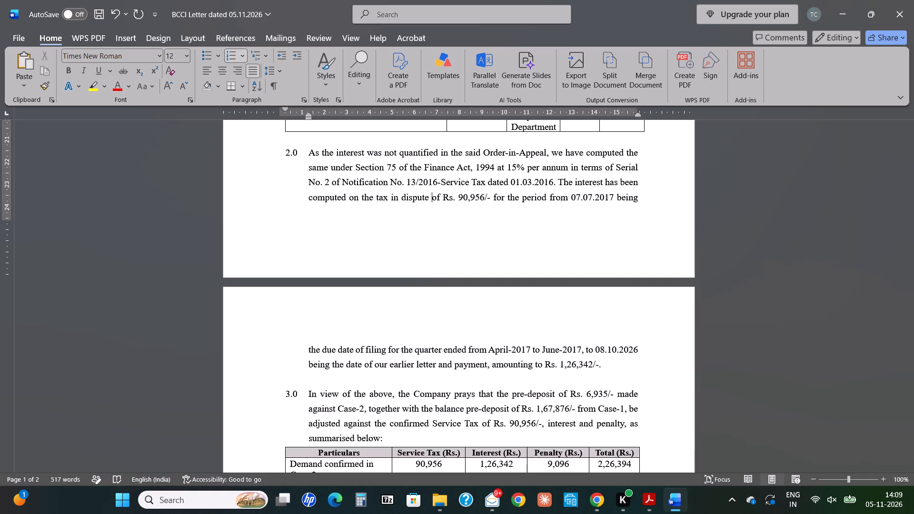
# Enclose "being the due date of filing for the quarter ended from April-2017 to June-2017" in parentheses in paragraph 2.0.
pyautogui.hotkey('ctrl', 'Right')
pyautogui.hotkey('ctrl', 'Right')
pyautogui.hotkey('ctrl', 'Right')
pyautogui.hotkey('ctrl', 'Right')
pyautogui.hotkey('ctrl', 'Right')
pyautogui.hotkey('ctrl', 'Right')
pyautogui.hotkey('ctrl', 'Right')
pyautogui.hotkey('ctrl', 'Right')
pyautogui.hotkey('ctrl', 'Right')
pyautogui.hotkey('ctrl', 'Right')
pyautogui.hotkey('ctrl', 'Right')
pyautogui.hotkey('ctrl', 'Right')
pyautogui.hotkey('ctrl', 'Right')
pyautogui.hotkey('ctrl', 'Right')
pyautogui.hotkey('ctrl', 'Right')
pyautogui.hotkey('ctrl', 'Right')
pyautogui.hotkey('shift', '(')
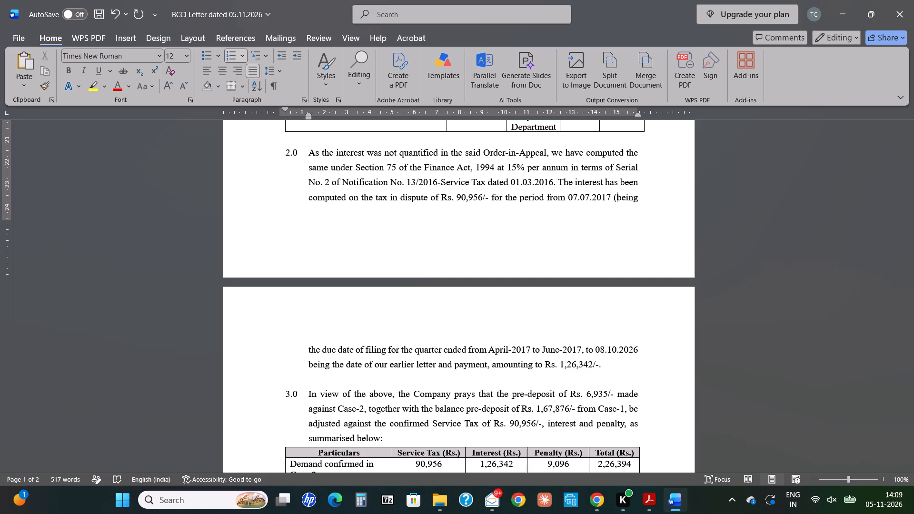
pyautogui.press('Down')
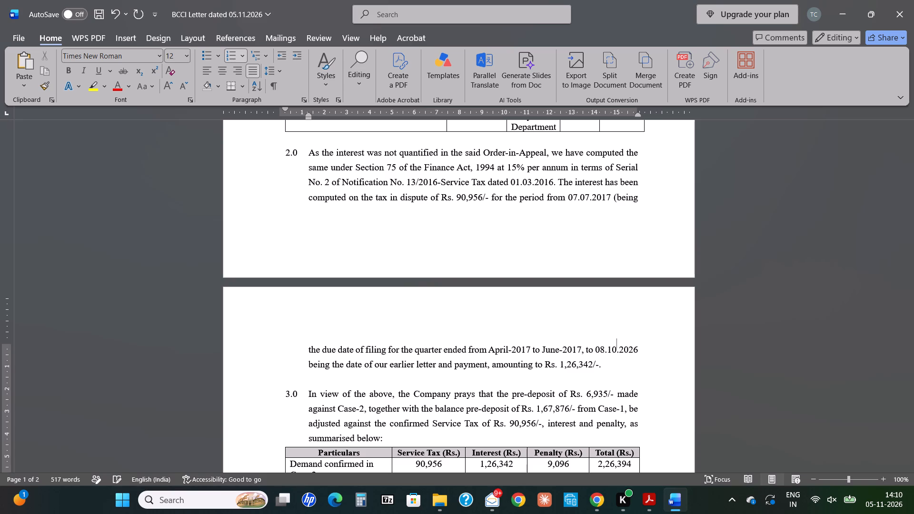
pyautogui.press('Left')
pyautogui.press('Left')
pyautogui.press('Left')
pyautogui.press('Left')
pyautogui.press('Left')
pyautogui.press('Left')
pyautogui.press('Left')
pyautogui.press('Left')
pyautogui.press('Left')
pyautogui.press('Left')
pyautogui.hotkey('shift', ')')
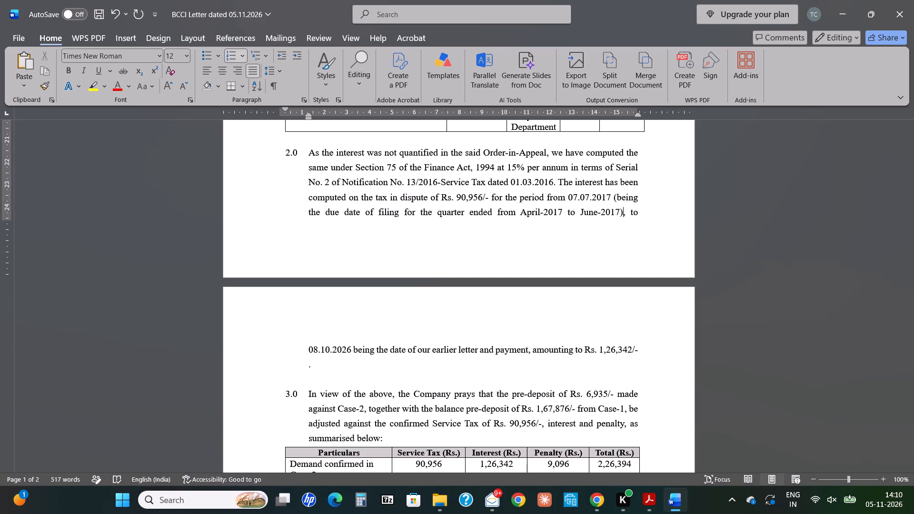
# Enclose "being the date of our earlier letter and payment, amounting to Rs. 1,26,342/-" in parentheses in paragraph 2.0 and save the letter.
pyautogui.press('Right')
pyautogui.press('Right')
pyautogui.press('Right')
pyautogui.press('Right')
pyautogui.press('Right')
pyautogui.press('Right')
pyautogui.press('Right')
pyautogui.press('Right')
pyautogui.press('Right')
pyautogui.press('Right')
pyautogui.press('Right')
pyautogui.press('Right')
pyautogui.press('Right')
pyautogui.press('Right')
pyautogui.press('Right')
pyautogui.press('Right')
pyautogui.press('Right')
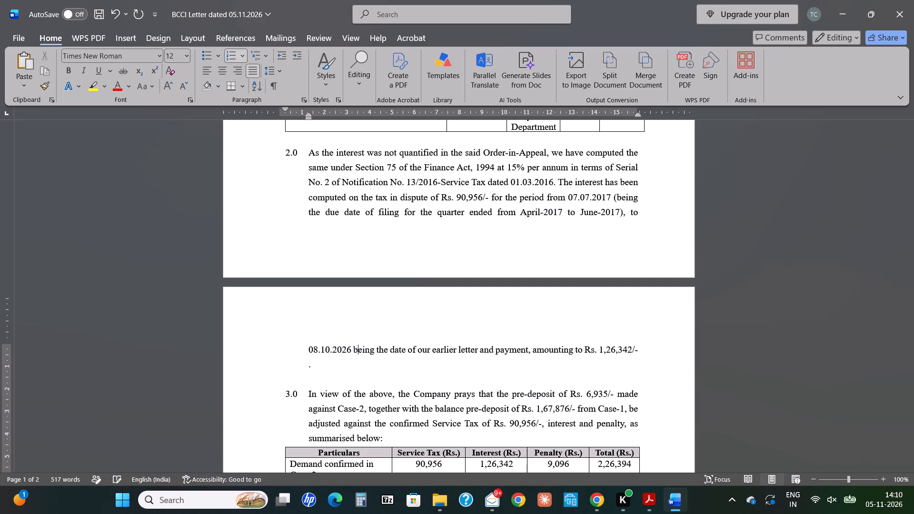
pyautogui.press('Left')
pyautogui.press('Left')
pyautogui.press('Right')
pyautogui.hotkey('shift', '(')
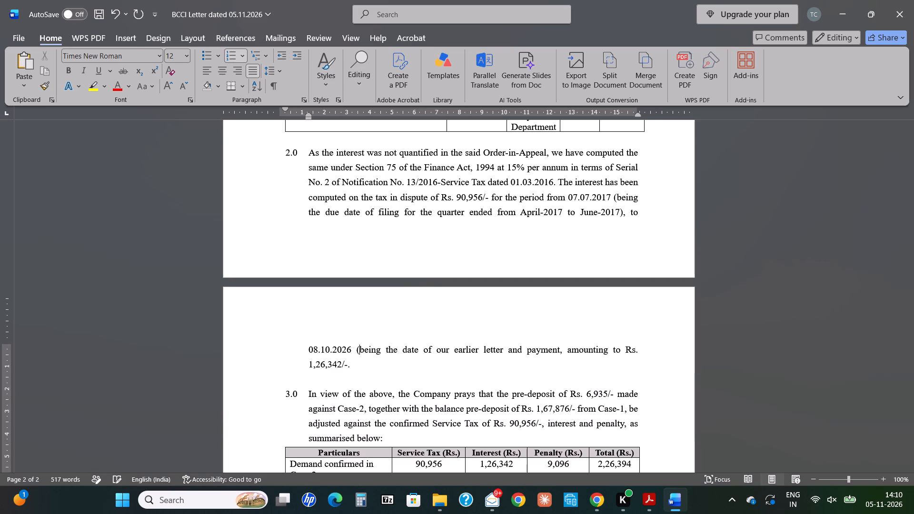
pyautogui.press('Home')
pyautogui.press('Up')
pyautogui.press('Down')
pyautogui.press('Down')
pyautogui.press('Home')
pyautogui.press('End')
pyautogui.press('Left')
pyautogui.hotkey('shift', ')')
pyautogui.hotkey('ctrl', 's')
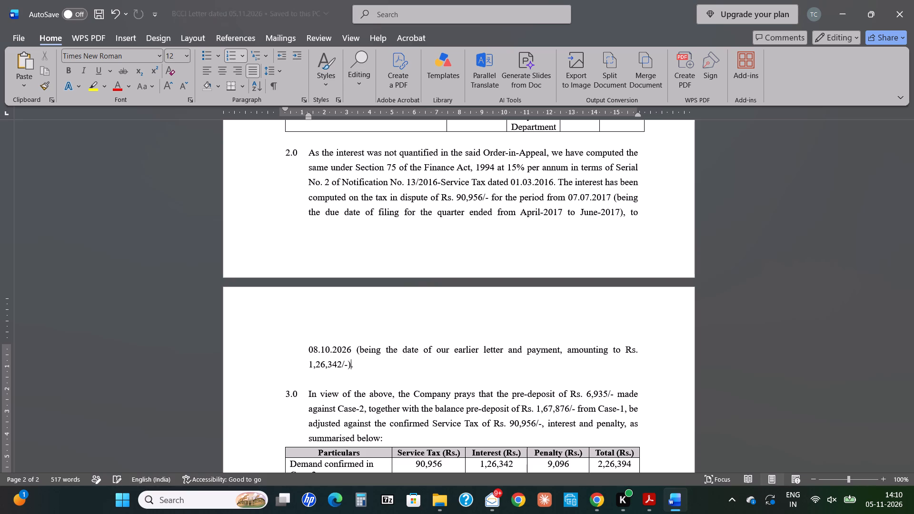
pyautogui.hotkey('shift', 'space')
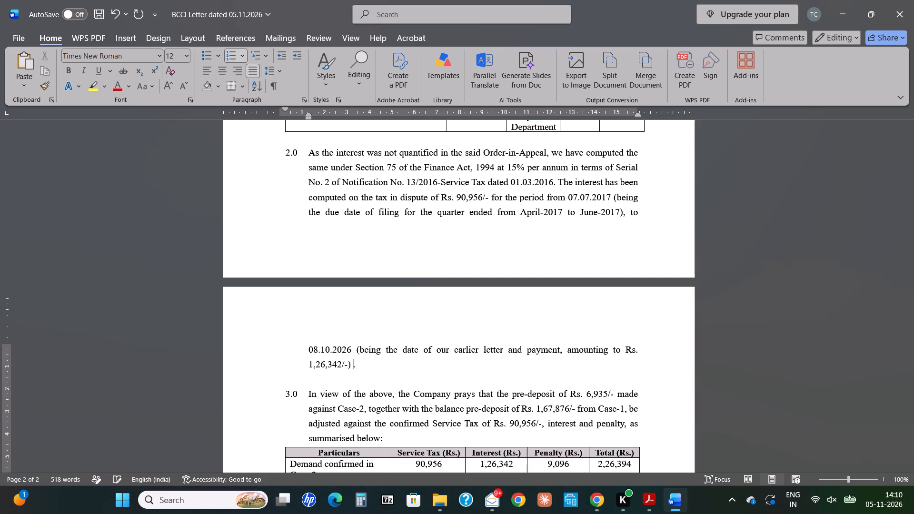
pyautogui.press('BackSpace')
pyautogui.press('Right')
# Add the sentence "The interest amount has been quantified as Rs. 1,26,342/-" at the end of paragraph 2.0.
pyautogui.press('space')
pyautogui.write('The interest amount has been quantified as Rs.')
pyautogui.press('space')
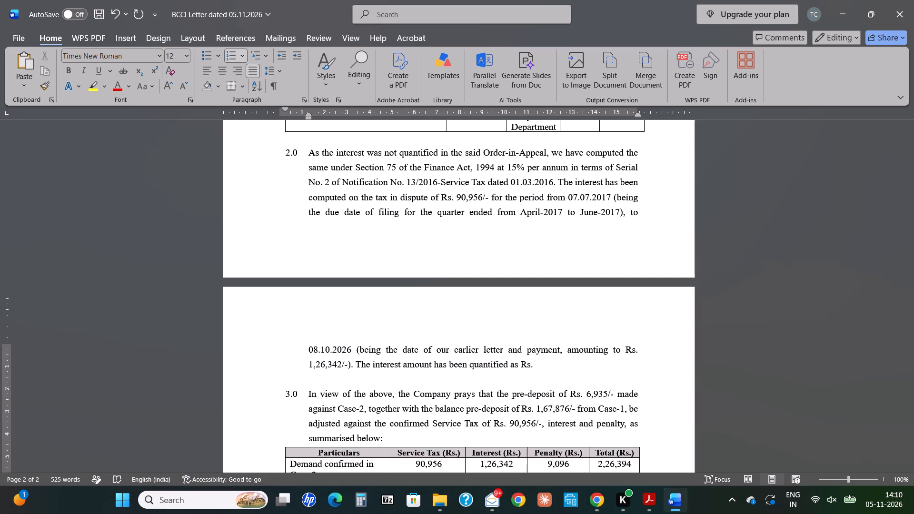
pyautogui.scroll(-1, 295, 332)
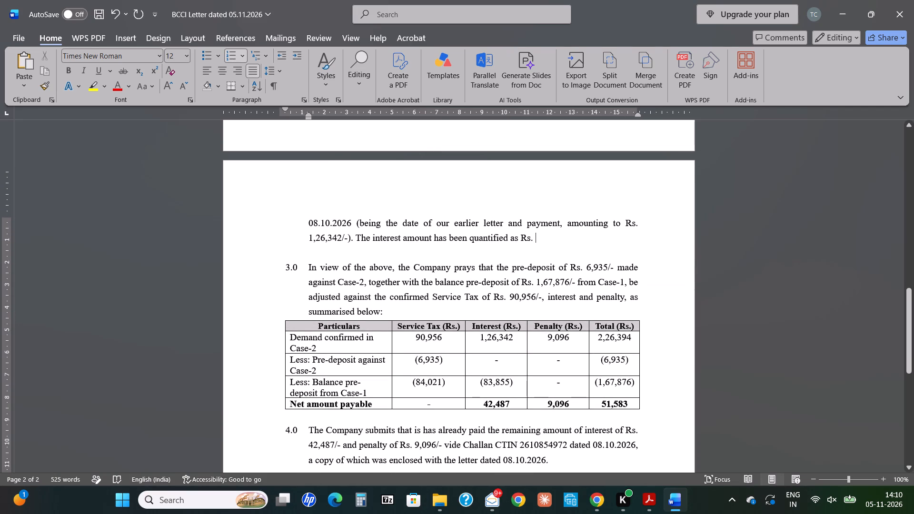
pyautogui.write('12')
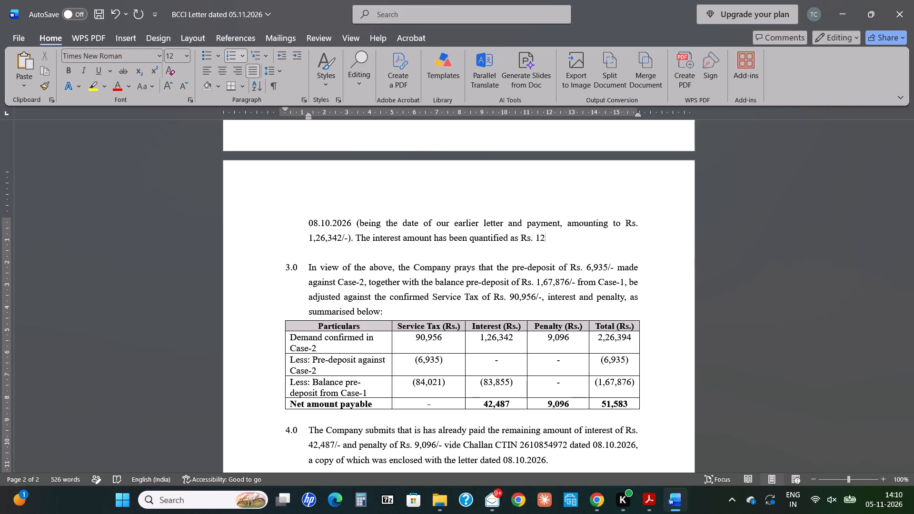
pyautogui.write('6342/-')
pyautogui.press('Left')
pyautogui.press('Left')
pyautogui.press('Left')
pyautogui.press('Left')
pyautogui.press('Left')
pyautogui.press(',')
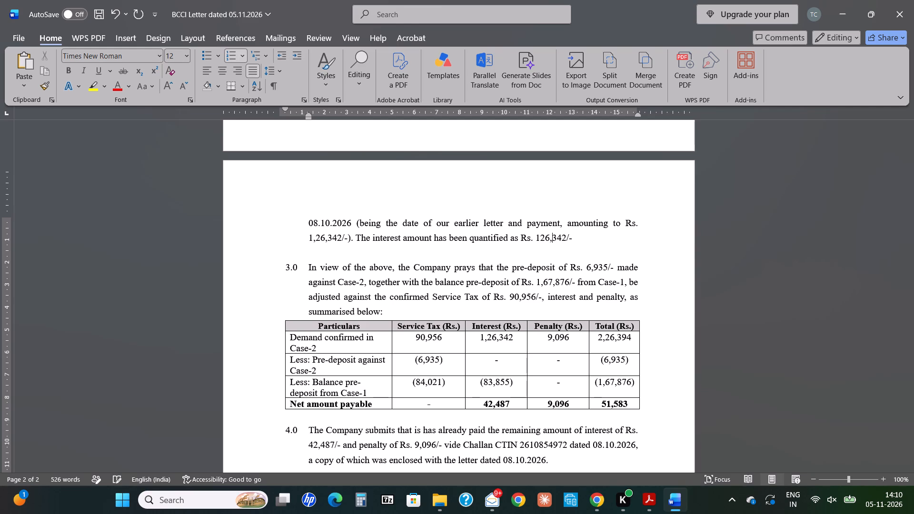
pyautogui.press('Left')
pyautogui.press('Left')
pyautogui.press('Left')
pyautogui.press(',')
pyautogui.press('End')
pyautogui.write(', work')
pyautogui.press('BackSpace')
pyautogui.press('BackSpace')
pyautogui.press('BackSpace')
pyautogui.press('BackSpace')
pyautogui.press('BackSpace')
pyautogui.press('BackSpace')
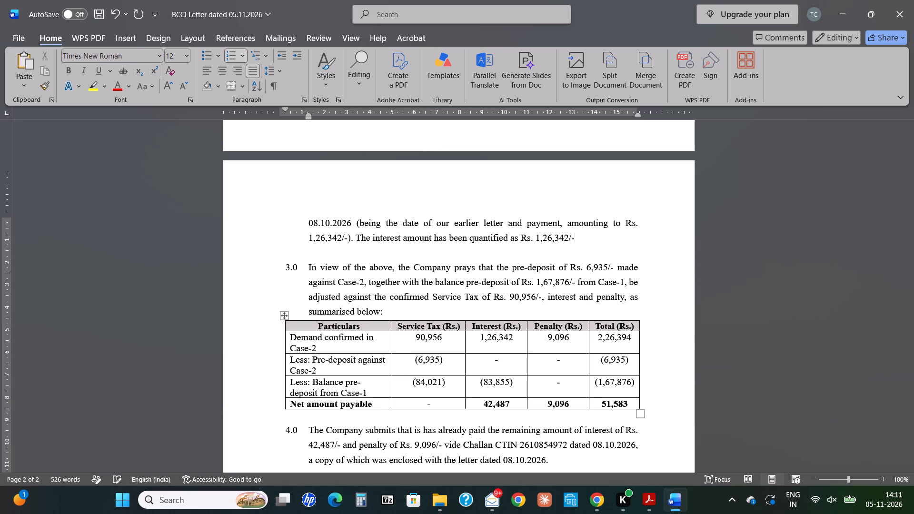
# Close the quantified interest sentence with a full stop and begin a new one with "The working sheet".
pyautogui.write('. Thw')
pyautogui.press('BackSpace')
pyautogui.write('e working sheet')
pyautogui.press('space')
# Open BCCI_Application_dt_08.10.2026 from the Another Case folder, skim its submissions on Case-1, close it and return to the letter.
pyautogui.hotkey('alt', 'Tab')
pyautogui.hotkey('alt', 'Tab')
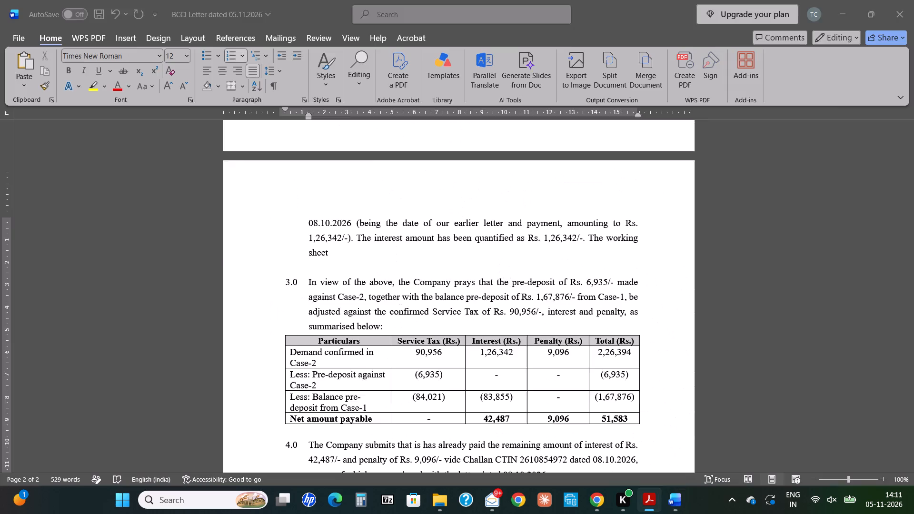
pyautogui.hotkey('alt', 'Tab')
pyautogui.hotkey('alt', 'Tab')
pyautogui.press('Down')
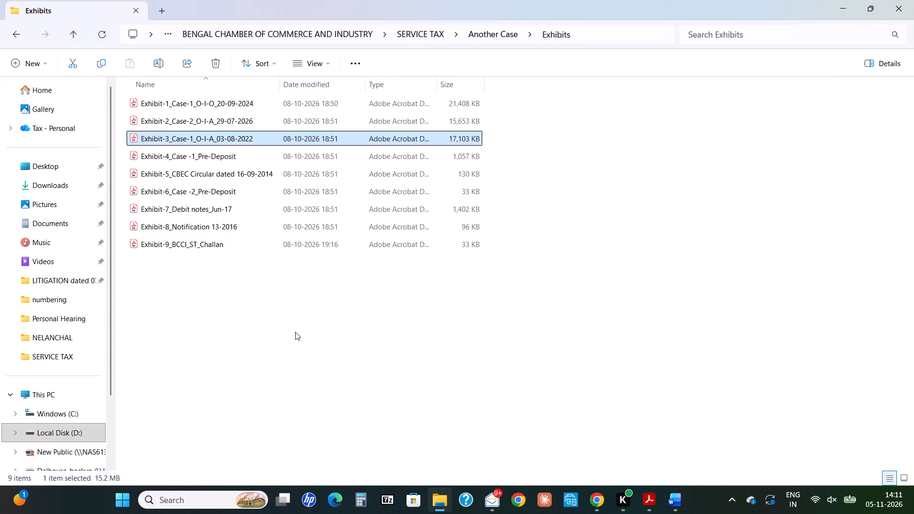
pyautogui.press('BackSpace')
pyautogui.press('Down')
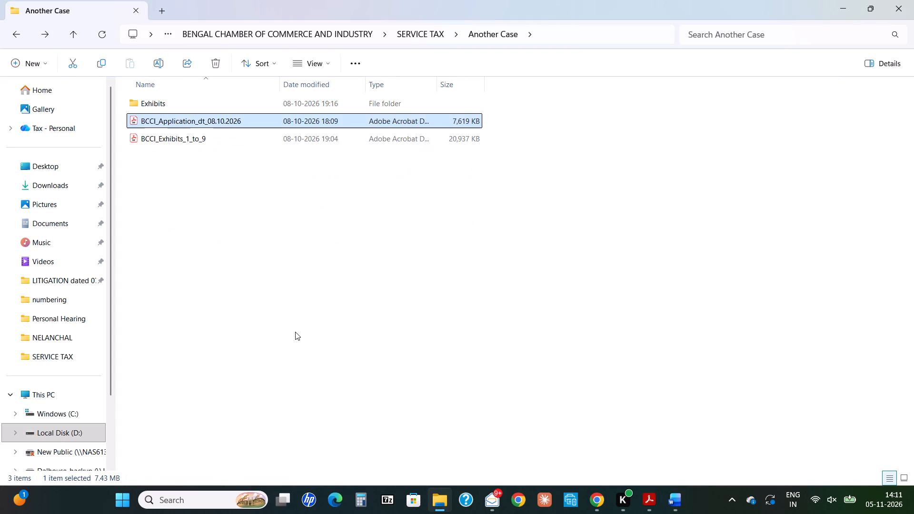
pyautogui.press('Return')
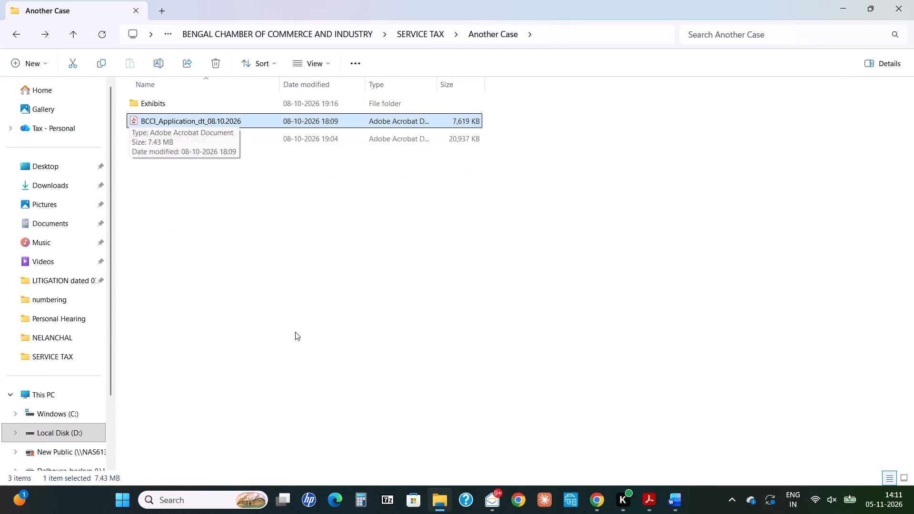
pyautogui.scroll(-7, 557, 427)
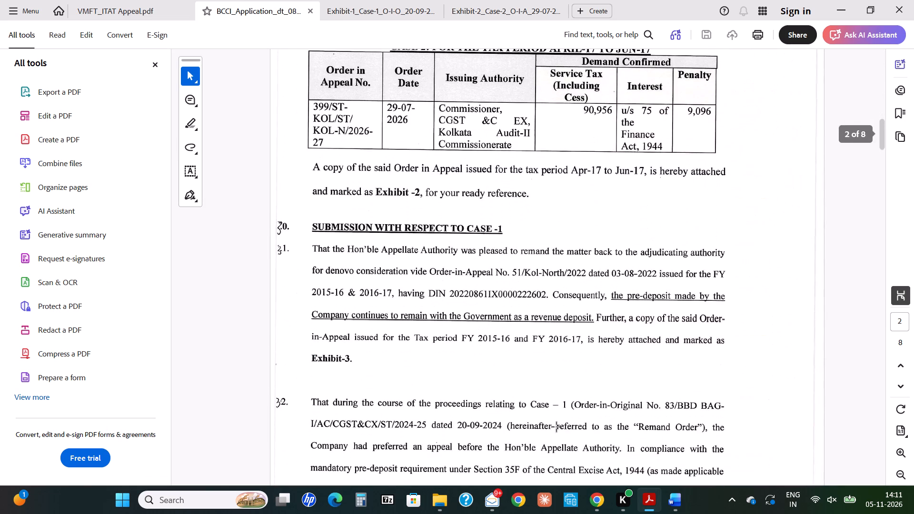
pyautogui.scroll(-6, 557, 427)
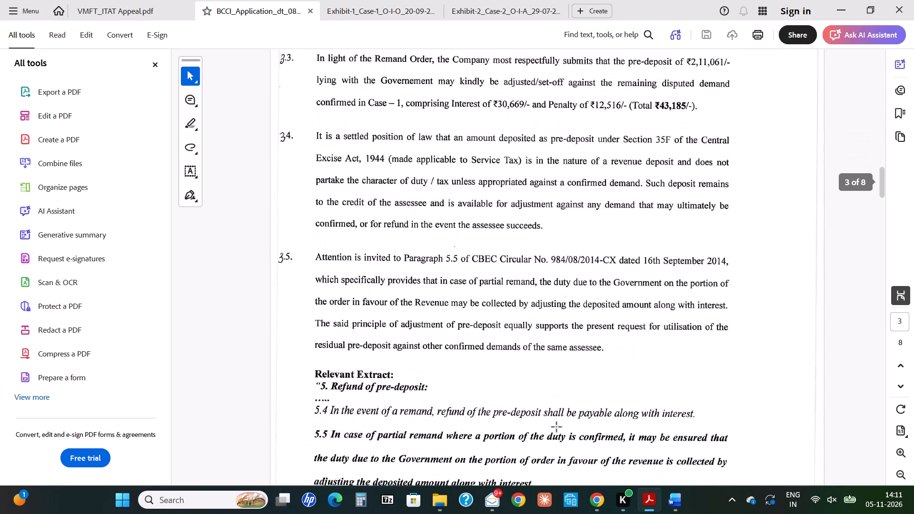
pyautogui.hotkey('ctrl', 'w')
pyautogui.hotkey('alt', 'Tab')
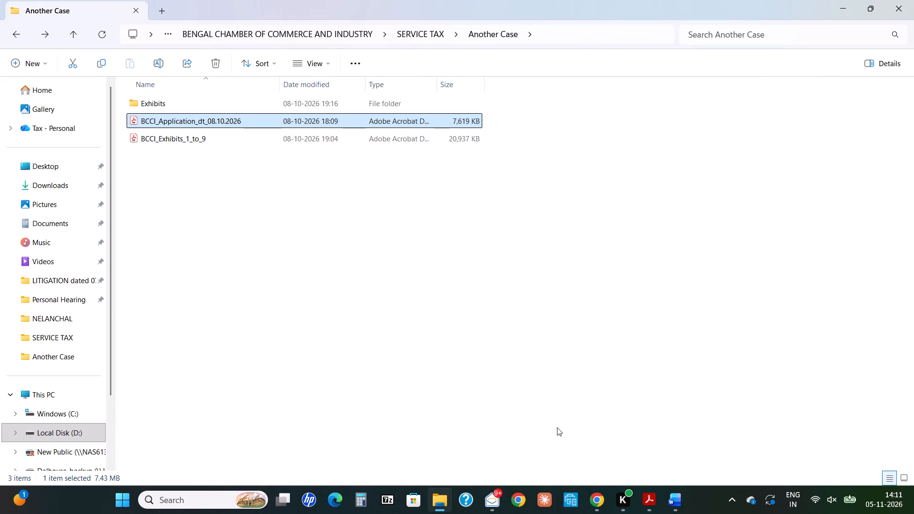
pyautogui.hotkey('alt', 'Tab')
pyautogui.hotkey('alt', 'Tab')
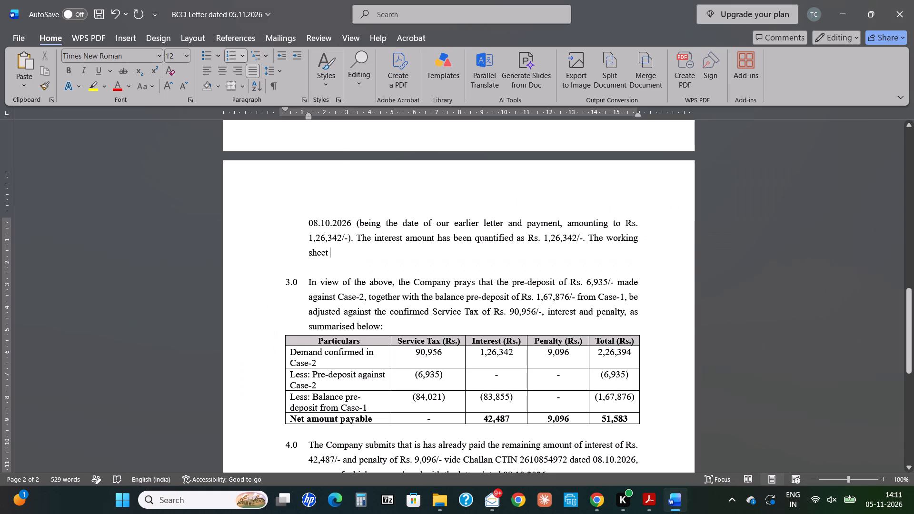
# Complete the working sheet sentence in paragraph 2.0 with "for the said calculation of interest is marked as “Annexure – 1”.".
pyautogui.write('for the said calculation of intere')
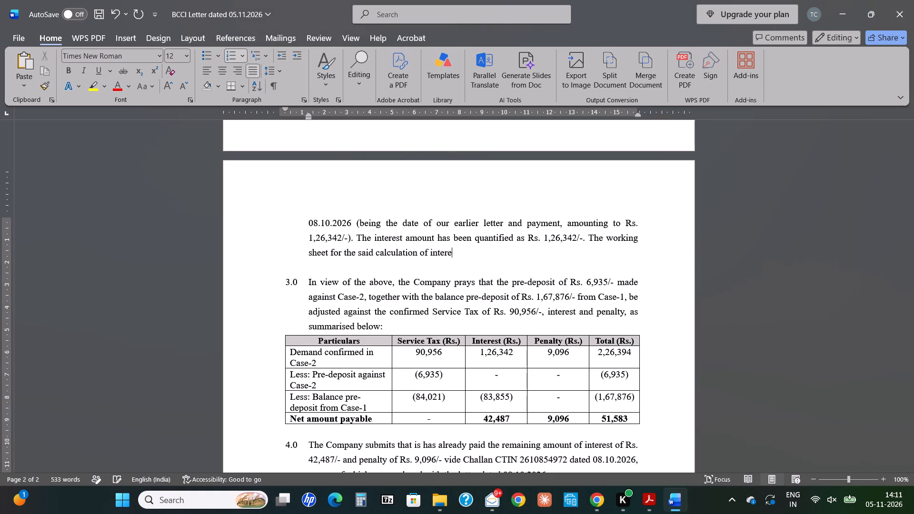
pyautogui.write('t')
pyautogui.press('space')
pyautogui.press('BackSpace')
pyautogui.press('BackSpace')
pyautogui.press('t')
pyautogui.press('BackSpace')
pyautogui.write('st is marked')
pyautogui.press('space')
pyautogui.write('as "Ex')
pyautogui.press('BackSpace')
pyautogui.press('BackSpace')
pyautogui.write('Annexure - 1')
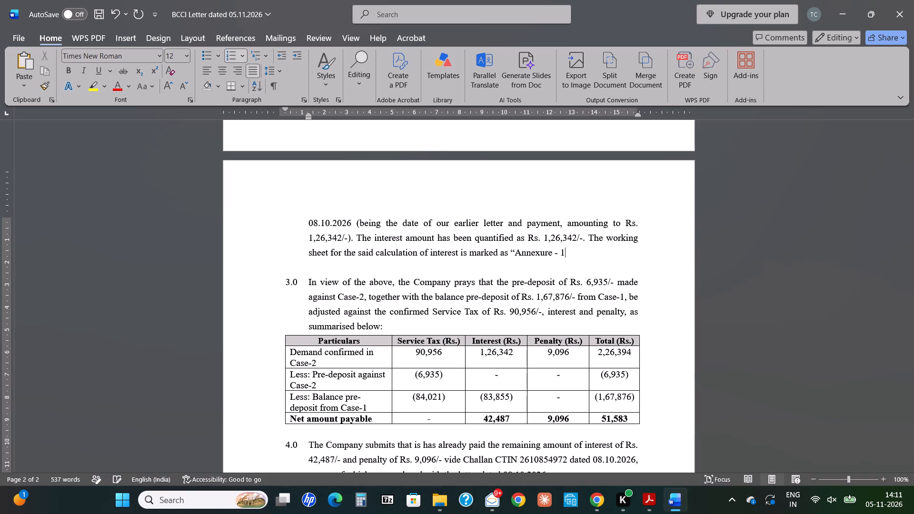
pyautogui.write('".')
# Make the quoted reference “Annexure – 1” at the end of paragraph 2.0 bold.
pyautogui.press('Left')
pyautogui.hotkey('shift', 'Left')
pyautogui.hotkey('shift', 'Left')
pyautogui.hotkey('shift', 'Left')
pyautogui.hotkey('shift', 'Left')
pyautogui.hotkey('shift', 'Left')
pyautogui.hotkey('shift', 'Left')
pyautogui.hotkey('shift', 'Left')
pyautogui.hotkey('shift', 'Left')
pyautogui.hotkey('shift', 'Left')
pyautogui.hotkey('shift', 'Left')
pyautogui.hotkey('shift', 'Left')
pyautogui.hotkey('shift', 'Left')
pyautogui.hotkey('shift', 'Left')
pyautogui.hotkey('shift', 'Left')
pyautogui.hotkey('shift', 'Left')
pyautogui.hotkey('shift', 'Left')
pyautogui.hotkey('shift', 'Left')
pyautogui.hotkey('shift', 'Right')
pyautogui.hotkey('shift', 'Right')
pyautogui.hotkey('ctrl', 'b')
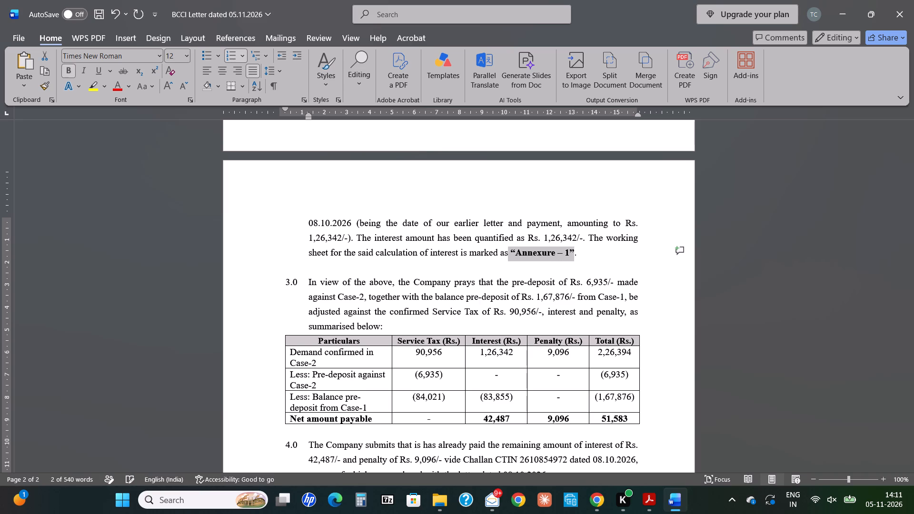
# Insert a new numbered paragraph 3.0 after paragraph 2.0, beginning with "Accordingly the final liability of the said".
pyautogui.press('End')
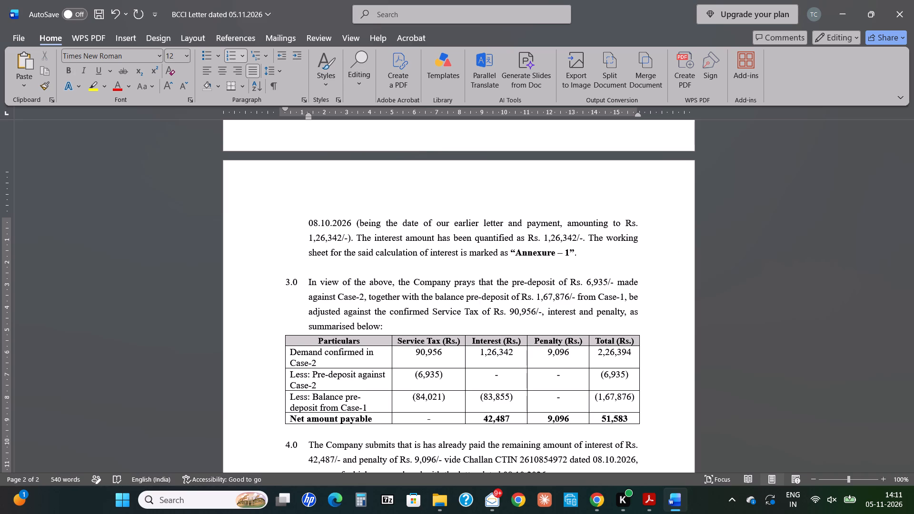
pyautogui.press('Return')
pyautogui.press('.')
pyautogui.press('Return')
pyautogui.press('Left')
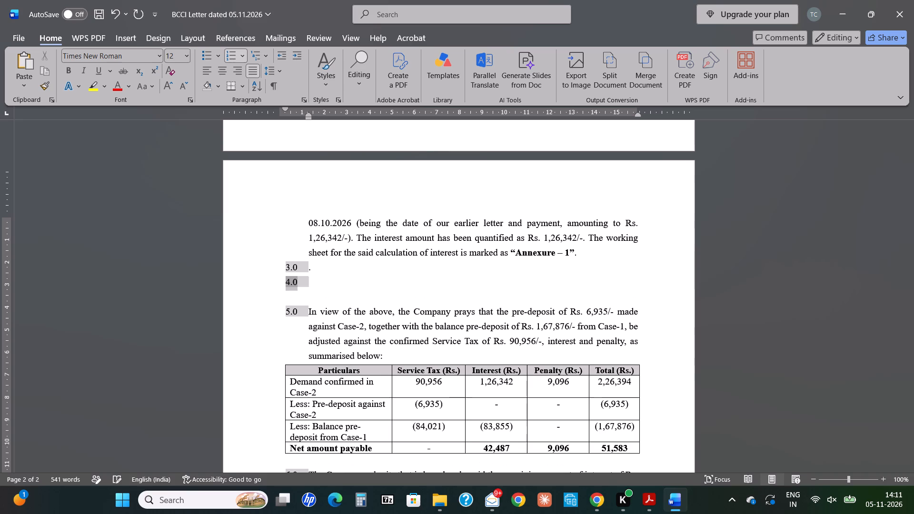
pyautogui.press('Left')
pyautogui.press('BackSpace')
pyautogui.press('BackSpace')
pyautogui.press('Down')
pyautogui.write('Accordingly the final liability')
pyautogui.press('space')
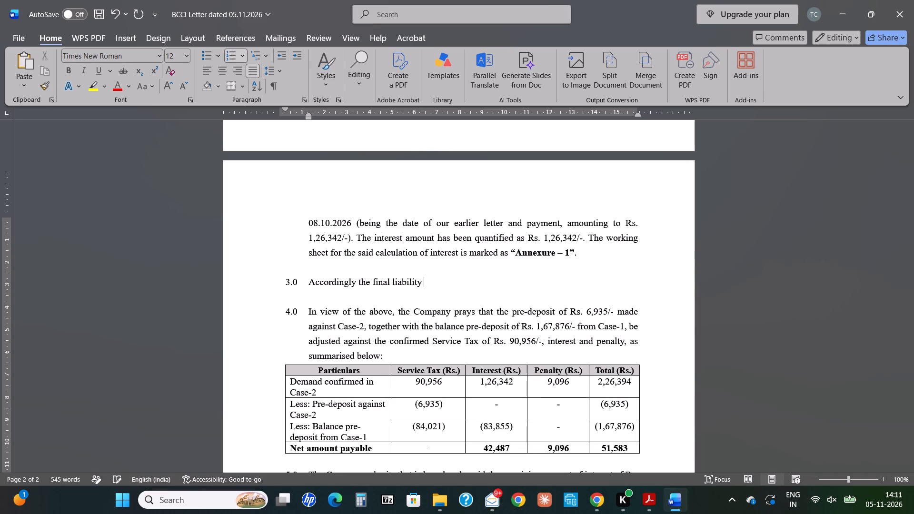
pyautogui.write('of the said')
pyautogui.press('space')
# Review the letter's disputed amounts table, interest paragraph, adjustment table and closing submissions for wording the final liability paragraph.
pyautogui.scroll(-1, 557, 427)
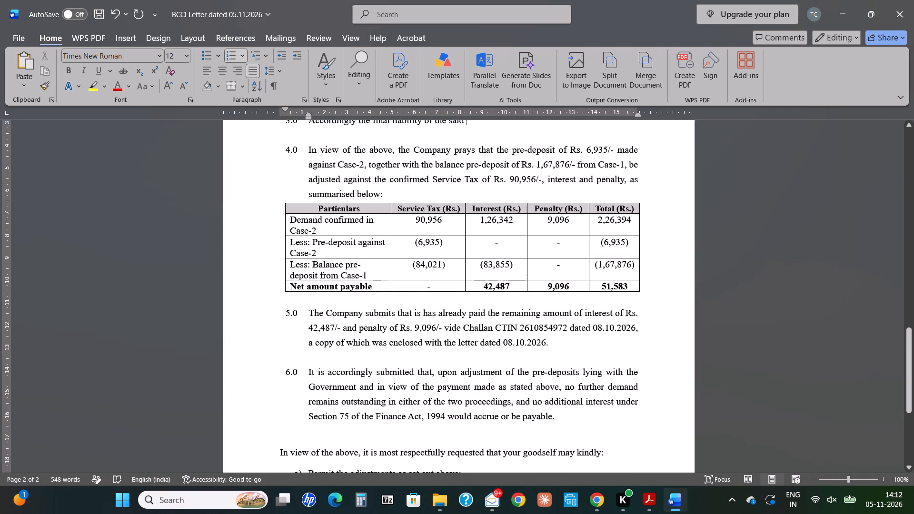
pyautogui.scroll(-4, 557, 427)
pyautogui.scroll(2, 557, 427)
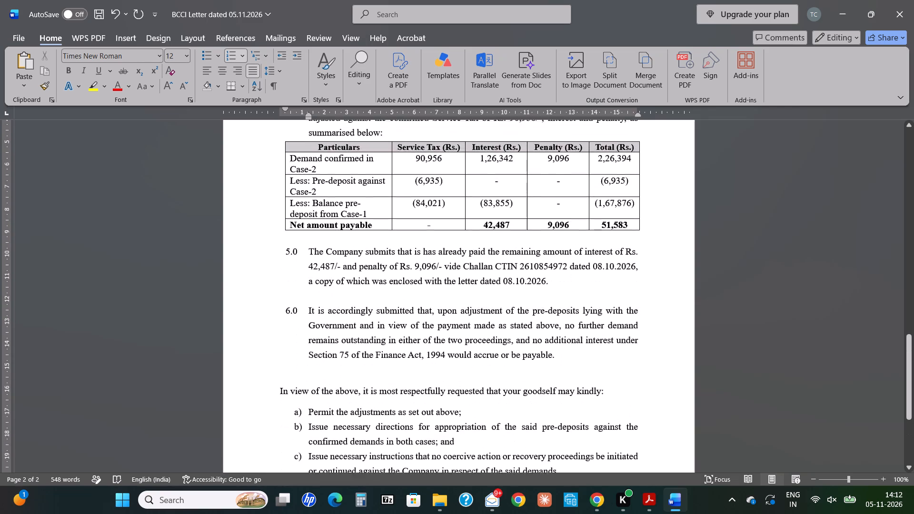
pyautogui.scroll(8, 557, 427)
pyautogui.scroll(-1, 557, 427)
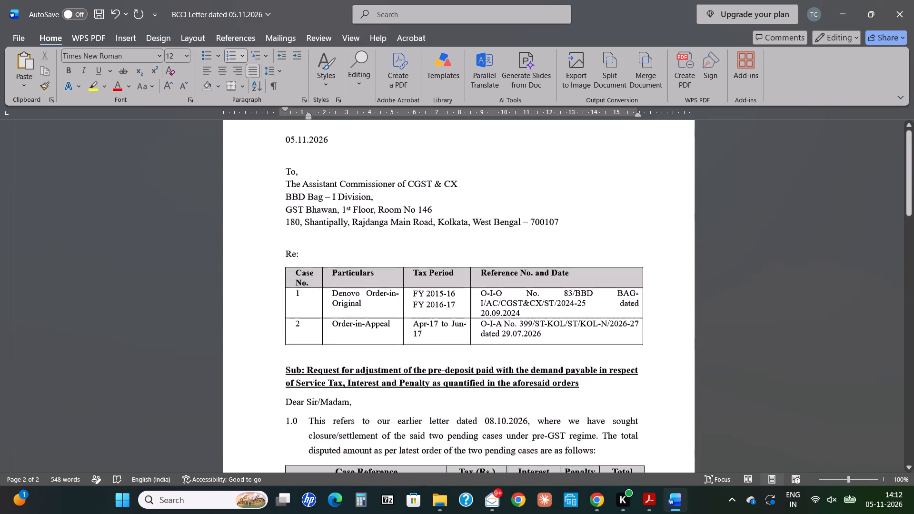
pyautogui.scroll(-1, 557, 427)
pyautogui.scroll(1, 557, 427)
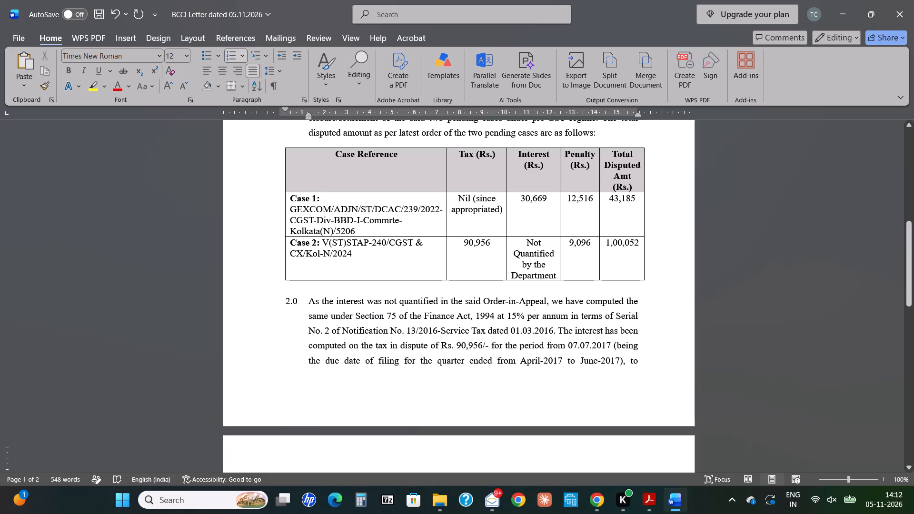
pyautogui.scroll(-1, 557, 427)
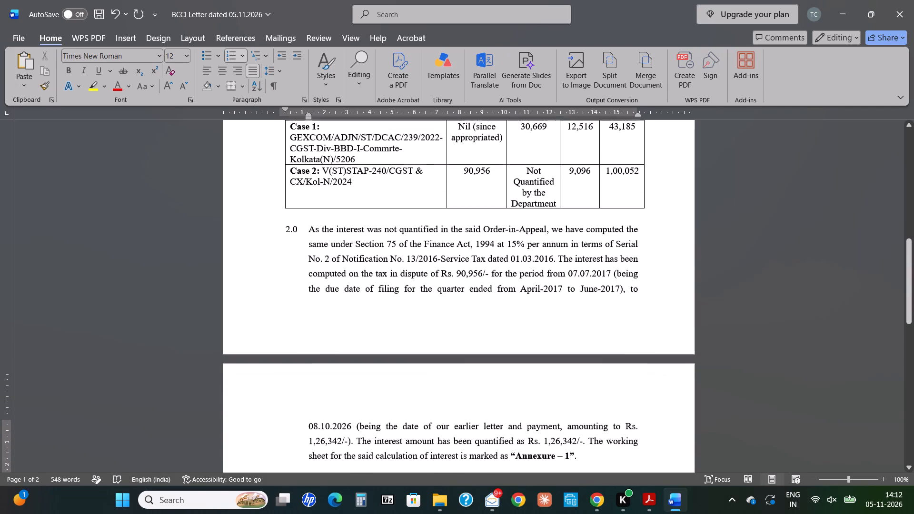
pyautogui.scroll(-2, 557, 427)
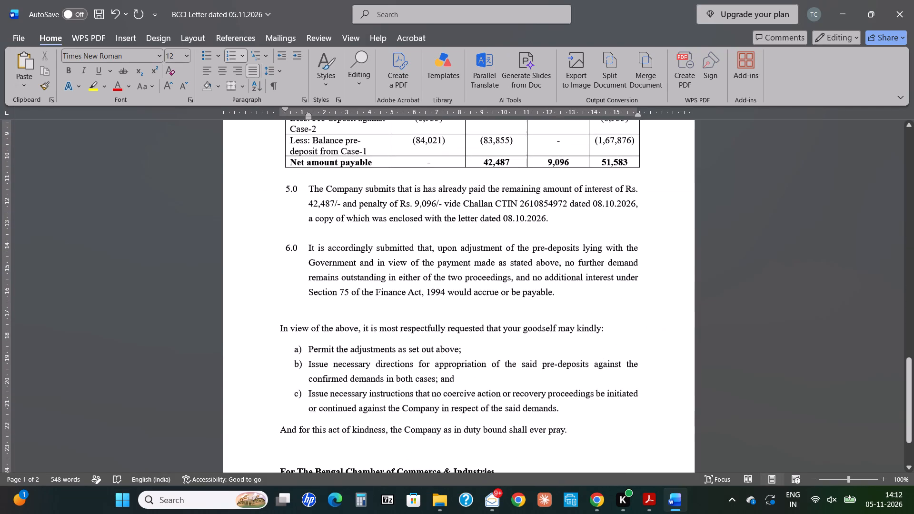
pyautogui.scroll(1, 557, 427)
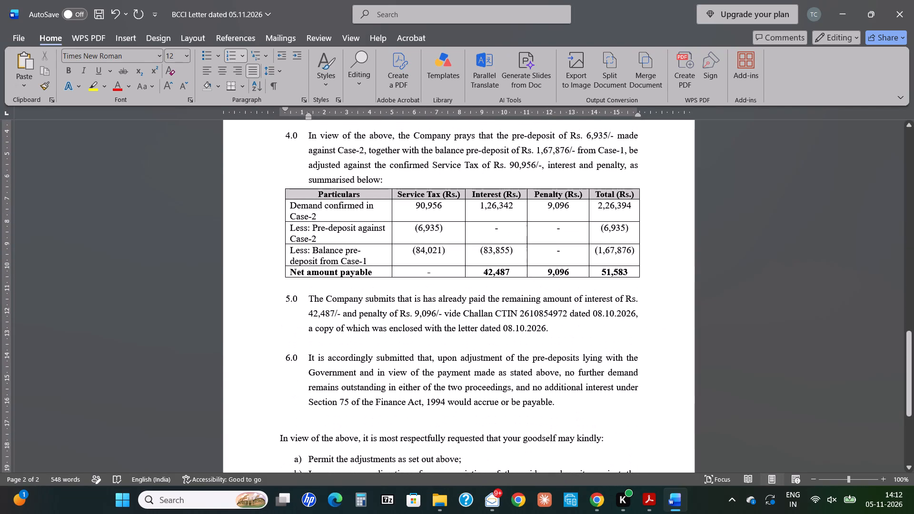
pyautogui.scroll(1, 557, 427)
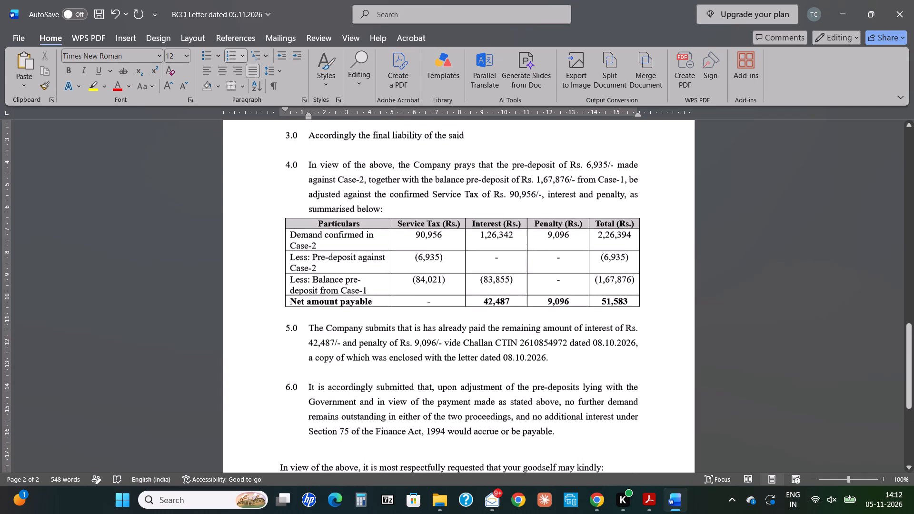
pyautogui.scroll(3, 557, 427)
pyautogui.scroll(-1, 557, 427)
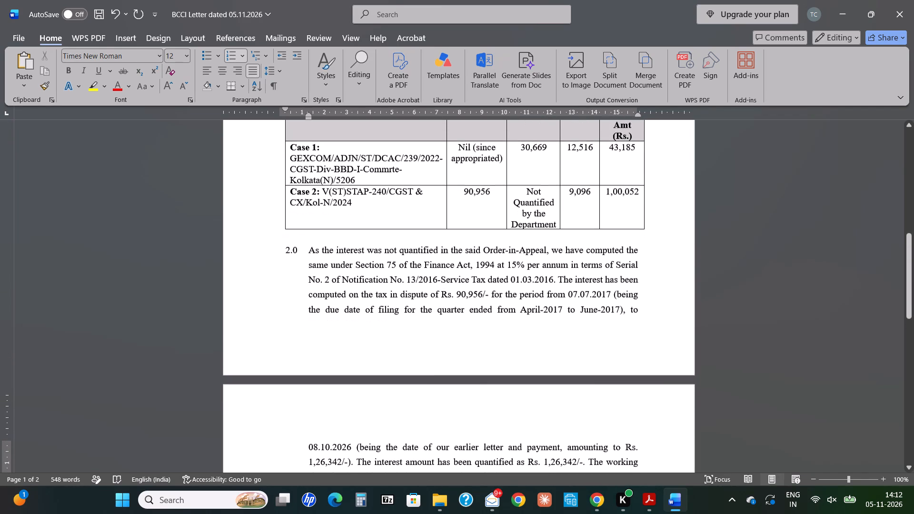
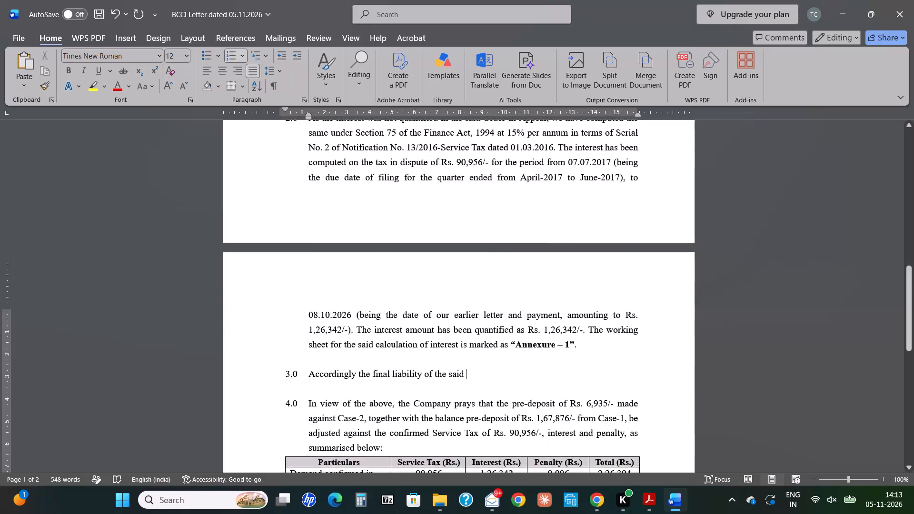
# Complete the paragraph 3.0 sentence with "two cases is appended below:" and start a new line beneath it.
pyautogui.scroll(-1, 557, 427)
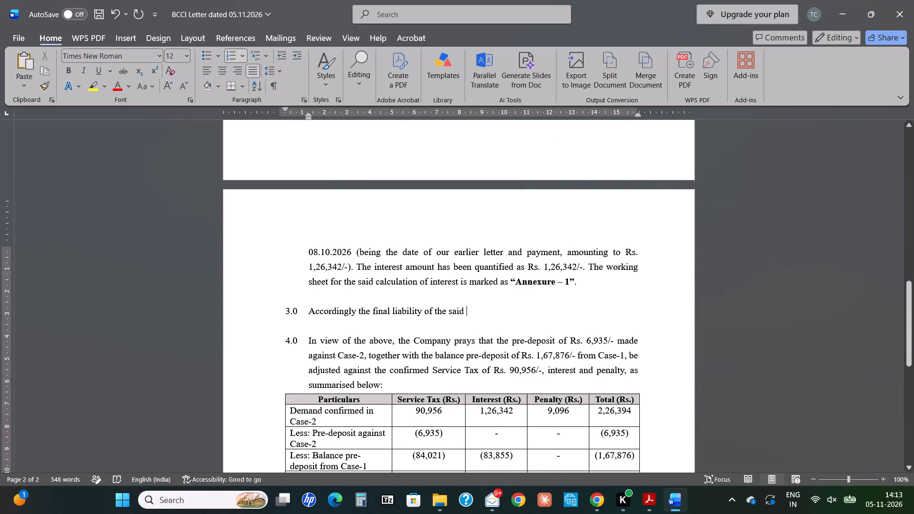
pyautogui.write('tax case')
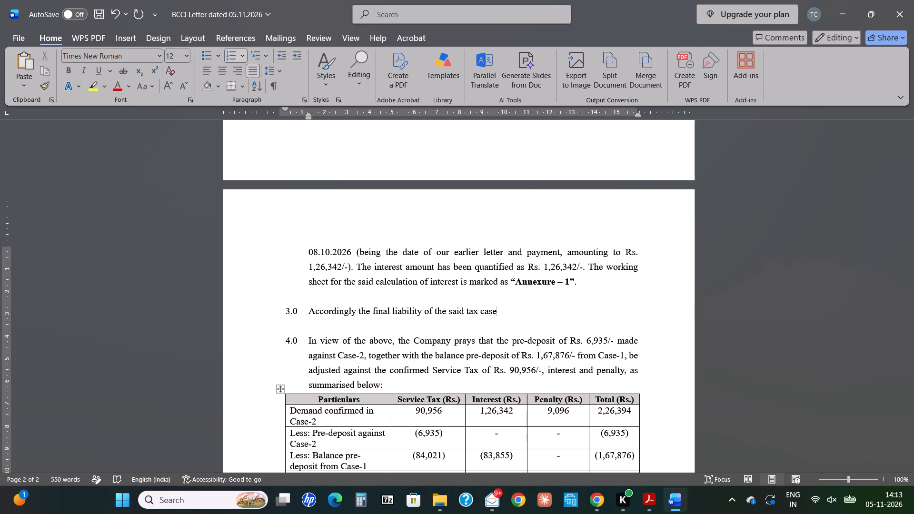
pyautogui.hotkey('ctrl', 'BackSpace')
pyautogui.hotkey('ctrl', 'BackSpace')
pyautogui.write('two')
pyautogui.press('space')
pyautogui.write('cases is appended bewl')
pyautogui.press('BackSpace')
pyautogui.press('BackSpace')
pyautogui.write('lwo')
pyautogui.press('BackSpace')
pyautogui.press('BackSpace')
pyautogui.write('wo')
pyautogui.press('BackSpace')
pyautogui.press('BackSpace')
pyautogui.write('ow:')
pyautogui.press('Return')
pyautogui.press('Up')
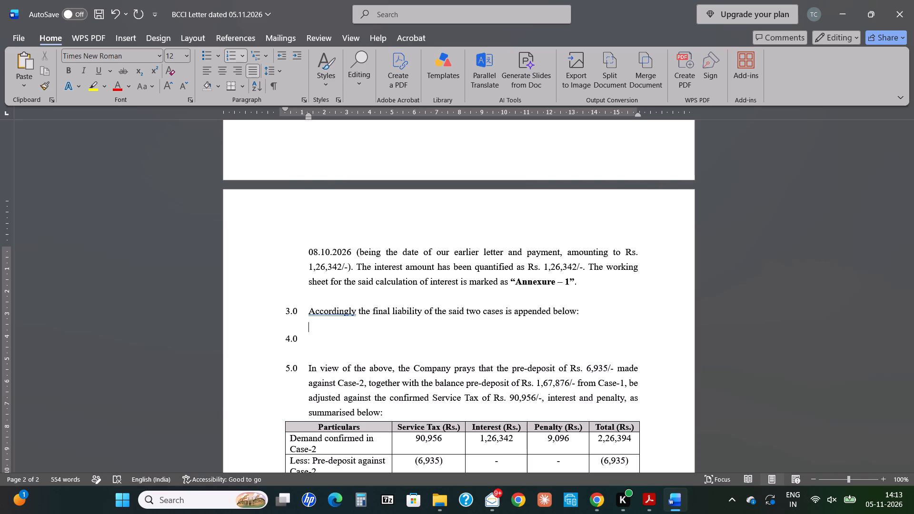
# Insert a comma after "Accordingly" at the start of paragraph 3.0.
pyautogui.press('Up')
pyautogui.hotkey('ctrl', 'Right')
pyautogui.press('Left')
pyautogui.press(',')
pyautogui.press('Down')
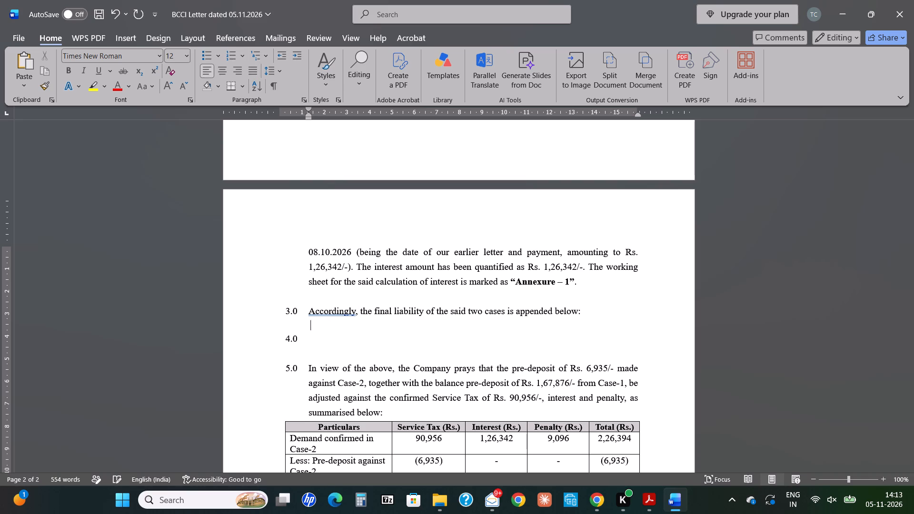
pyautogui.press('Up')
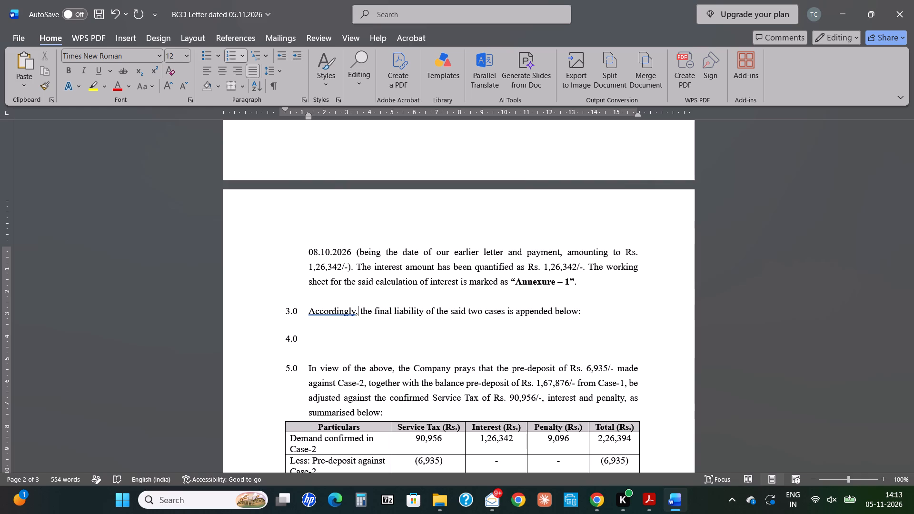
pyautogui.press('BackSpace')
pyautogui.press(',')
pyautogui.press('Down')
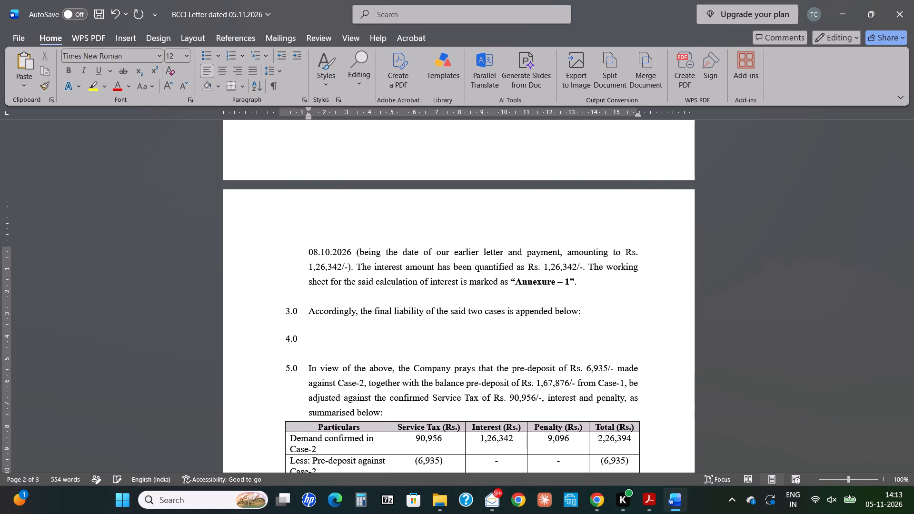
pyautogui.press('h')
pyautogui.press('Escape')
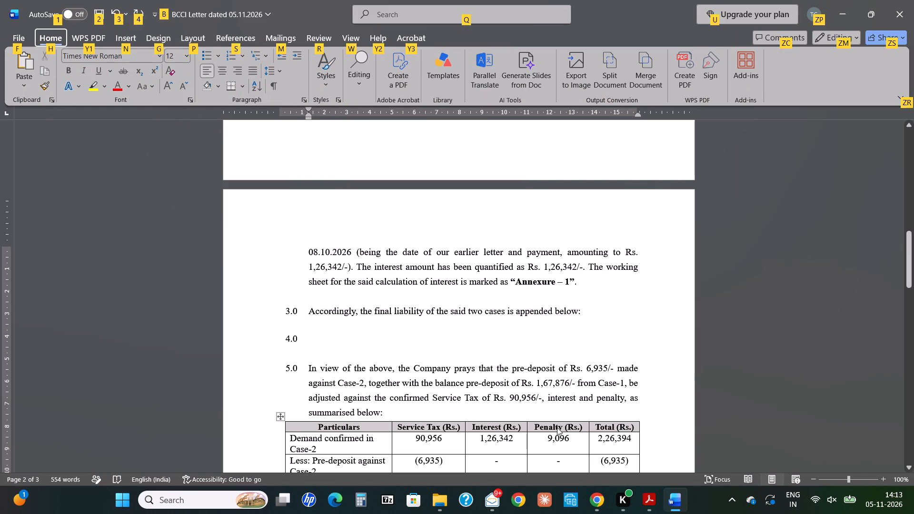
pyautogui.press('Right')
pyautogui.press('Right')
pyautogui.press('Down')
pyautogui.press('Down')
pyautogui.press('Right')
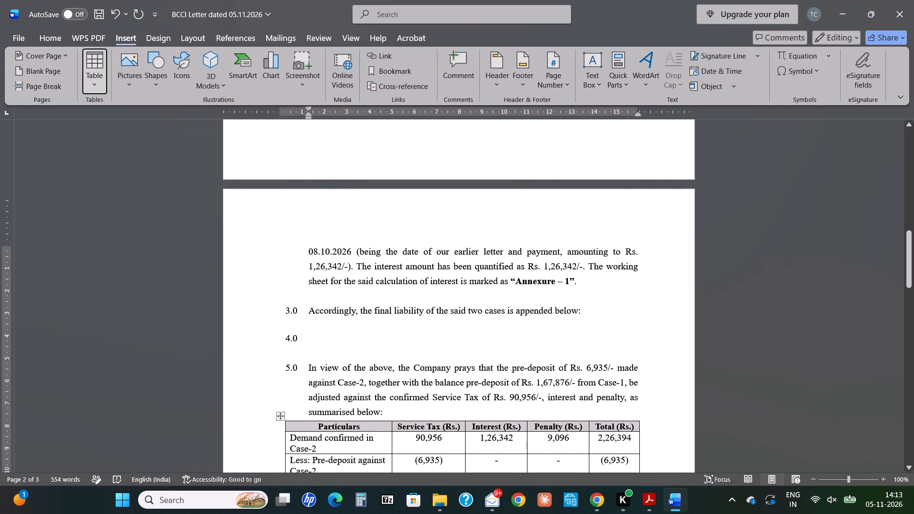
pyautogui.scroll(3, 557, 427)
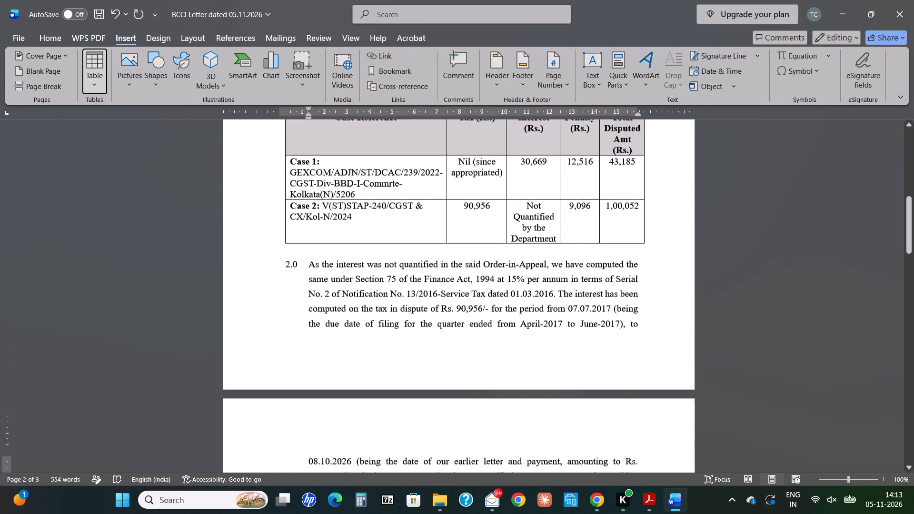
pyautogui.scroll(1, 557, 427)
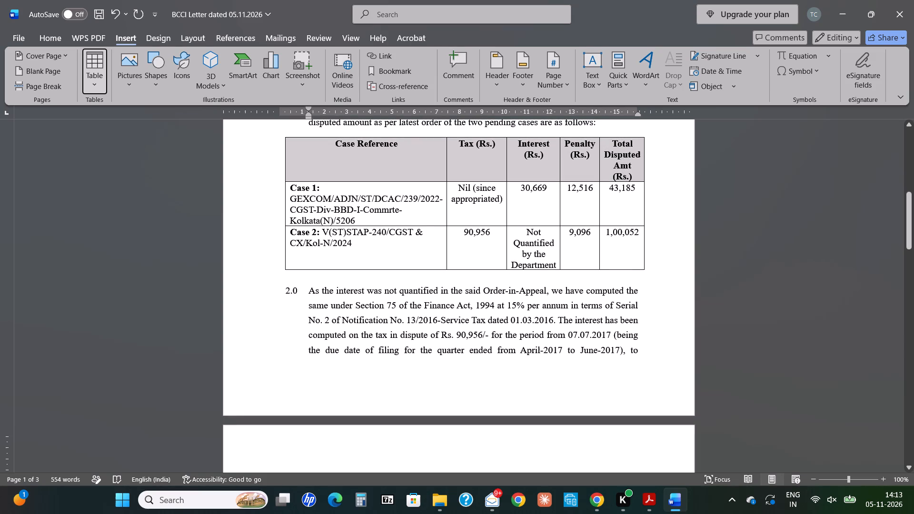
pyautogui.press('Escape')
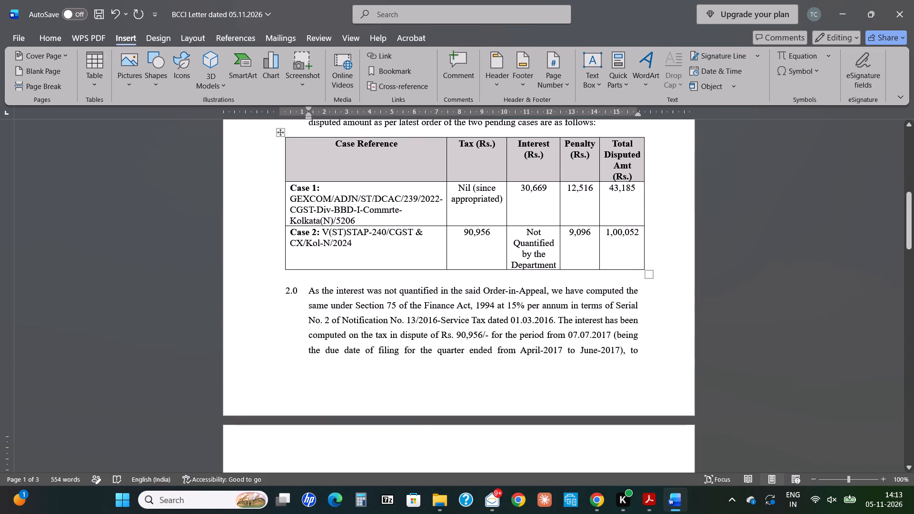
# Copy the disputed amounts table above paragraph 2.0 onto the blank line below the paragraph 3.0 sentence.
pyautogui.click(281, 129)
pyautogui.hotkey('ctrl', 'c')
pyautogui.scroll(-5, 429, 307)
pyautogui.scroll(2, 429, 307)
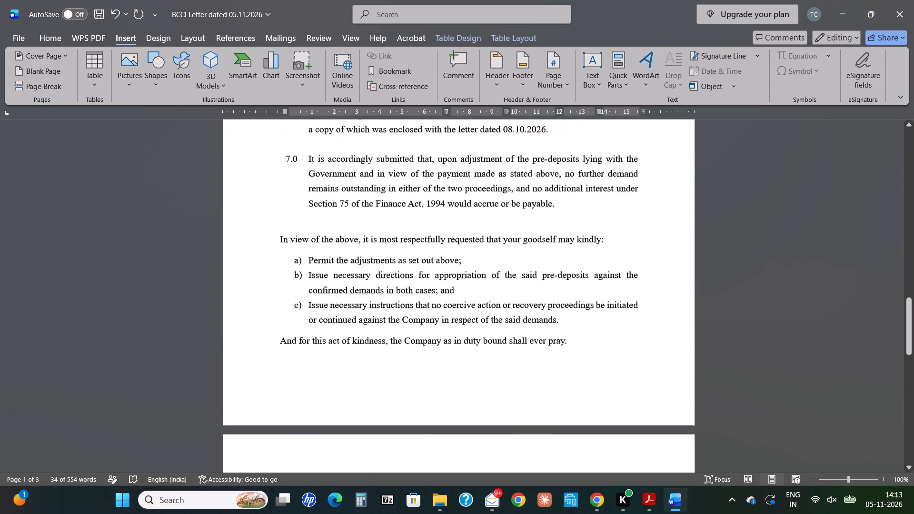
pyautogui.scroll(1, 429, 307)
pyautogui.scroll(-1, 429, 307)
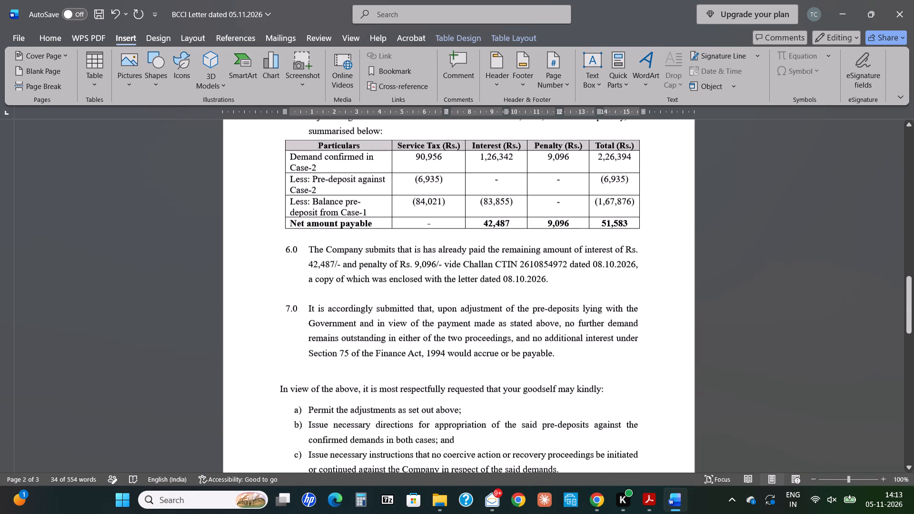
pyautogui.scroll(2, 483, 342)
pyautogui.click(356, 276)
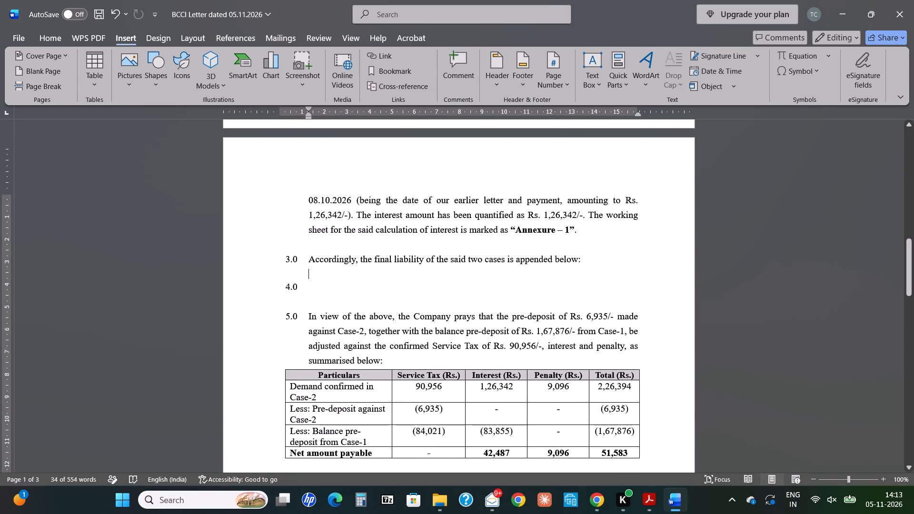
pyautogui.hotkey('ctrl', 'v')
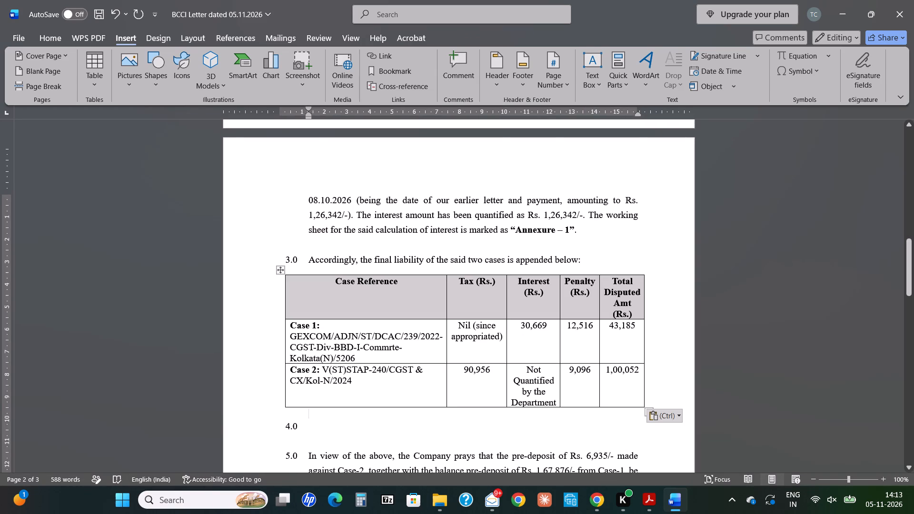
# Replace the Case 2 interest entry in the paragraph 3.0 table with 1,26,342.
pyautogui.moveTo(521, 367); pyautogui.dragTo(554, 400)
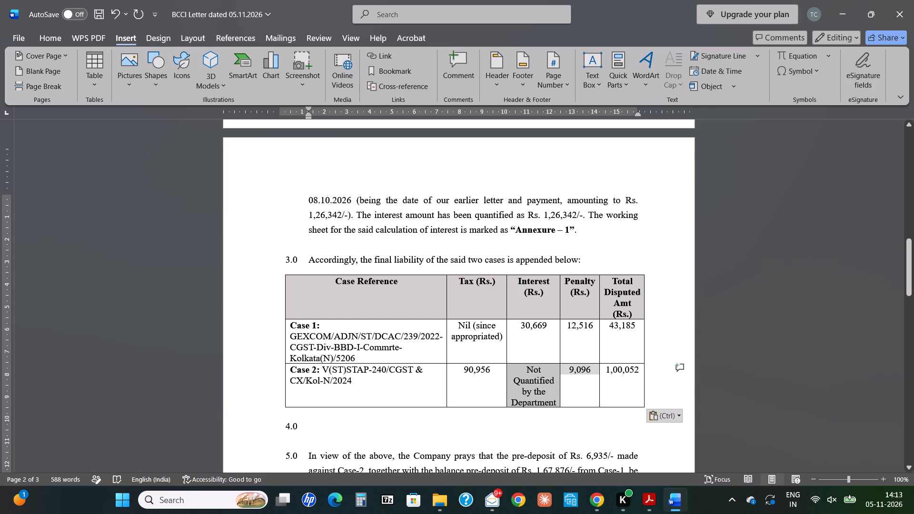
pyautogui.moveTo(554, 400); pyautogui.dragTo(554, 399)
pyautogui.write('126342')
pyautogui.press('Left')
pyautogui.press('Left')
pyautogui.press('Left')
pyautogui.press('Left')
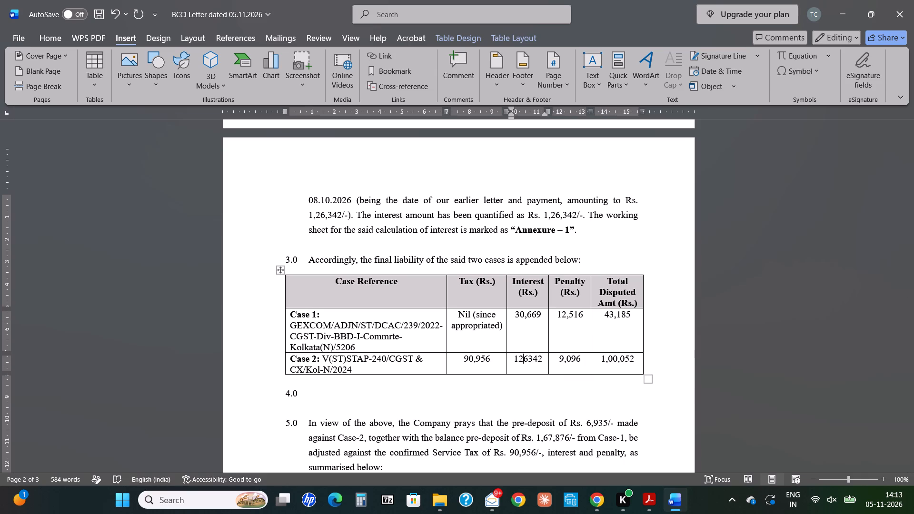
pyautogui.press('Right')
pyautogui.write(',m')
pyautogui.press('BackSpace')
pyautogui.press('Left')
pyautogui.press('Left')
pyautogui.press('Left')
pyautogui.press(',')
# Switch to Calculator, add Case 2's 90956, 126342 and 9096 for its total cell, and copy the sum.
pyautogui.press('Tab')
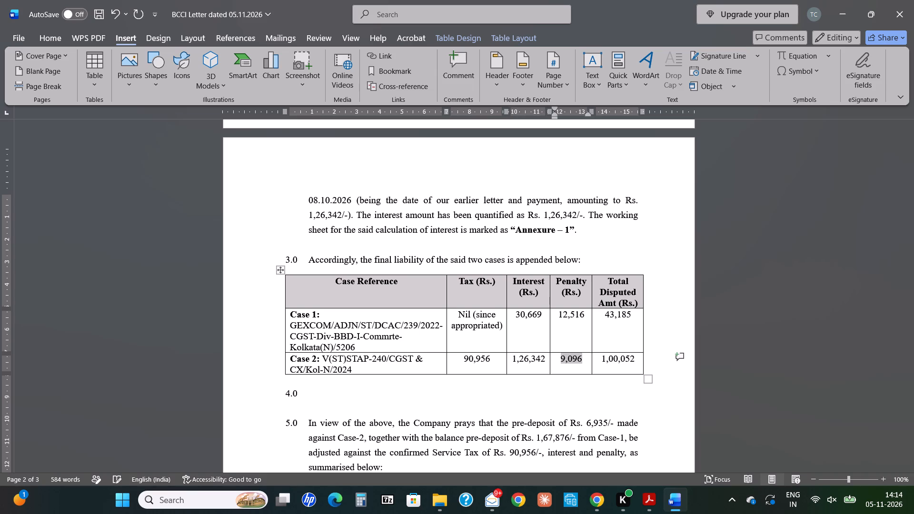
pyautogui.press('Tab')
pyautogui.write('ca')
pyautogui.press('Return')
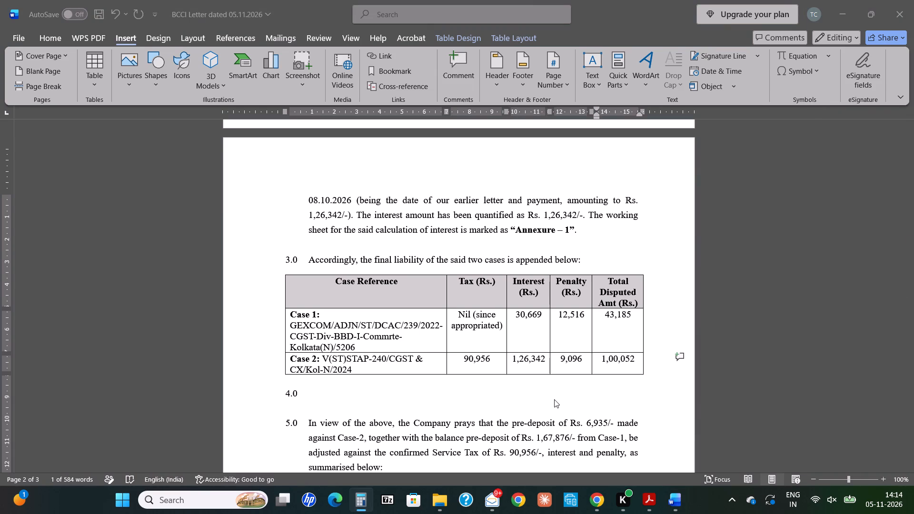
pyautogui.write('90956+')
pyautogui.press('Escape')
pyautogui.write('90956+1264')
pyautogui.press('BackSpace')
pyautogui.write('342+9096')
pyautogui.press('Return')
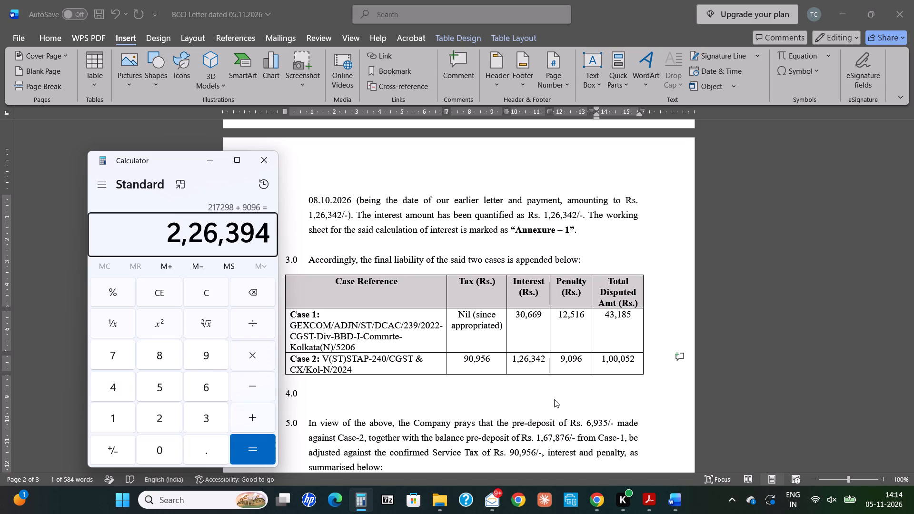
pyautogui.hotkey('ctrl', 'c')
# Back in the Word letter, replace Case 2's Total Disputed Amt in the paragraph 3.0 table with 2,26,394.
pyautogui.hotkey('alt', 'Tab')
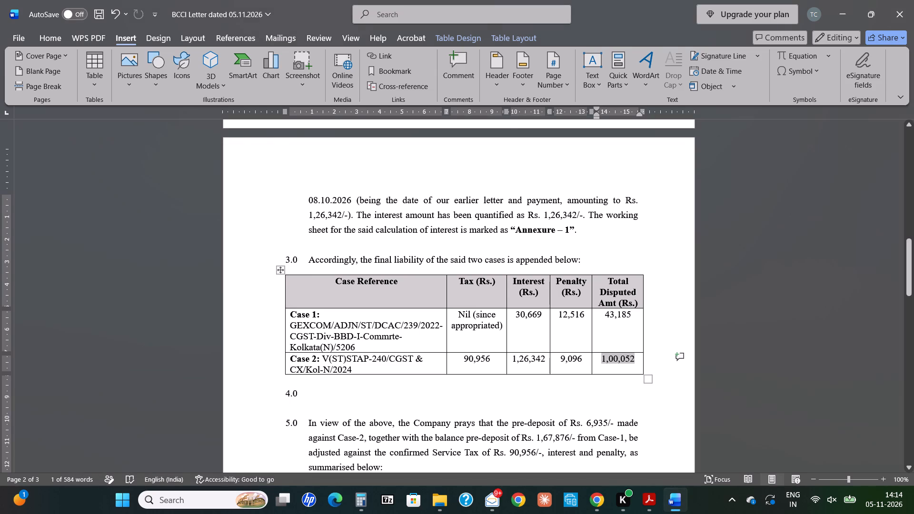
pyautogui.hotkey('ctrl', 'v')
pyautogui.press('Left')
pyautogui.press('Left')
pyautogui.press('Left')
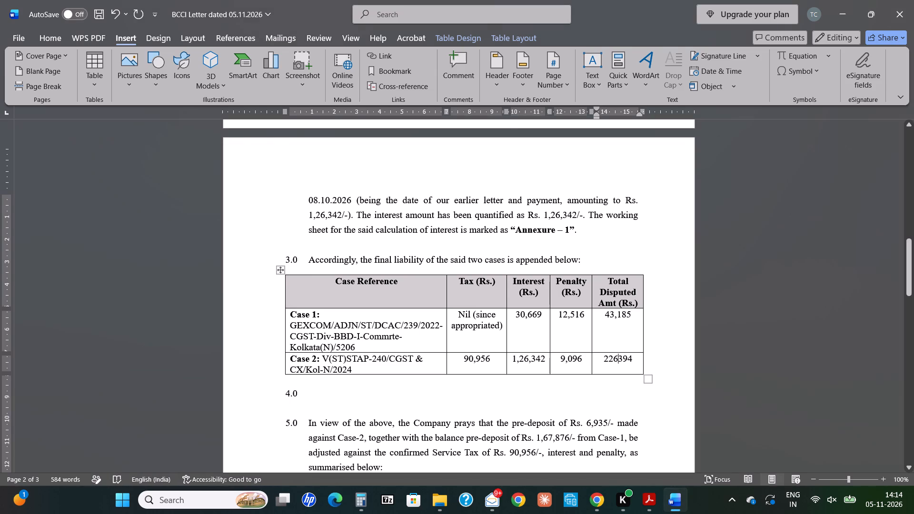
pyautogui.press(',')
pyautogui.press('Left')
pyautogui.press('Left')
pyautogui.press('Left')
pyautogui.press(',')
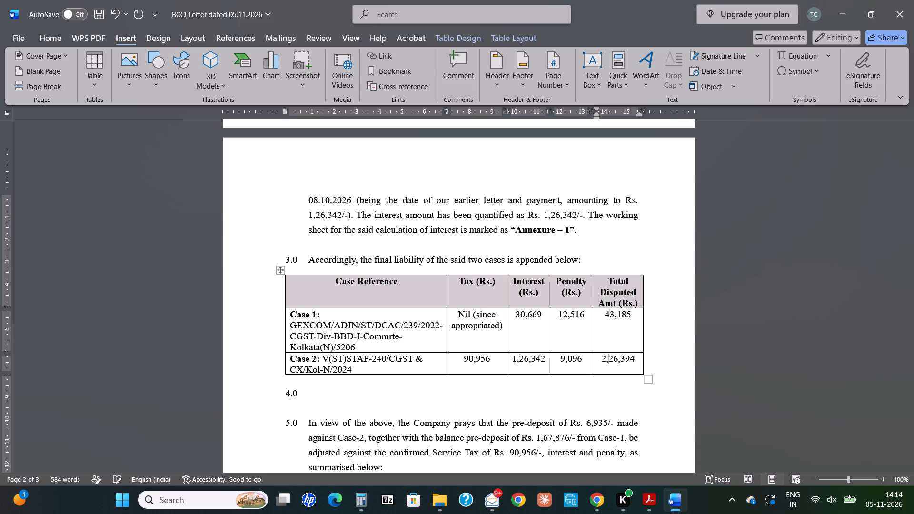
# Save the letter.
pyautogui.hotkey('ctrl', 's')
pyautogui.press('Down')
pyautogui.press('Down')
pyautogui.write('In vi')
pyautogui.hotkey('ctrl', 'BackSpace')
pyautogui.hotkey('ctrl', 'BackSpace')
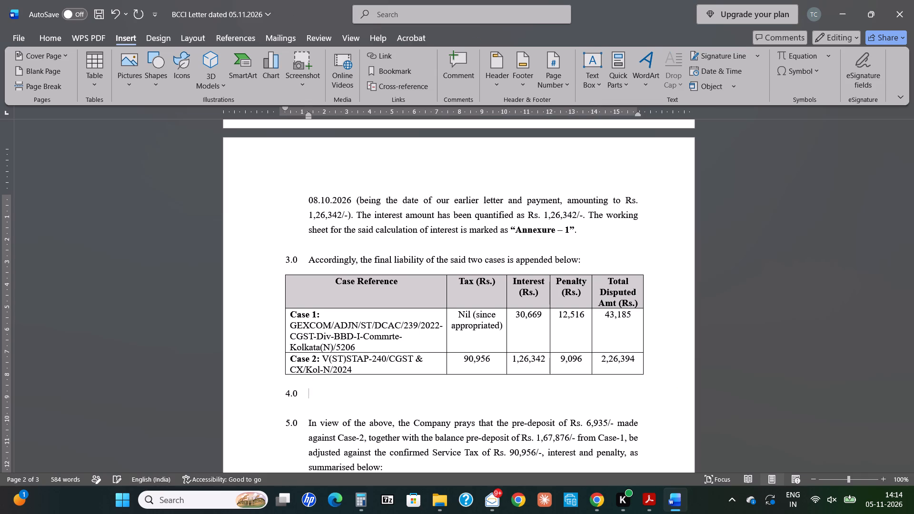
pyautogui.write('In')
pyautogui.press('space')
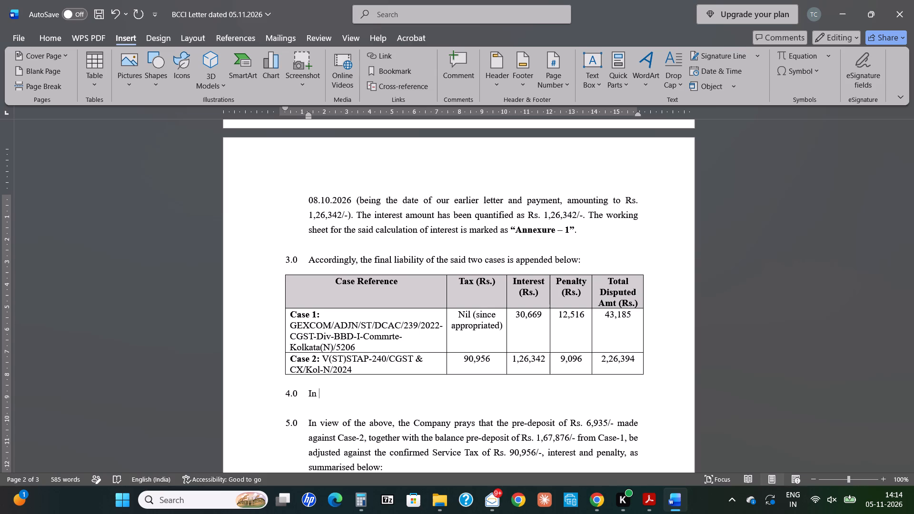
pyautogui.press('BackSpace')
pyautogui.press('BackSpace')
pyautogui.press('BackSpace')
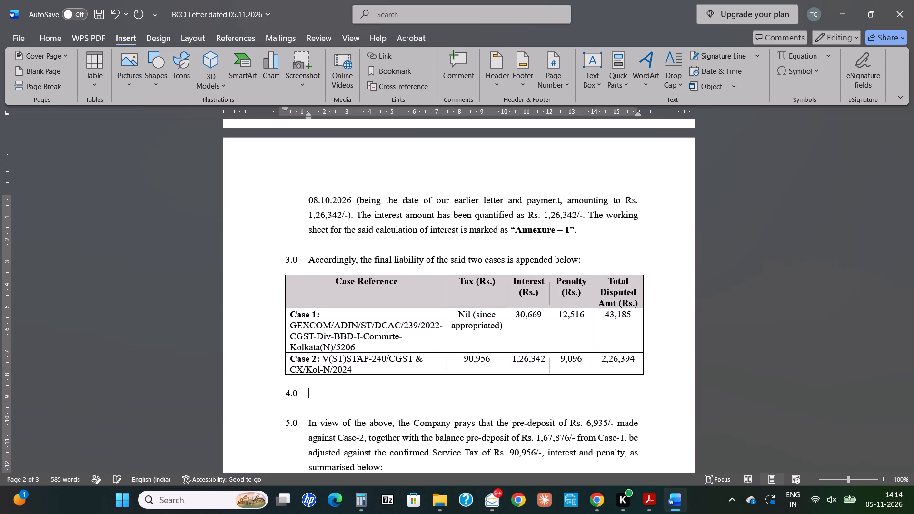
# Begin paragraph 4.0 with "Further to state that we have made the pre-deposit of Rs.".
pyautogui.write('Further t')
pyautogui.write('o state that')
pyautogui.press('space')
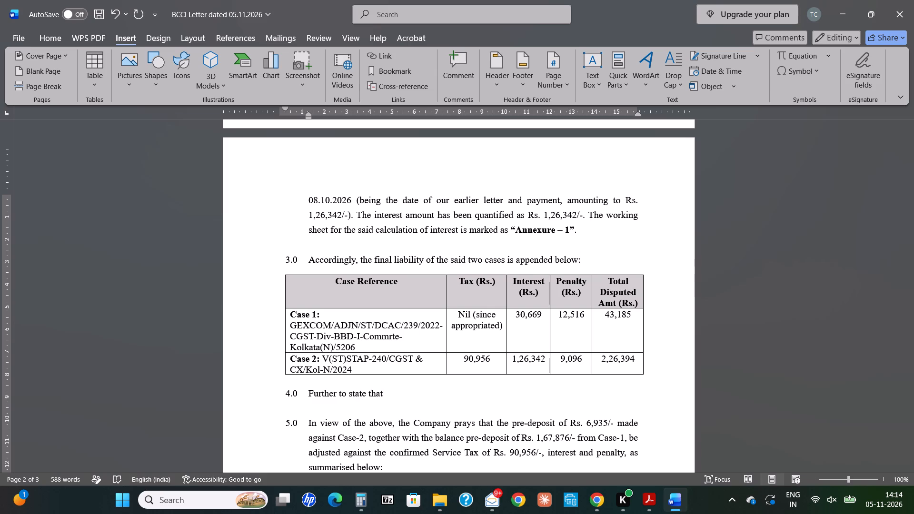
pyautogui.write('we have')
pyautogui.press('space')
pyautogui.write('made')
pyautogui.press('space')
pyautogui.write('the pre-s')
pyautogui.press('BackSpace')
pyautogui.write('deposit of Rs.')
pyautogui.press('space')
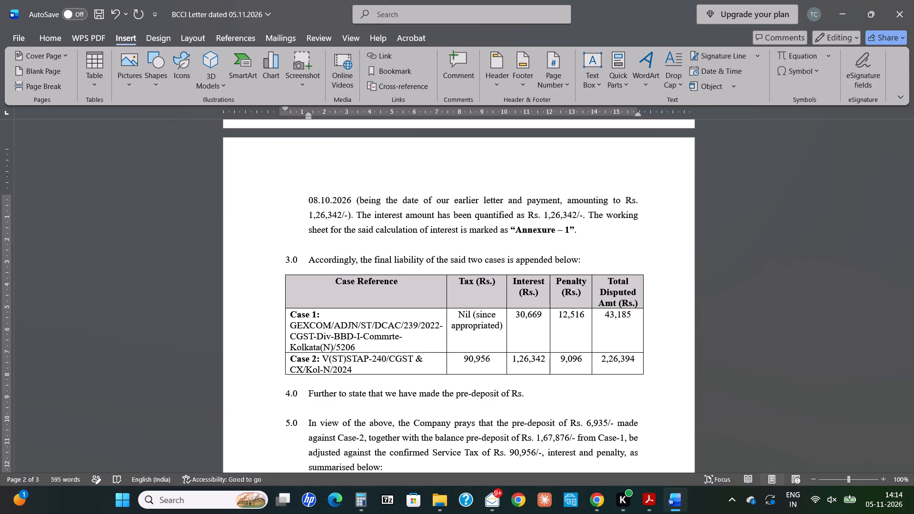
# Add the pre-deposit amount 2,11,061/- after "Rs." in paragraph 4.0, with Indian-style comma separators.
pyautogui.scroll(-1, 554, 399)
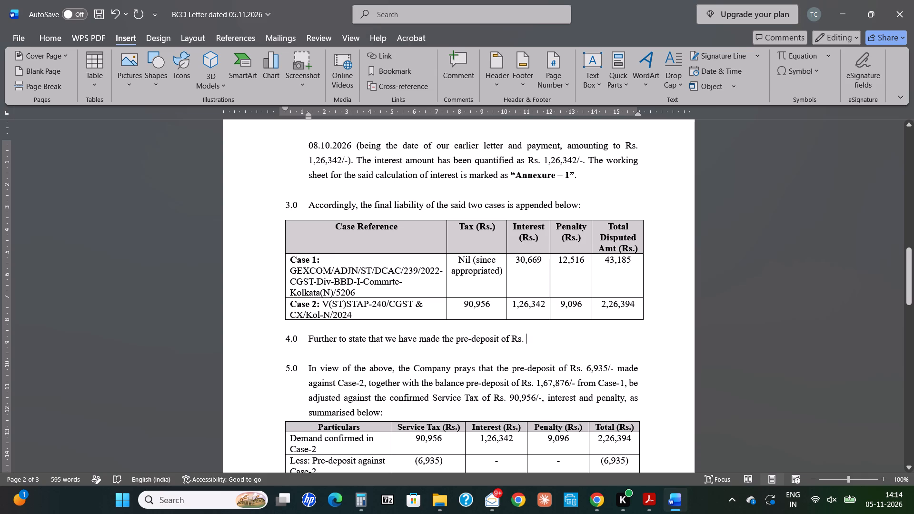
pyautogui.scroll(-2, 554, 399)
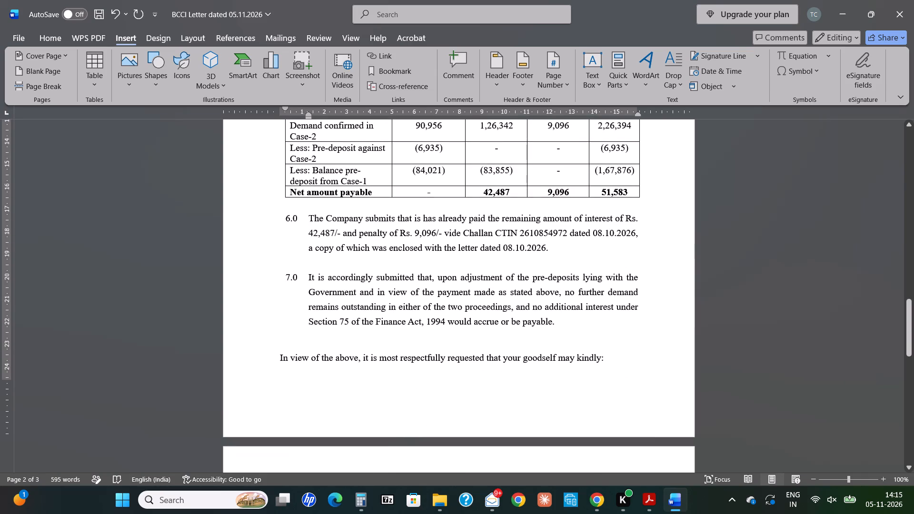
pyautogui.scroll(1, 554, 399)
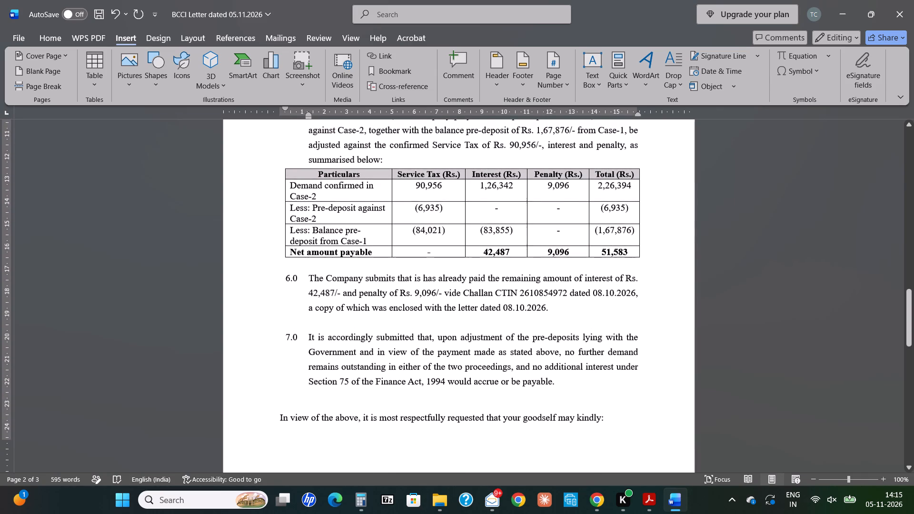
pyautogui.scroll(1, 554, 399)
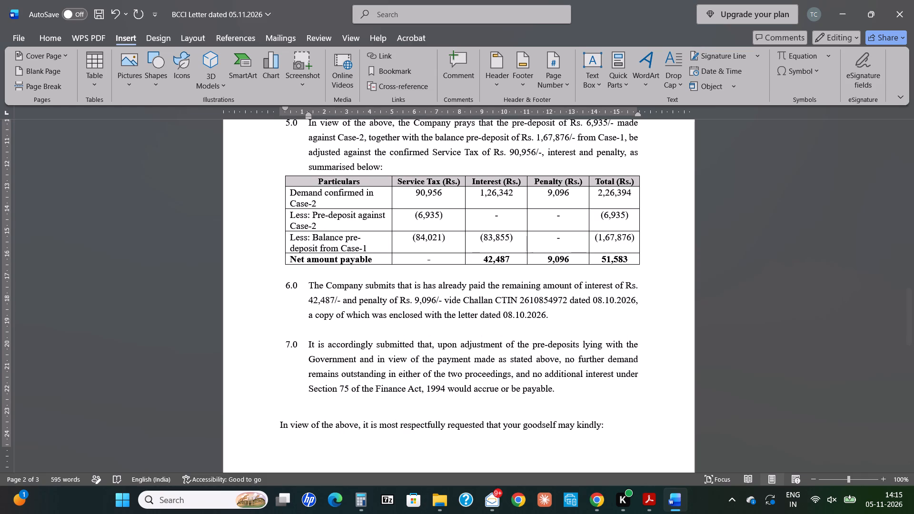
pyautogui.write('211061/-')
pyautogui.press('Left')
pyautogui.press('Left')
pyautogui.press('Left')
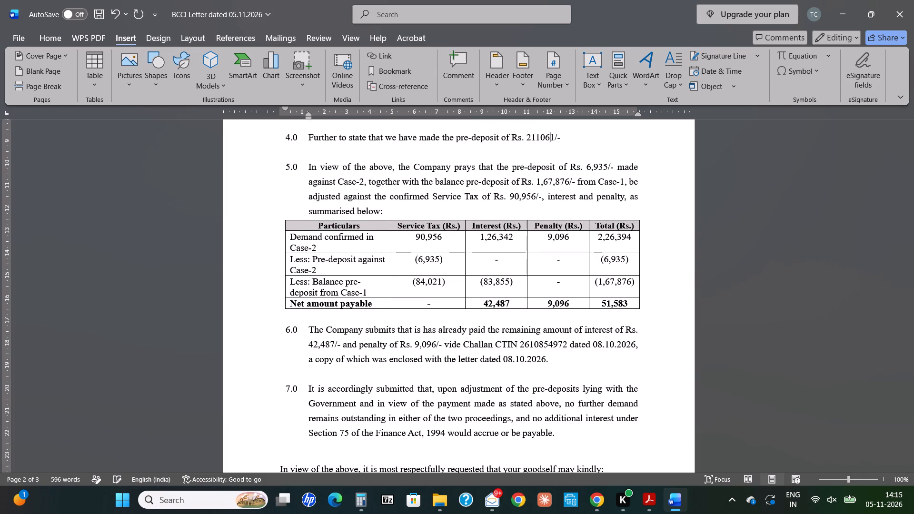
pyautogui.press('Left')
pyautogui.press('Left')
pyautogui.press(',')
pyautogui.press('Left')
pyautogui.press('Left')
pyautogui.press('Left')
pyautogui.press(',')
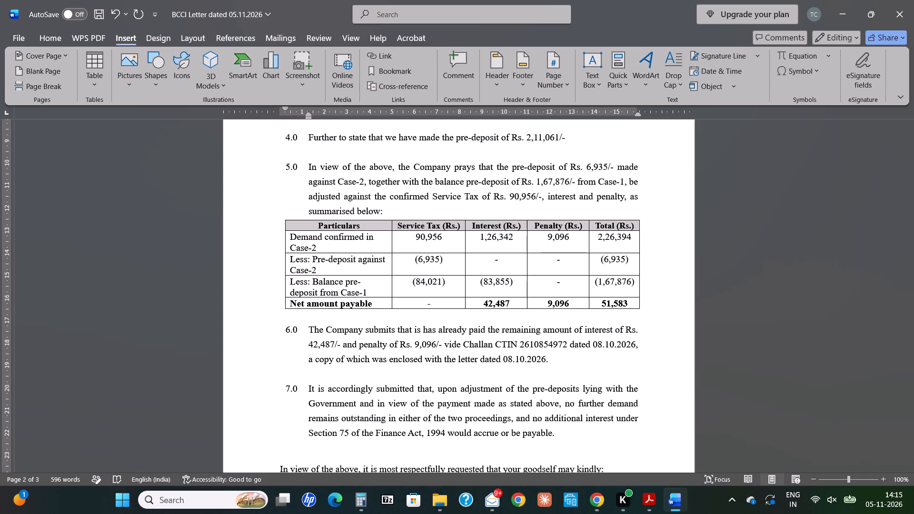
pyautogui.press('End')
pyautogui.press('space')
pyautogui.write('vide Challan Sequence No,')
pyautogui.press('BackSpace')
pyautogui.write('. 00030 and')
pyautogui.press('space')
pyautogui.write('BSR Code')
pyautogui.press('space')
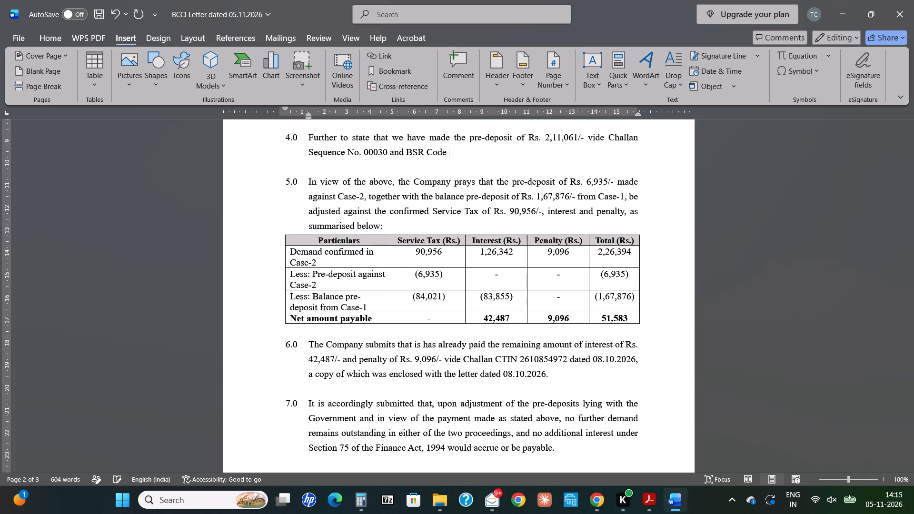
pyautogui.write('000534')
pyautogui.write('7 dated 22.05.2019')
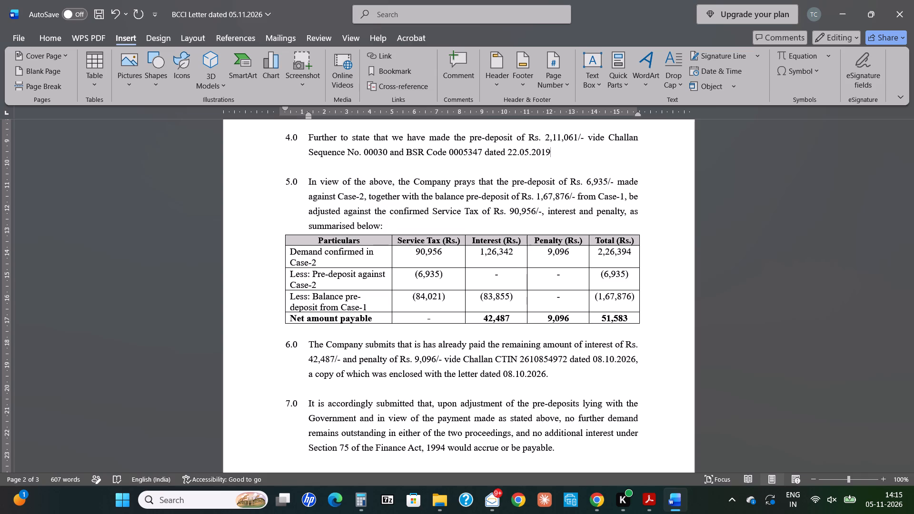
# Continue the paragraph 4.0 sentence with "for Case No. 1 and Rs. 6,935/-".
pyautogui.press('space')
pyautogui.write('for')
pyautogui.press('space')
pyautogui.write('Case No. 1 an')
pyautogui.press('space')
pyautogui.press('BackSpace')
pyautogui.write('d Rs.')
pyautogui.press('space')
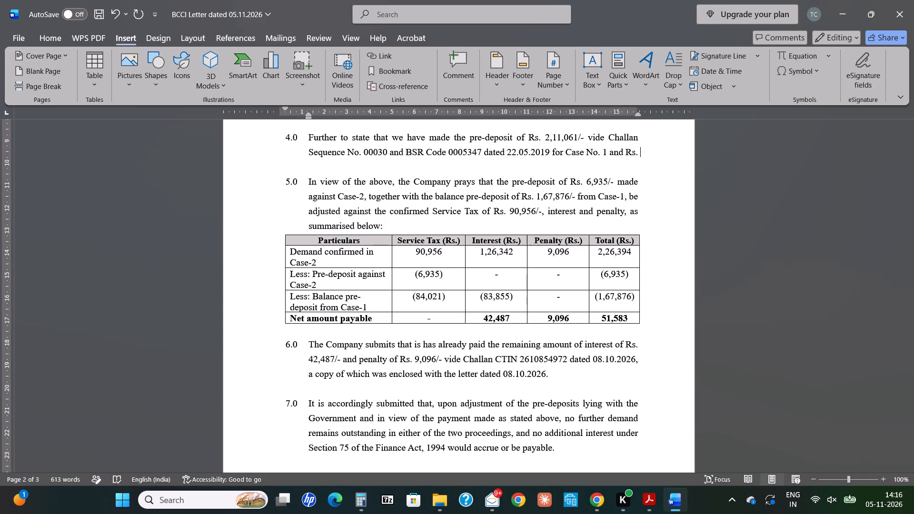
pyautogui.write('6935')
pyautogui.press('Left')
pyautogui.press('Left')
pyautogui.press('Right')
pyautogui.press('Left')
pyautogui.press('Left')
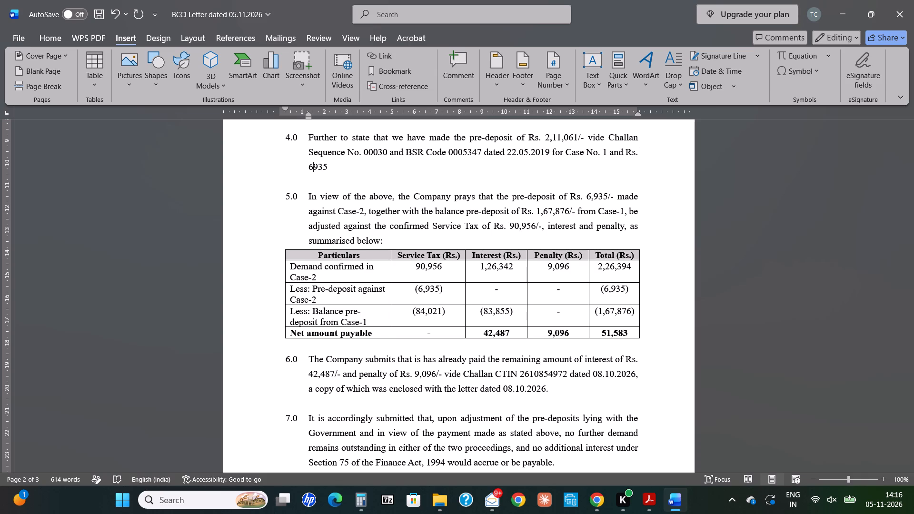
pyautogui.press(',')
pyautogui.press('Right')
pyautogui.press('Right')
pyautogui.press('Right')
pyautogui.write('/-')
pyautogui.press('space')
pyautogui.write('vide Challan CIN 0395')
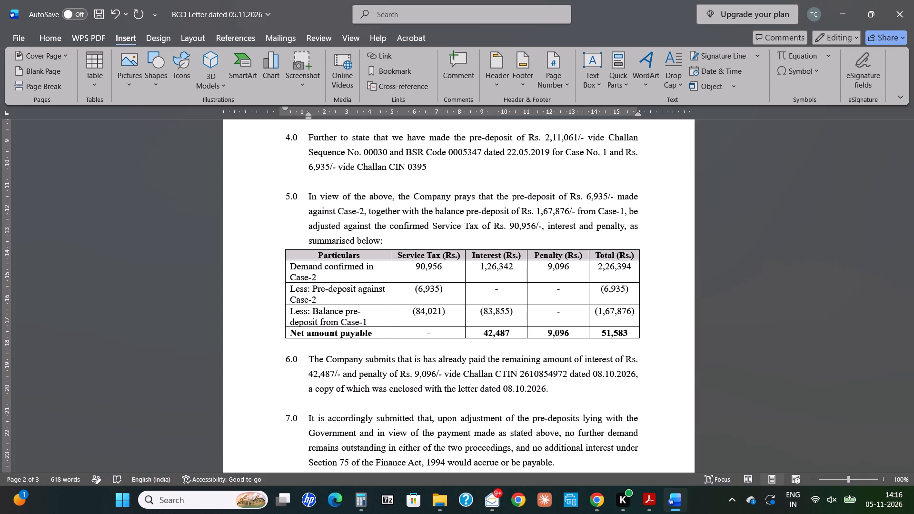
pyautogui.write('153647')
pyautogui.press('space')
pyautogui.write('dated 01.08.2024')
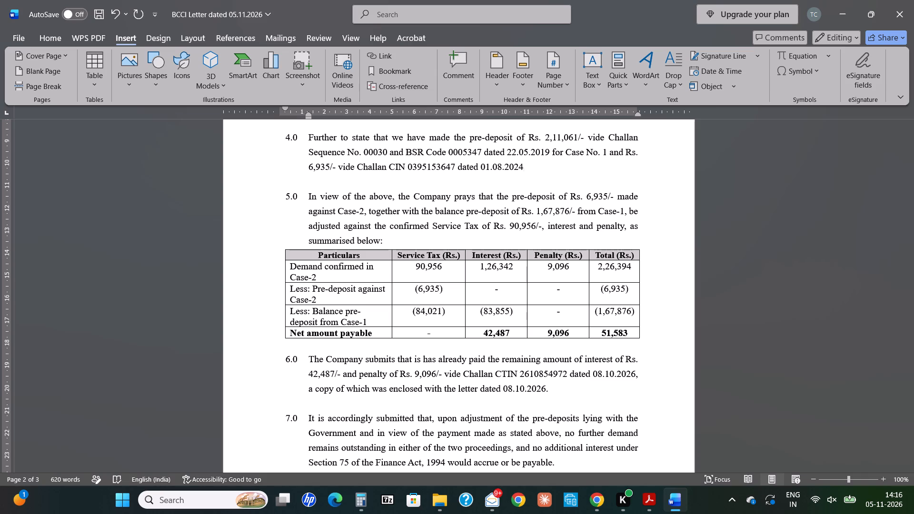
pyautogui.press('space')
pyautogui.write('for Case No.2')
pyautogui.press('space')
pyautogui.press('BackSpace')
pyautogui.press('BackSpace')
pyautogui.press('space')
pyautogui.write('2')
# End the sentence with a full stop and add "Copies attached herewith and marked as “Annexure 2" to paragraph 4.0.
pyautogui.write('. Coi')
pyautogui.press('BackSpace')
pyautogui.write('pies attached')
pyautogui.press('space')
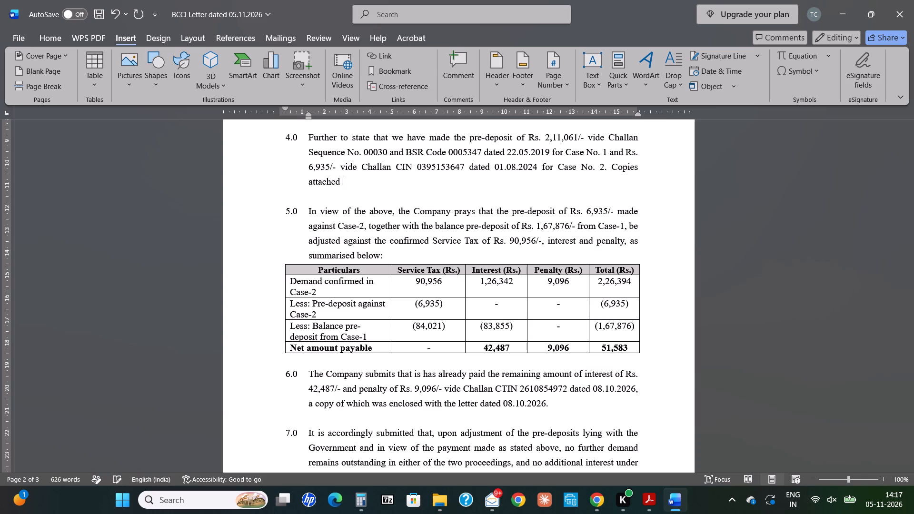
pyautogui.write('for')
pyautogui.scroll(1, 554, 399)
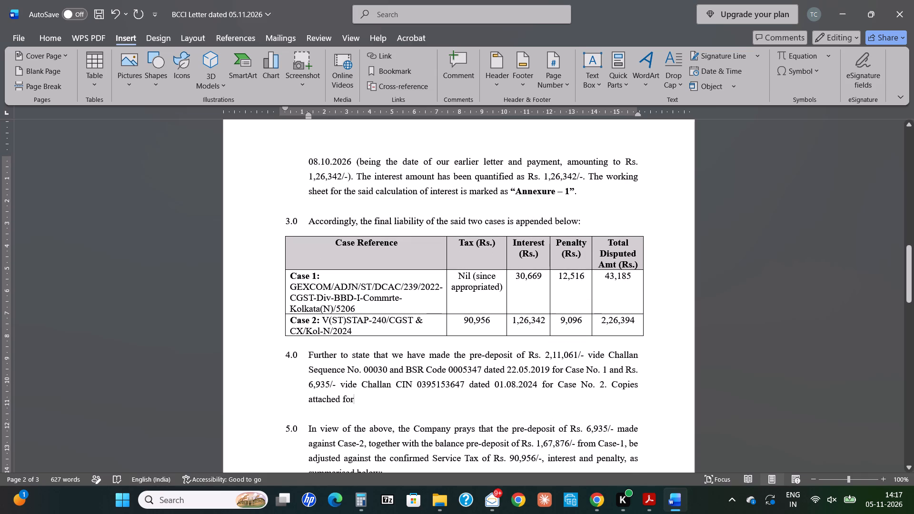
pyautogui.press('BackSpace')
pyautogui.press('BackSpace')
pyautogui.press('BackSpace')
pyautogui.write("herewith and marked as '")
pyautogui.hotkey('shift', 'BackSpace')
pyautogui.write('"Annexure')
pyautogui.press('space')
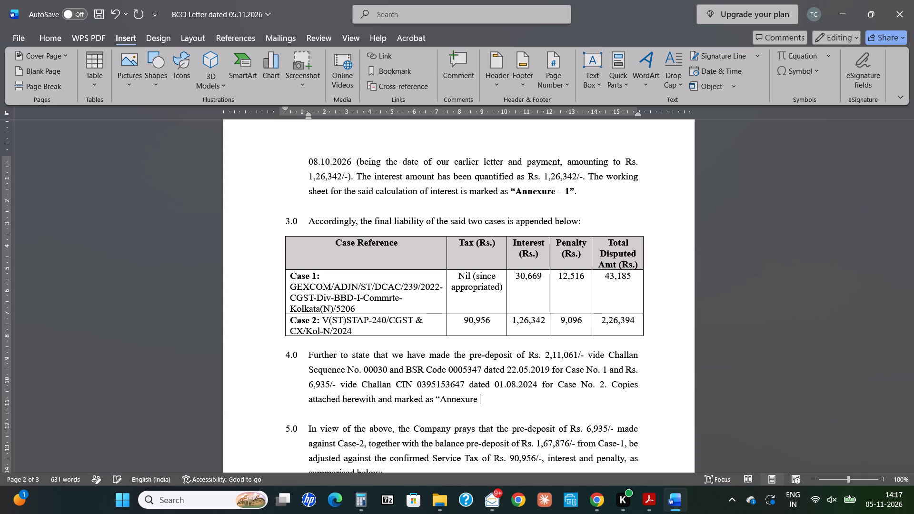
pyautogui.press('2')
# Insert "collectively" before "marked as" in the last sentence of paragraph 4.0.
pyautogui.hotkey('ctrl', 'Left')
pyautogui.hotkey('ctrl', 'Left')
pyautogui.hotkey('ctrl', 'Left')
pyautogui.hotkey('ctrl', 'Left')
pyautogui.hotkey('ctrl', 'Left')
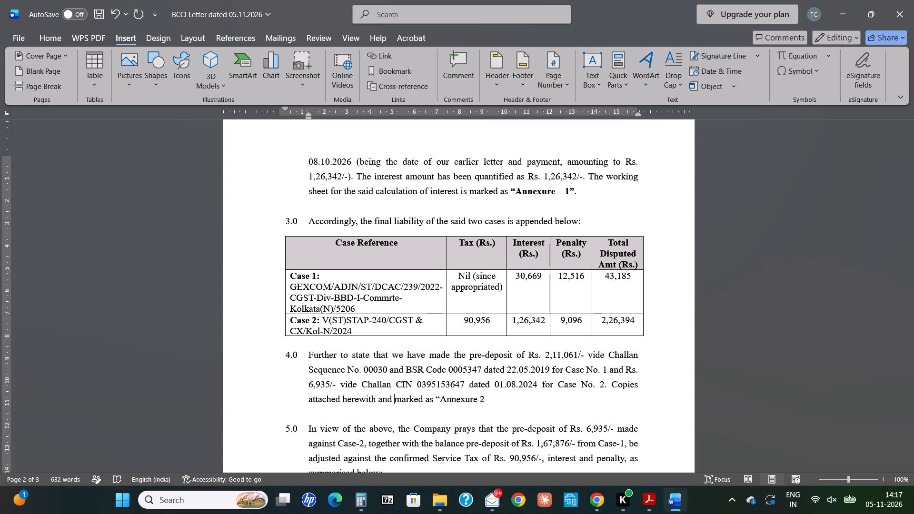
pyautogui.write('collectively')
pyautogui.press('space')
# Close the quotation after Annexure 2 and continue the sentence with "and “Annexure".
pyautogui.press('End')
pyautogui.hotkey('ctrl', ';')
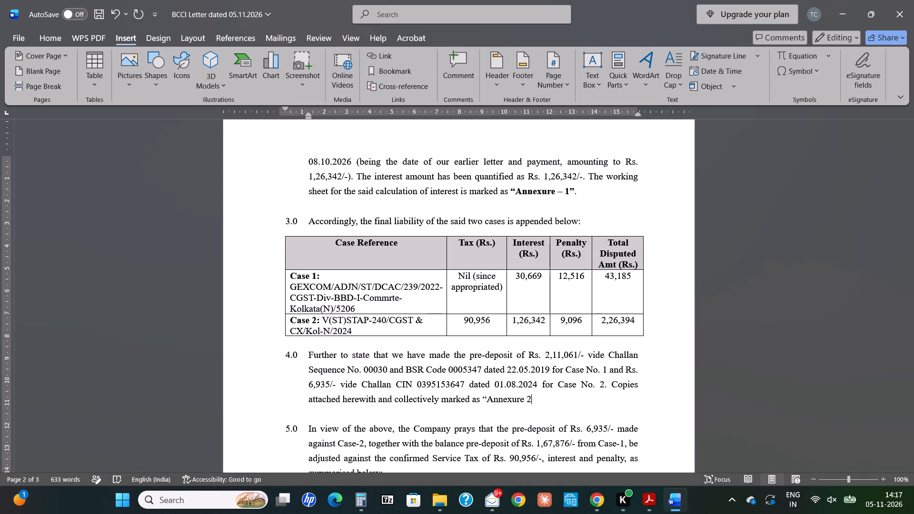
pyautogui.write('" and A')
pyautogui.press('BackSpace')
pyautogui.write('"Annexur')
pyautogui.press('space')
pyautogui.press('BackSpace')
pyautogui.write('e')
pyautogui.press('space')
# Insert a spaced hyphen between "Annexure" and "2" in paragraph 4.0's first annexure reference.
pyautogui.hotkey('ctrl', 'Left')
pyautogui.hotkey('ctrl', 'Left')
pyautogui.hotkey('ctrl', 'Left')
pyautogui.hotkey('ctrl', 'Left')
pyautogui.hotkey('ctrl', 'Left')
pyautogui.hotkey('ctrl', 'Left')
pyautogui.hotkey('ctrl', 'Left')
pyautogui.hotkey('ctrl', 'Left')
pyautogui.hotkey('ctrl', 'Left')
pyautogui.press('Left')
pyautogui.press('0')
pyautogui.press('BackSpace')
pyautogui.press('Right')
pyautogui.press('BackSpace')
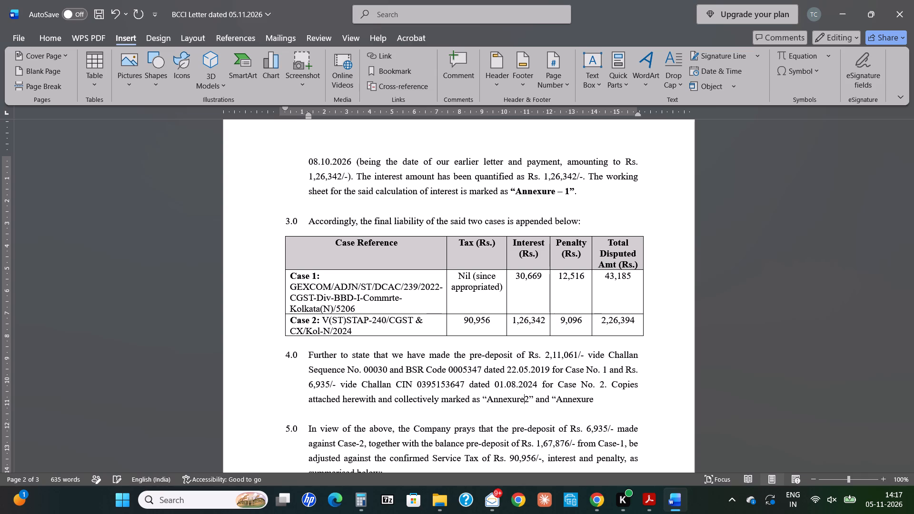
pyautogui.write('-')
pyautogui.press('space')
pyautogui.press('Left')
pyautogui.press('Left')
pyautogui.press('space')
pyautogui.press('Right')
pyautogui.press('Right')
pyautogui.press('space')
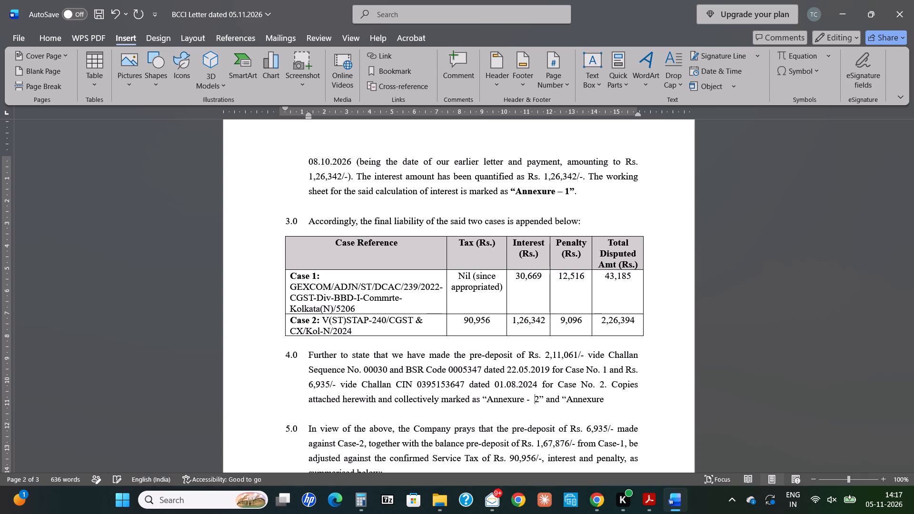
# Tidy the spacing and turn the hyphen into an en dash in paragraph 4.0's first annexure reference, reading “Annexure – 2”.
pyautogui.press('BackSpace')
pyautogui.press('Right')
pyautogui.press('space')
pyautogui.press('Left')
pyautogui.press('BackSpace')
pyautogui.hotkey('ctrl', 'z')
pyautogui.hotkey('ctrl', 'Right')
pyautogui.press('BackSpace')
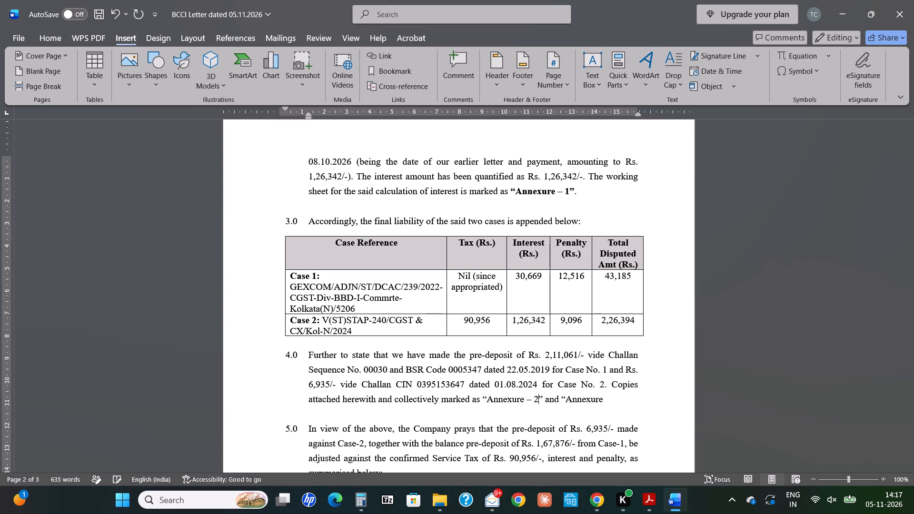
# Complete the second annexure reference in paragraph 4.0 as “Annexure – 3” and end the sentence with a full stop.
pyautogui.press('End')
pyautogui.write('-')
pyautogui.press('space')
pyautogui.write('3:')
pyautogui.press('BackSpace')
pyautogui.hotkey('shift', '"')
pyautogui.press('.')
# Make “Annexure – 3” bold in paragraph 4.0, including its quotation marks but not the full stop.
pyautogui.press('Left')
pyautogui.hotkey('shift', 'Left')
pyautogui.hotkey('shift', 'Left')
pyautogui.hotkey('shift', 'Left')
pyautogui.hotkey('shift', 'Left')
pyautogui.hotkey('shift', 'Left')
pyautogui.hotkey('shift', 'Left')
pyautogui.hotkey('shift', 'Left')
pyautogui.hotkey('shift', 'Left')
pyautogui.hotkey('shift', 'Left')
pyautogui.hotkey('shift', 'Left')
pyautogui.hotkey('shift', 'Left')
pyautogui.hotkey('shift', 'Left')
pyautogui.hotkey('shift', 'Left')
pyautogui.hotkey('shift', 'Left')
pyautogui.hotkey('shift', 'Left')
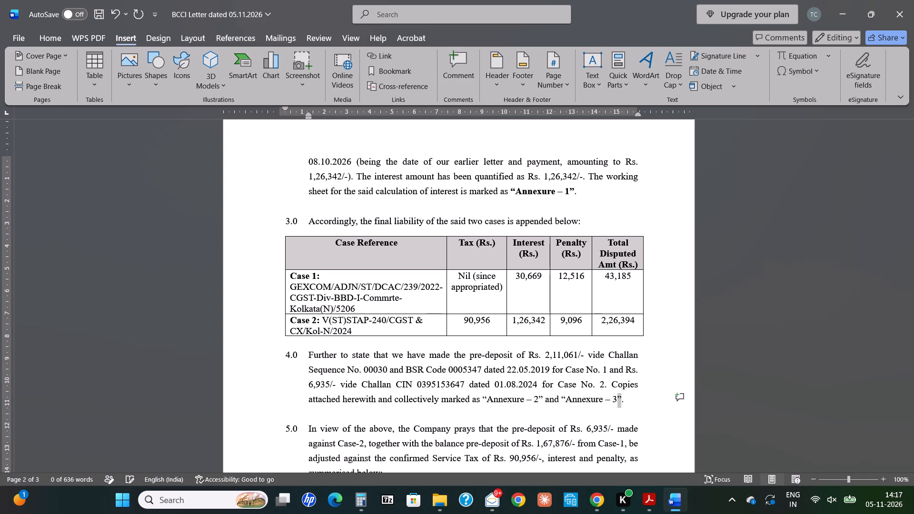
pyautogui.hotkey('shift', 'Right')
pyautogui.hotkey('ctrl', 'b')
# Make “Annexure – 2” bold in paragraph 4.0, including its quotation marks.
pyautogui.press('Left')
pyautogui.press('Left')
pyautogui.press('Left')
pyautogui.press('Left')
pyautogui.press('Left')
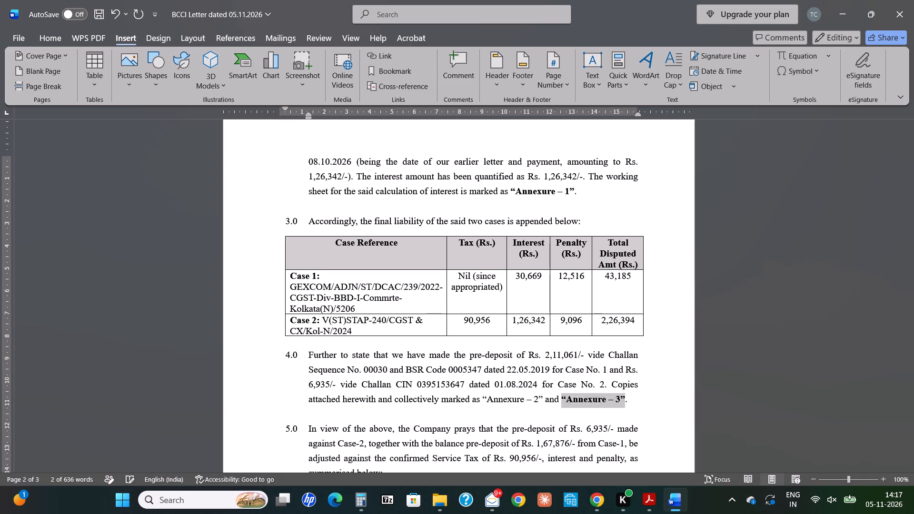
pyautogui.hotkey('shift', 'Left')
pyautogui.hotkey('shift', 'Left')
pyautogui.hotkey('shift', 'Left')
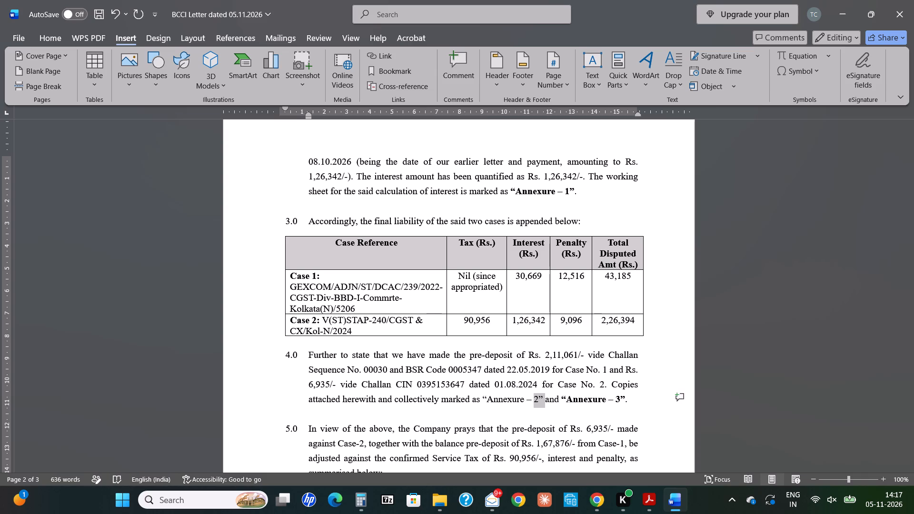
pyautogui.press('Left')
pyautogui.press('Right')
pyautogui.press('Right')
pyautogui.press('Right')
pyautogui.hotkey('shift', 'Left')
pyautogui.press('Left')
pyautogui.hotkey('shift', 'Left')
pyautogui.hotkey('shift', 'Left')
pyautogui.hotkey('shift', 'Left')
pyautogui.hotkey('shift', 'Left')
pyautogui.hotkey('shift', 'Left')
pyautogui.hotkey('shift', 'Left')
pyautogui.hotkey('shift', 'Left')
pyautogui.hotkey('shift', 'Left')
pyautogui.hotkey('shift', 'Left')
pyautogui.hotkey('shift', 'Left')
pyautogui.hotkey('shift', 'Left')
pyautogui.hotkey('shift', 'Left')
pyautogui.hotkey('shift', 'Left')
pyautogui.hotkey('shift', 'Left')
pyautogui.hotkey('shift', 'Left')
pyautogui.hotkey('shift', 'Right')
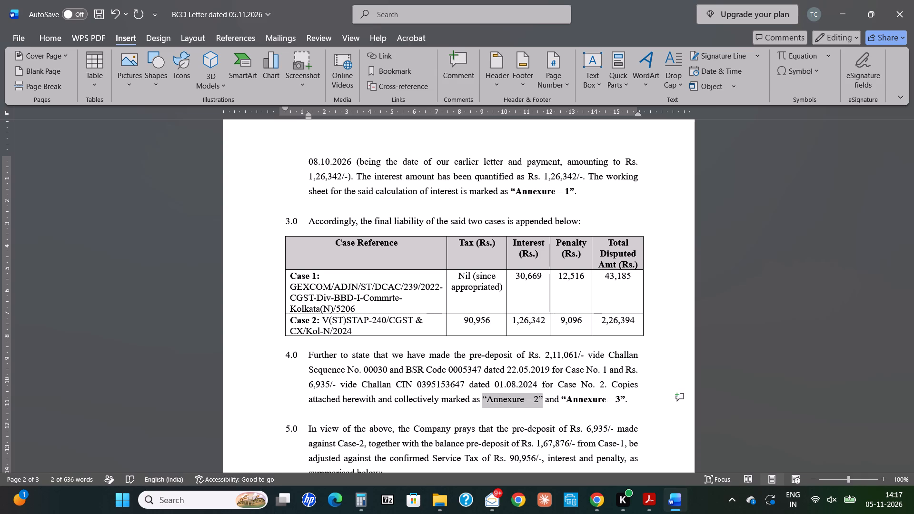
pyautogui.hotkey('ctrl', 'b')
# Save the letter.
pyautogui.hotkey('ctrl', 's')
# Add a new numbered paragraph 5.0 below paragraph 4.0, separated from it by an unnumbered blank line.
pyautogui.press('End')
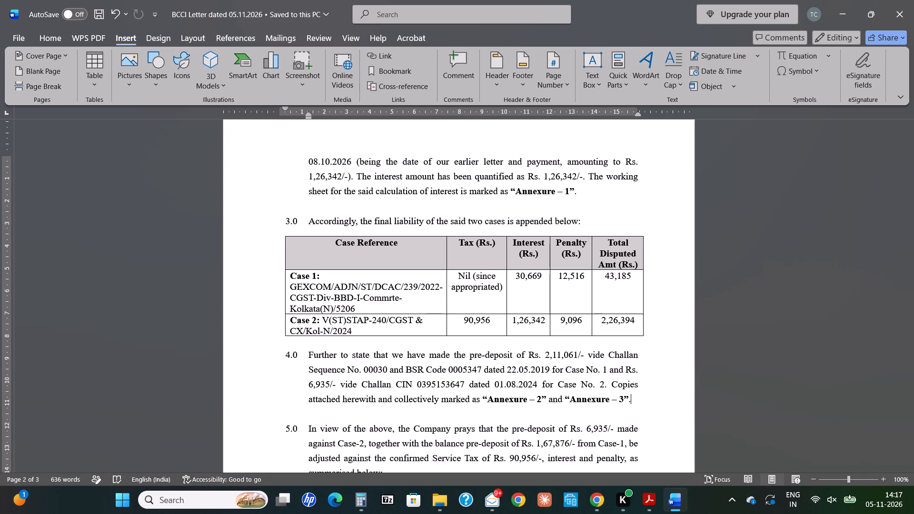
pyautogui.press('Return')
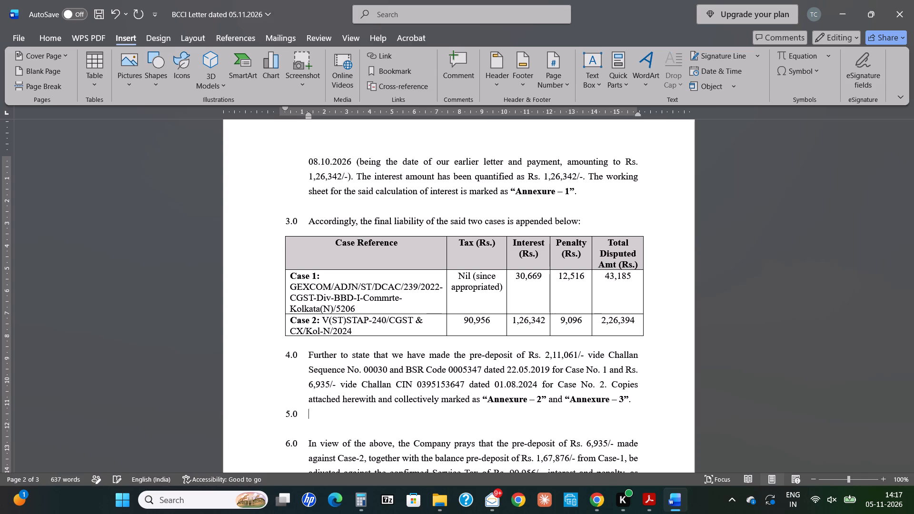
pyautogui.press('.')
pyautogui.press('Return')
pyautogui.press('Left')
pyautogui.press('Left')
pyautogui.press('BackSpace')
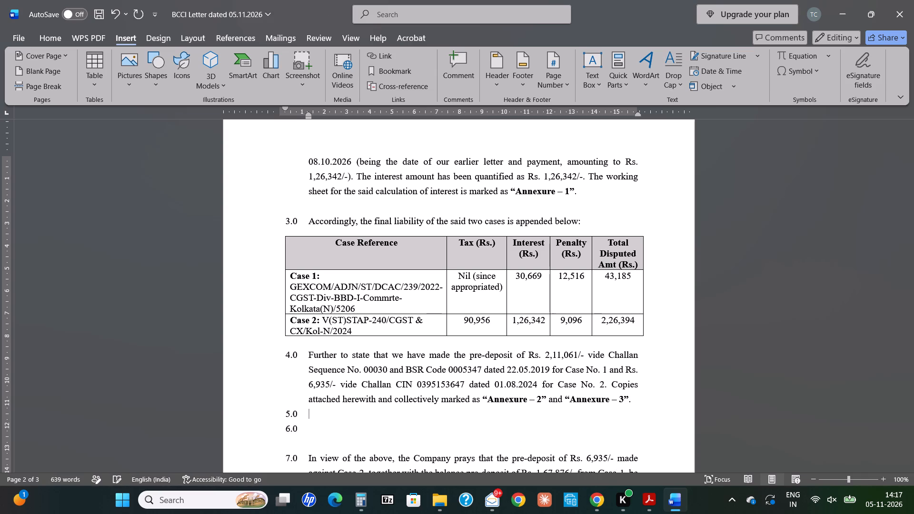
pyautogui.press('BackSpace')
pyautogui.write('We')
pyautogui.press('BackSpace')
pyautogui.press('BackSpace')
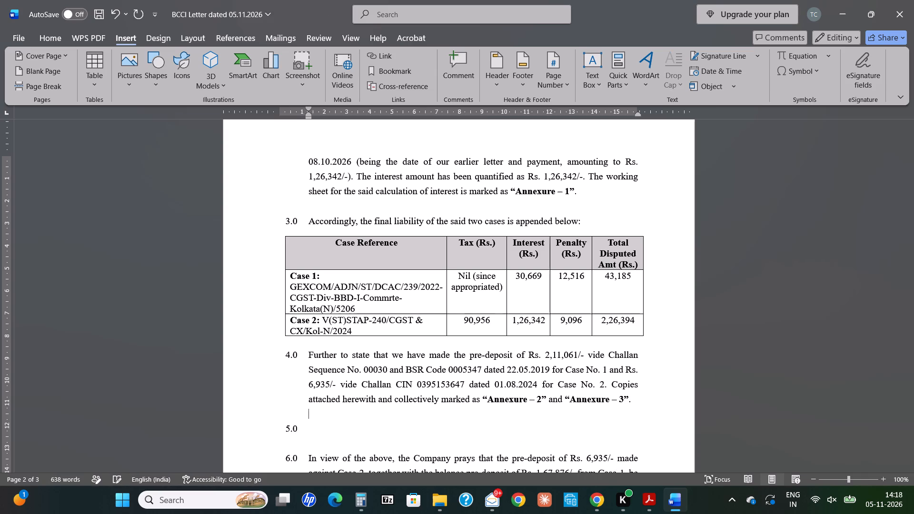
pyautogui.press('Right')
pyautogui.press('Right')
# Begin paragraph 5.0 with “We pray to your goodself to pass necessary instruction for return of the pre-deposit amount so paid”.
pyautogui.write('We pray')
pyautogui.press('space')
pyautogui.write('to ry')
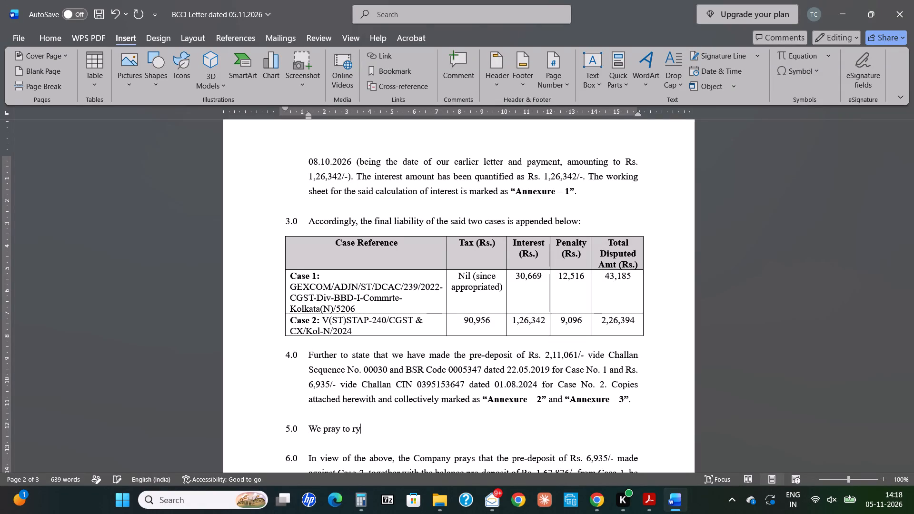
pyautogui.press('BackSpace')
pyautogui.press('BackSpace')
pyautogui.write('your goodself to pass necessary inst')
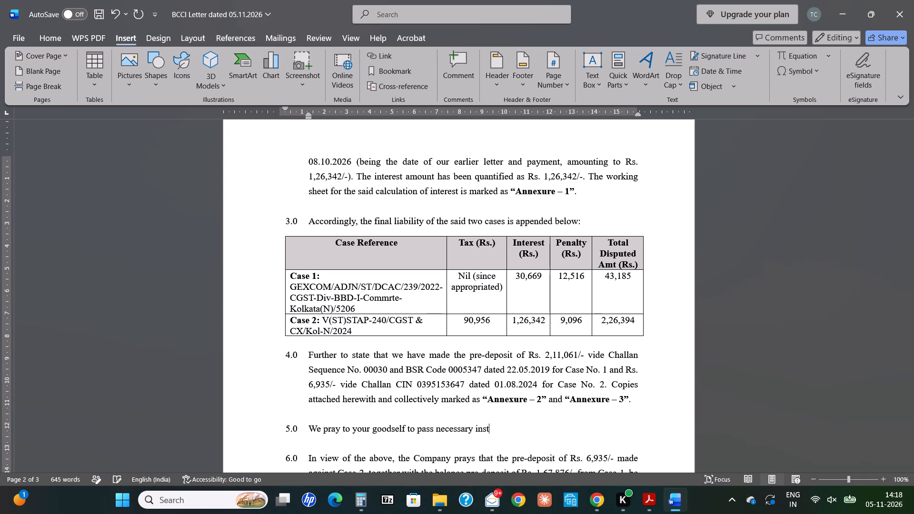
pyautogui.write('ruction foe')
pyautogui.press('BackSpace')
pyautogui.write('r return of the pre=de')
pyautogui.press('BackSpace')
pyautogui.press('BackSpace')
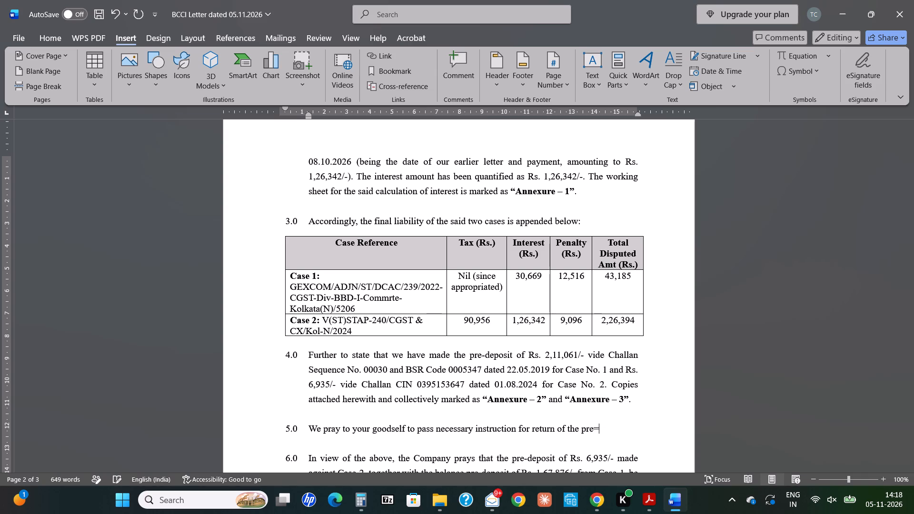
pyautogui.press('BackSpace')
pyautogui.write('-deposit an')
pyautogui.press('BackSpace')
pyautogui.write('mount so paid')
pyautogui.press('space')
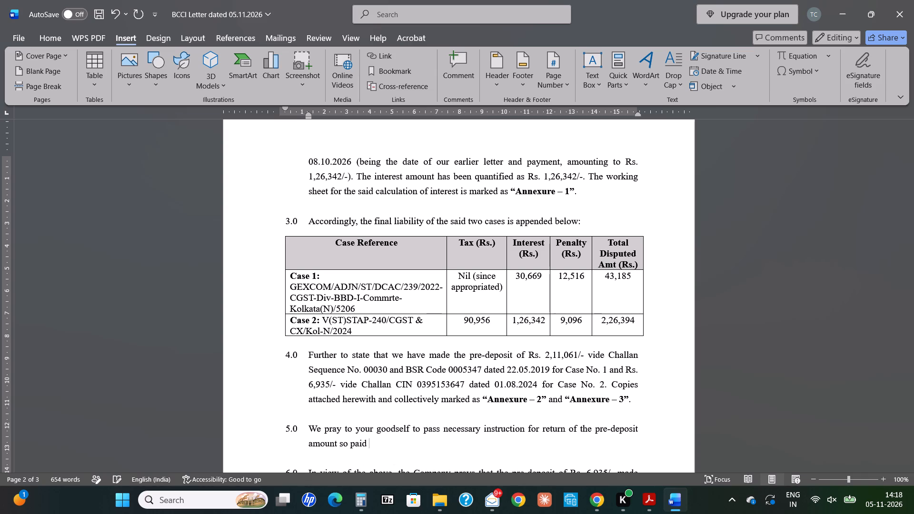
# Finish the sentence in paragraph 5.0 with “by us in respect of the said two cases.”.
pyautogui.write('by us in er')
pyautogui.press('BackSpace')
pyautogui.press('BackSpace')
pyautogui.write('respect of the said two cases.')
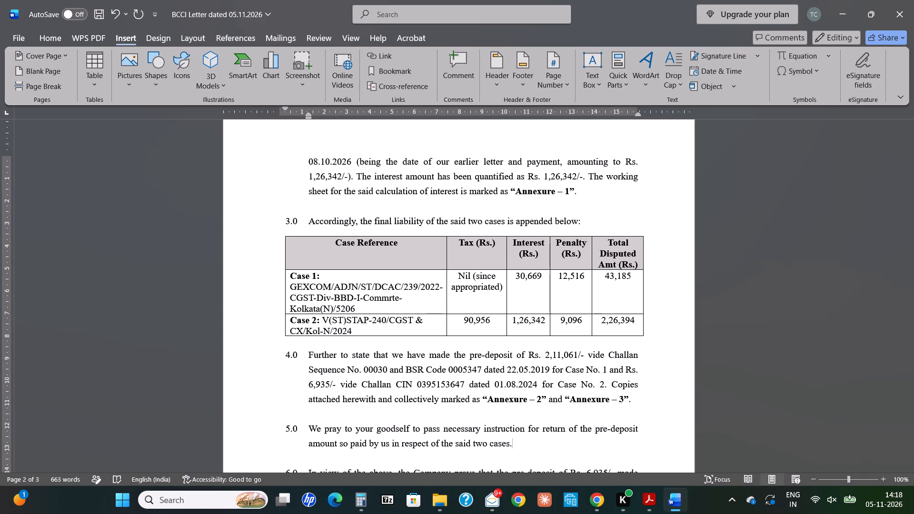
# Start paragraph 6.0 with “In view of the above, the Company further prays that the pre-deposit of Rs.”.
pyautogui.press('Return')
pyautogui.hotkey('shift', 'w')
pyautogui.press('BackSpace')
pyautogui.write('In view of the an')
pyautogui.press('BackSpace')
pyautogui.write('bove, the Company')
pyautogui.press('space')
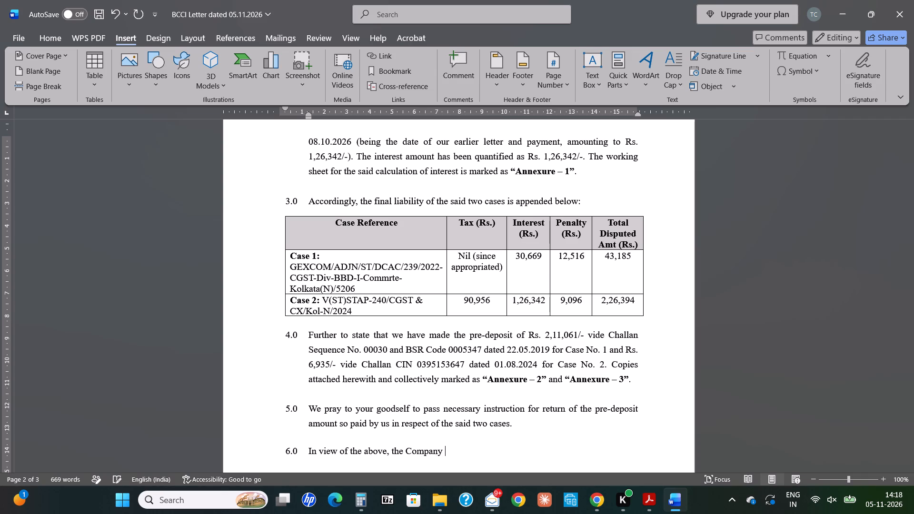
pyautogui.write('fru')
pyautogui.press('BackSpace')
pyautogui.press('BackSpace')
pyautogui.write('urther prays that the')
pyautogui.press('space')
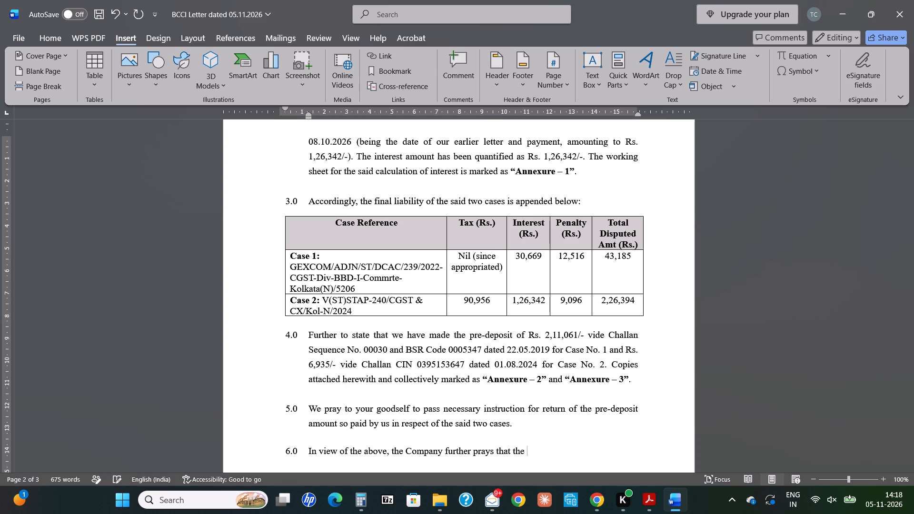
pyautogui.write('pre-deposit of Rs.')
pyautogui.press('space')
# Enter the pre-deposit amount 2,11,061/- in paragraph 6.0 with Indian-style comma separators.
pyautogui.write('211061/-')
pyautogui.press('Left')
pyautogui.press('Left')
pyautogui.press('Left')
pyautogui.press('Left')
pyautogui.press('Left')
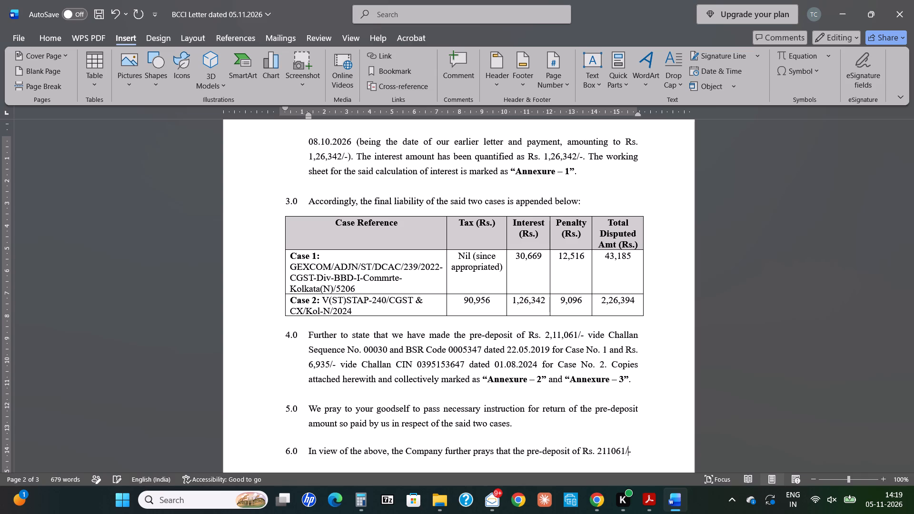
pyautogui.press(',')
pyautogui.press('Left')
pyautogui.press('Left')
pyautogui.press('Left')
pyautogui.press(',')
# Continue paragraph 6.0 after the amount with “made against Case 1 and”.
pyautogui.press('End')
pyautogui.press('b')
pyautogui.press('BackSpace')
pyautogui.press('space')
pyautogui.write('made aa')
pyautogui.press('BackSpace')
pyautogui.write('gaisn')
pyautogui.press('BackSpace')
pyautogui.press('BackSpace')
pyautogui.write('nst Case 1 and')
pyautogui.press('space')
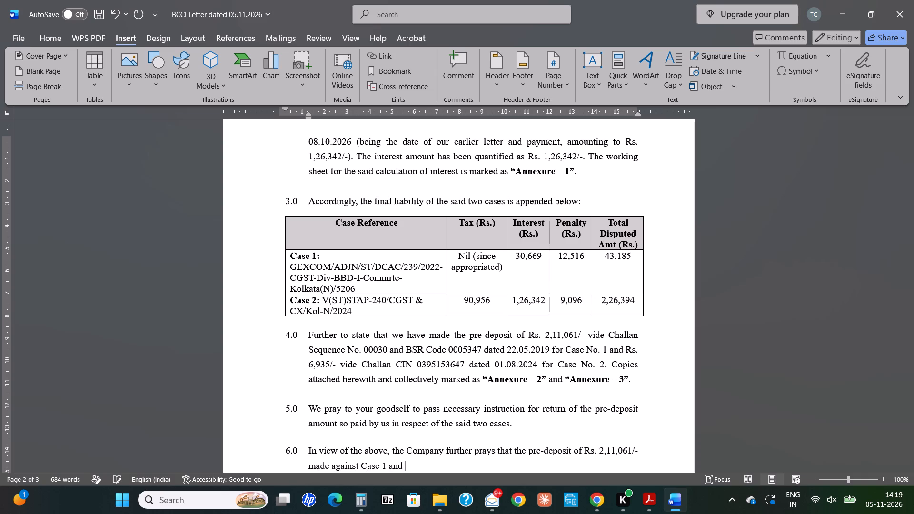
# Add the second pre-deposit to paragraph 6.0 as “Rs. 6,935/- against Case 2”.
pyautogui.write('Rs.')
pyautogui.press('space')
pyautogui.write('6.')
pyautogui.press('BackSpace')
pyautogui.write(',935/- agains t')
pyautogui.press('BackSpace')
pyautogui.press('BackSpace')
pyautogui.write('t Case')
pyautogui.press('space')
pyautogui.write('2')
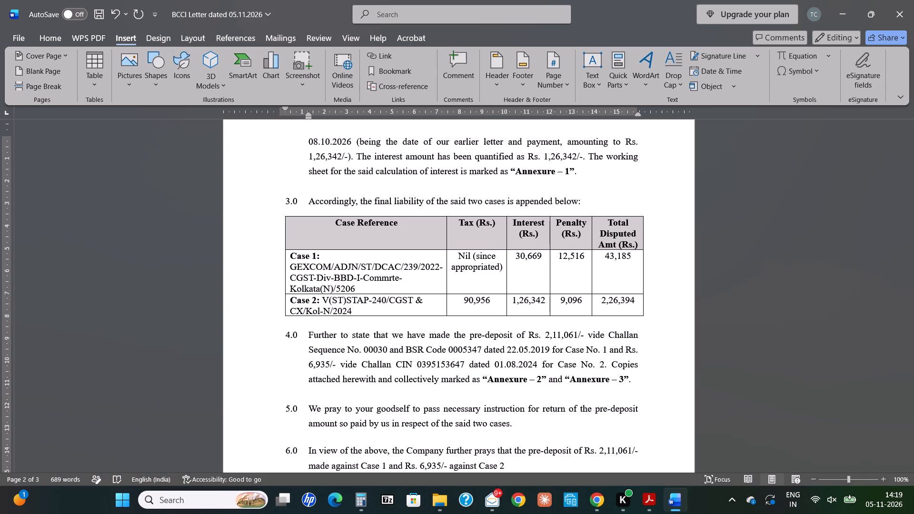
# Continue the sentence in paragraph 6.0 with “be adjusted against the total liability”.
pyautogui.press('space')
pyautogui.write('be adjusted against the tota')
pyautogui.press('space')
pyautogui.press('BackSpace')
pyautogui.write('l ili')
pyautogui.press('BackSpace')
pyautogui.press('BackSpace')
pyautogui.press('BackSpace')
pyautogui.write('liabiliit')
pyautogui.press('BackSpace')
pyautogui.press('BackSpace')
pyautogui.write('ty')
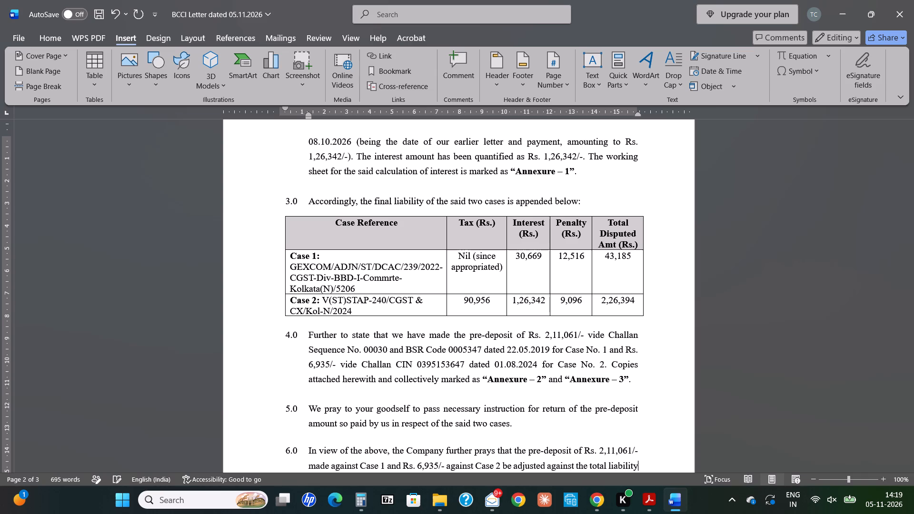
# Continue the sentence in paragraph 6.0 with “of Service Tax in respect of the said two cases and”.
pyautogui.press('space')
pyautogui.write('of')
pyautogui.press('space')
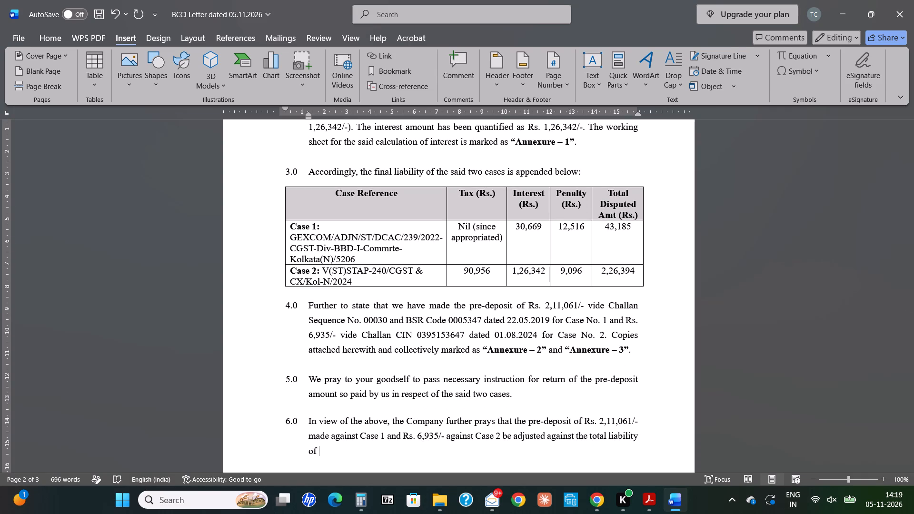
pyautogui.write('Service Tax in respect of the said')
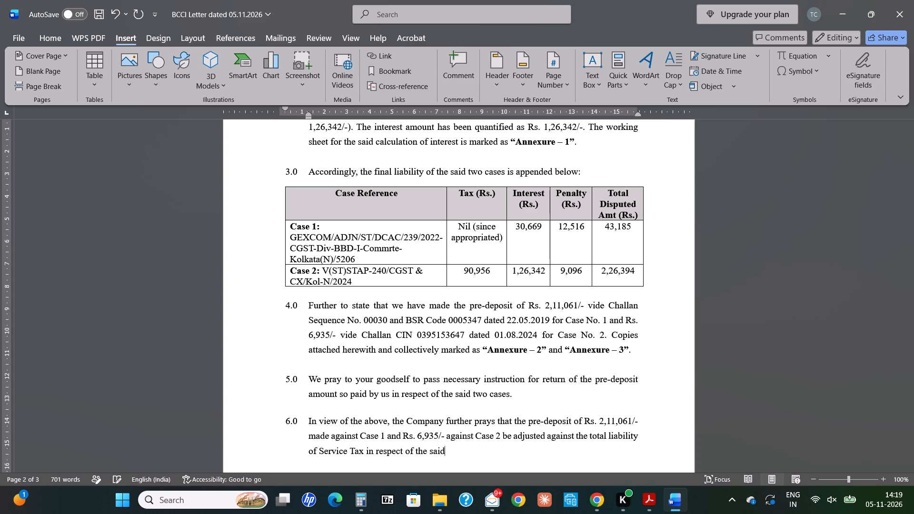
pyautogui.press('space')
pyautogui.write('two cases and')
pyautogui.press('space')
# Continue paragraph 6.0 with “accept the payment of the balance liability”.
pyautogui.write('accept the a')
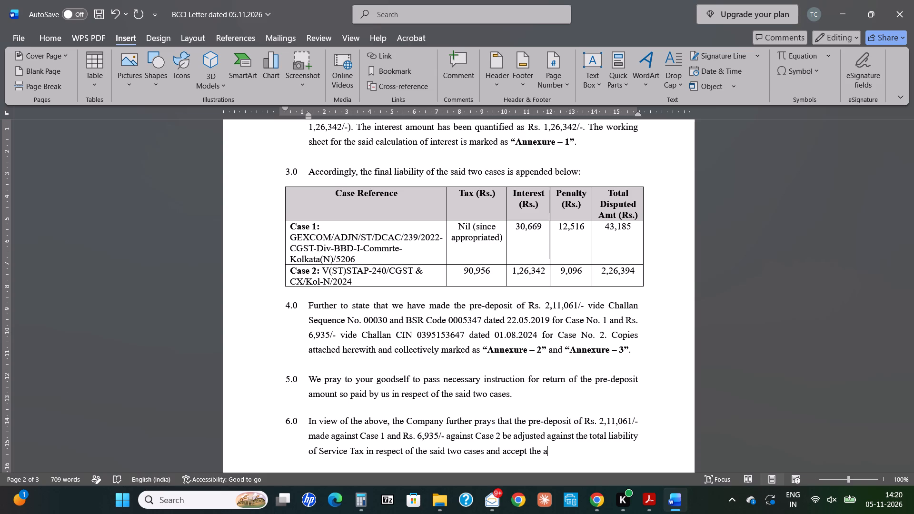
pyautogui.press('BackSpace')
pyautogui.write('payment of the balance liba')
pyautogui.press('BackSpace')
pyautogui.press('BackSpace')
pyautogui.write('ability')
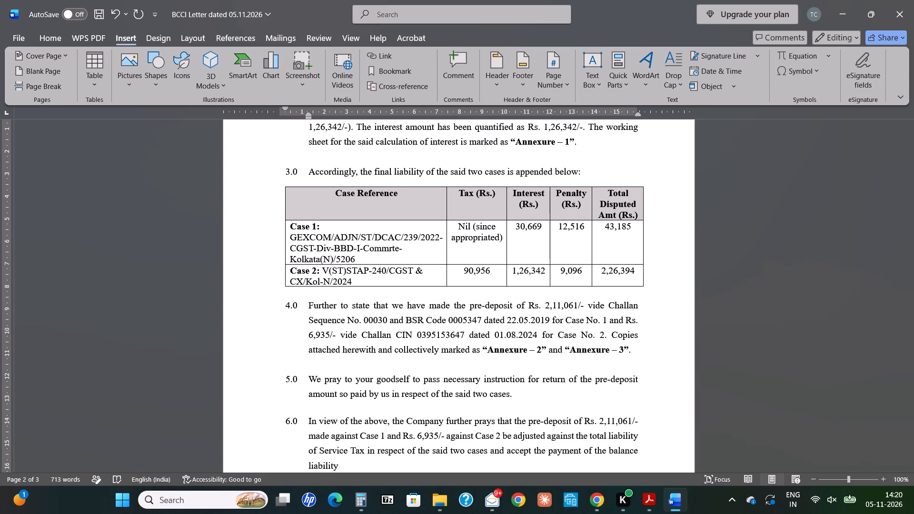
# Add “made us vide” after “balance liability” in paragraph 6.0.
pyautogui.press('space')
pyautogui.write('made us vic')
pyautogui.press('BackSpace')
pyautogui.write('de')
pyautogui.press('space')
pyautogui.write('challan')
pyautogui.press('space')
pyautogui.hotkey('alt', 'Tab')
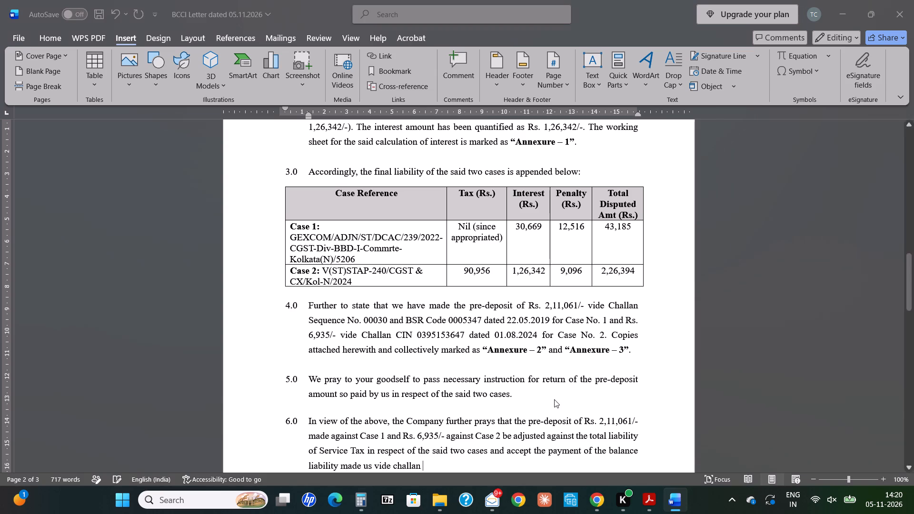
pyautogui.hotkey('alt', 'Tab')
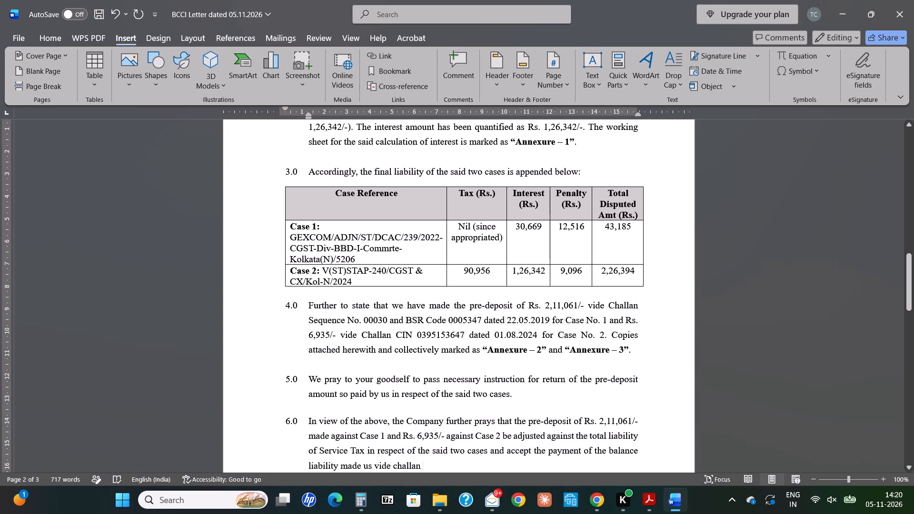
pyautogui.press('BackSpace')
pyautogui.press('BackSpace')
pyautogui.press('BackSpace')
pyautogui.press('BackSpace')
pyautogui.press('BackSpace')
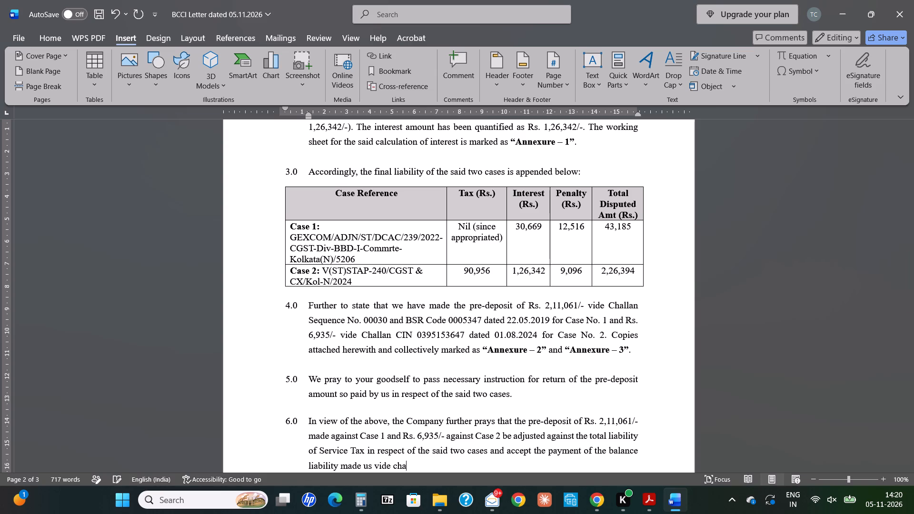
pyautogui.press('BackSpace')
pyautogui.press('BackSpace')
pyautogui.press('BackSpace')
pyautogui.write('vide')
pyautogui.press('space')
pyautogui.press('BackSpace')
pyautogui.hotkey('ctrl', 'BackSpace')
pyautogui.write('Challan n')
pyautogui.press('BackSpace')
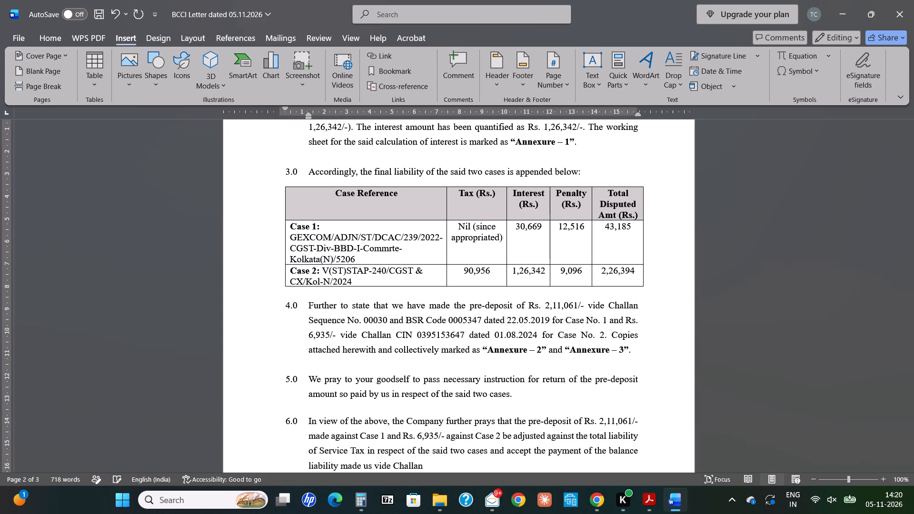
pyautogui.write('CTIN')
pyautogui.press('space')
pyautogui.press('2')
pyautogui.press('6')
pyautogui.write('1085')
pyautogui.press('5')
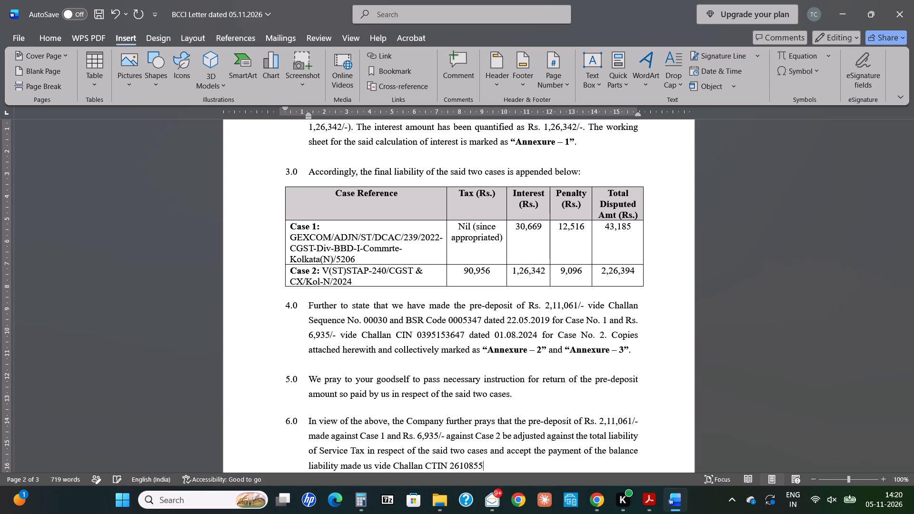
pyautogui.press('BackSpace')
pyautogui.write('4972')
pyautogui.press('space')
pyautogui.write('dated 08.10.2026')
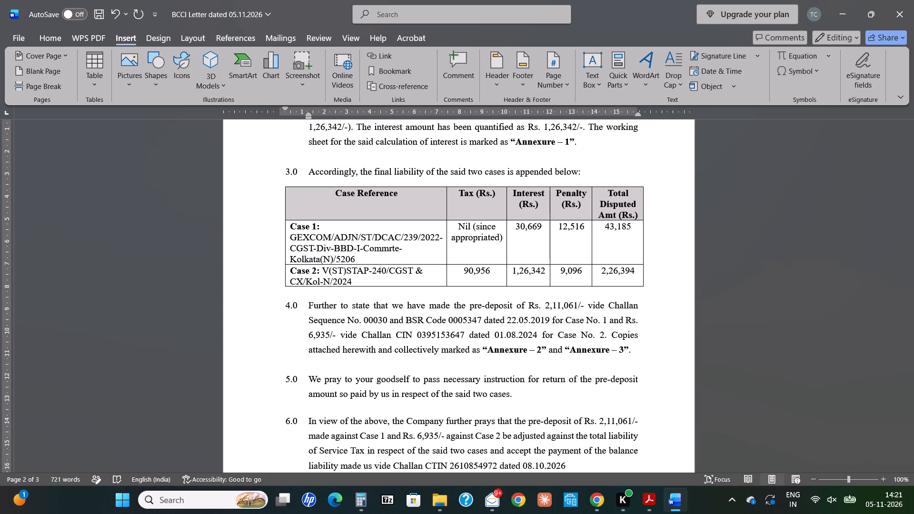
# End the sentence and add “Copy of the said challan is attached herewith” to paragraph 6.0.
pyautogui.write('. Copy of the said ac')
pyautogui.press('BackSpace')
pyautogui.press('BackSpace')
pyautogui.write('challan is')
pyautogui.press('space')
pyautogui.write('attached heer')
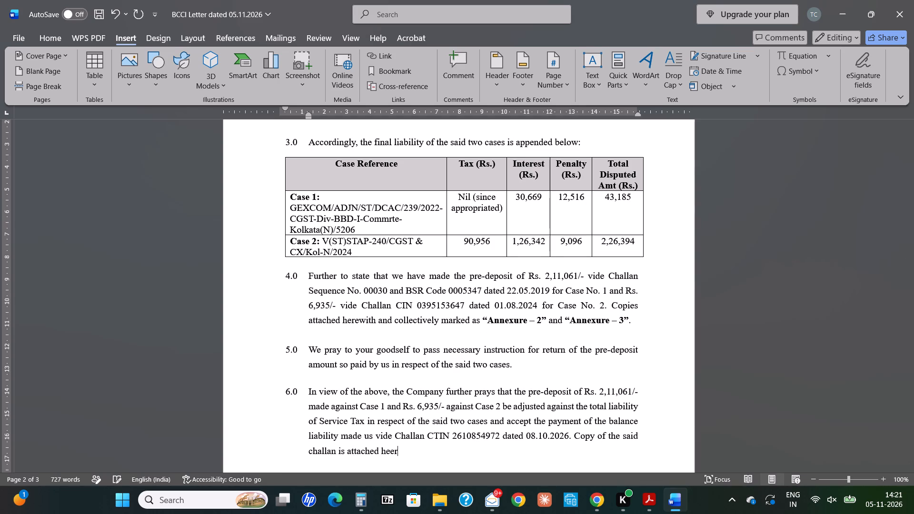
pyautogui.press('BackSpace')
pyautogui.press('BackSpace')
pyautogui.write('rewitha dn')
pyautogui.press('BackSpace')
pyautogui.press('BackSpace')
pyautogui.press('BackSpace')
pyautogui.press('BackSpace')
# Finish paragraph 6.0 with “and marked as “Annexure – 4”.”.
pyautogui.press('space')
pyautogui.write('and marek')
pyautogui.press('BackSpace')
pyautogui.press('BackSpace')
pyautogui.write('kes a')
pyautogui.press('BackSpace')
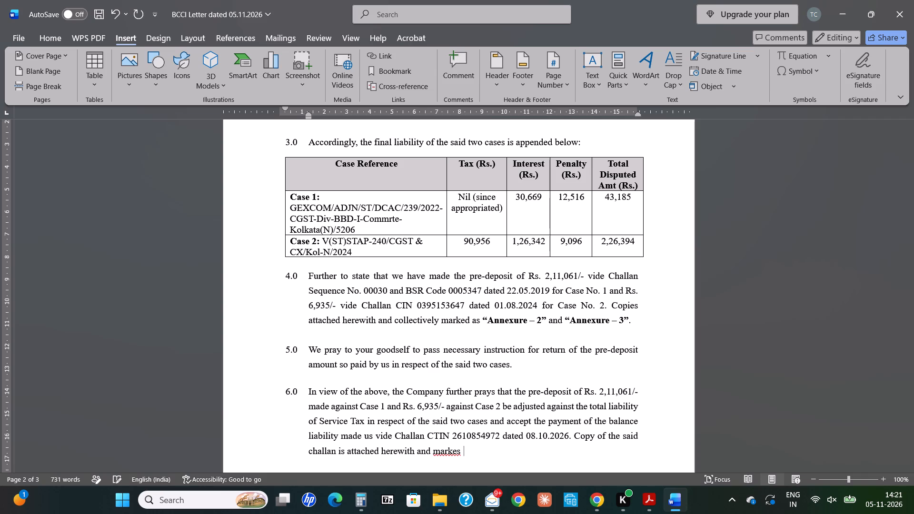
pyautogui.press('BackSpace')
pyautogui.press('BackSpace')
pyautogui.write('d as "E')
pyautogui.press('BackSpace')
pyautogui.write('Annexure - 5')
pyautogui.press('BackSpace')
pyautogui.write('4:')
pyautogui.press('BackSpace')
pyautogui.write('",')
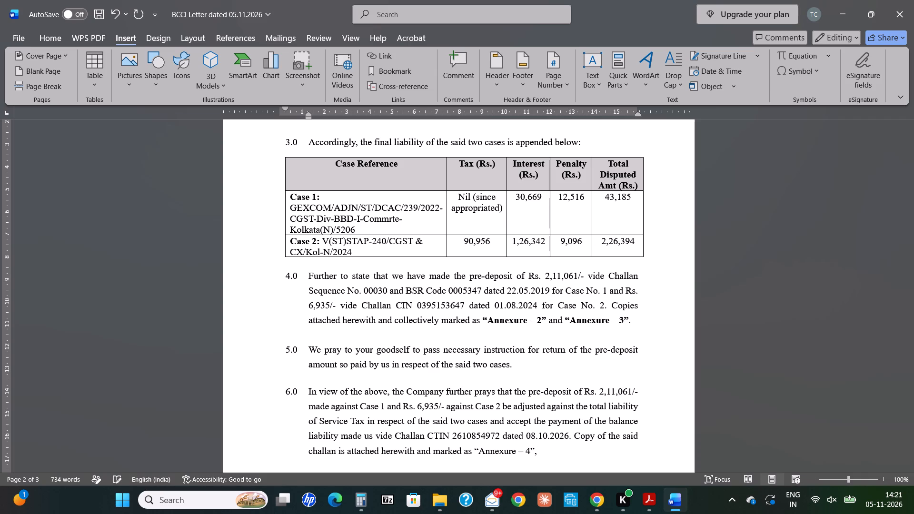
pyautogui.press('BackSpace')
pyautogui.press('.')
# Make the quoted “Annexure – 4” reference in paragraph 6.0 bold and save the letter.
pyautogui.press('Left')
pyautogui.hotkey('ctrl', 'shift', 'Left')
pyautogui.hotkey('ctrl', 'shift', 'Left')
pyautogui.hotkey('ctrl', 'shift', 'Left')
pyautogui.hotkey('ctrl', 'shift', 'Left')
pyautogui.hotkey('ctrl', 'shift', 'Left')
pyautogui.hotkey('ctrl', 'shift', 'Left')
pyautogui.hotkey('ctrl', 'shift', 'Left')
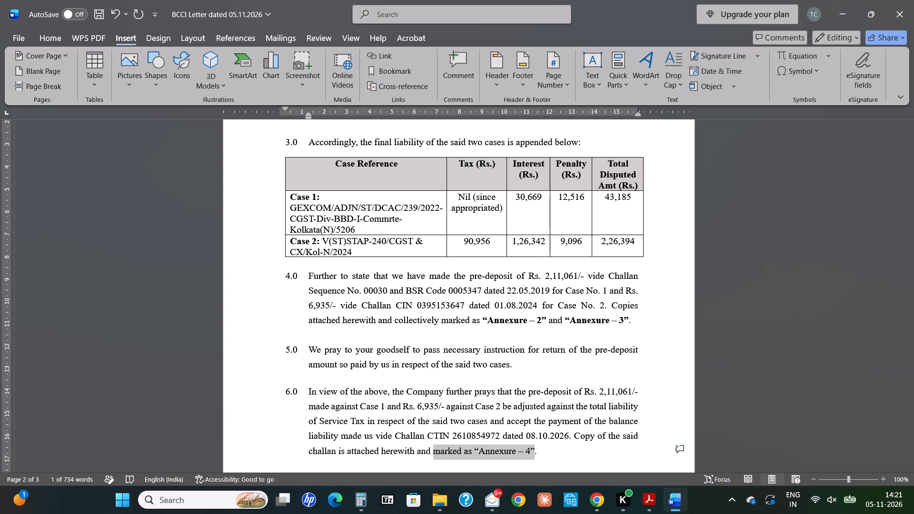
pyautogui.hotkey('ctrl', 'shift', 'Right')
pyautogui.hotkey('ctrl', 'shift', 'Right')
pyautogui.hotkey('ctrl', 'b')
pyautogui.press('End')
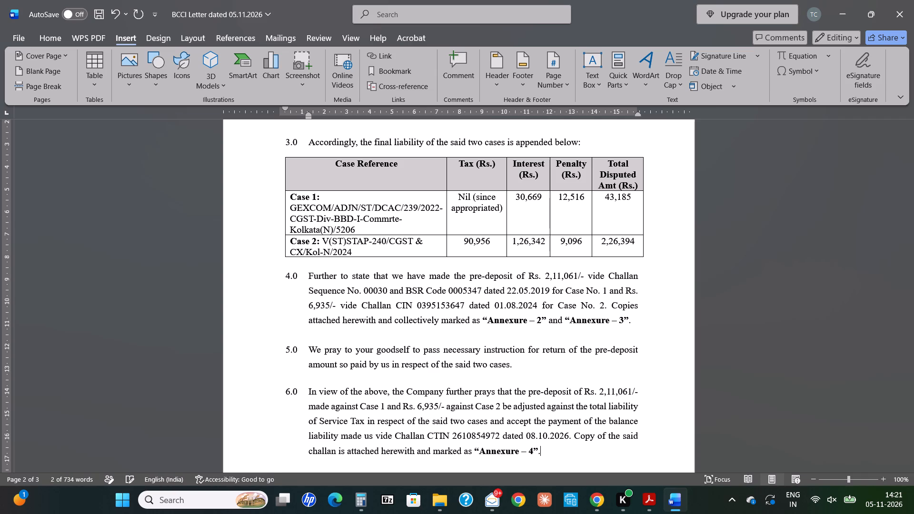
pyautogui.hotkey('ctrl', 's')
# Add paragraph 7.0 reading “The final calculation is appended below in tabular form for your reference:” and start a new paragraph beneath it.
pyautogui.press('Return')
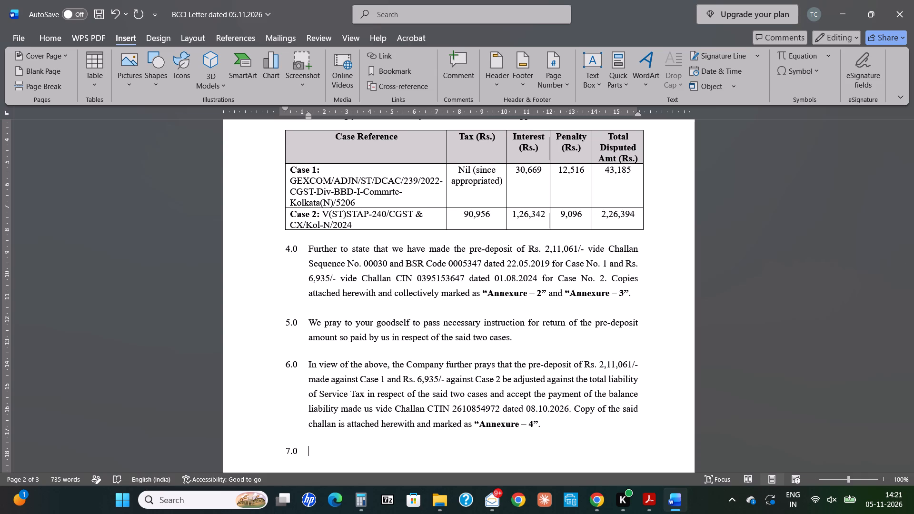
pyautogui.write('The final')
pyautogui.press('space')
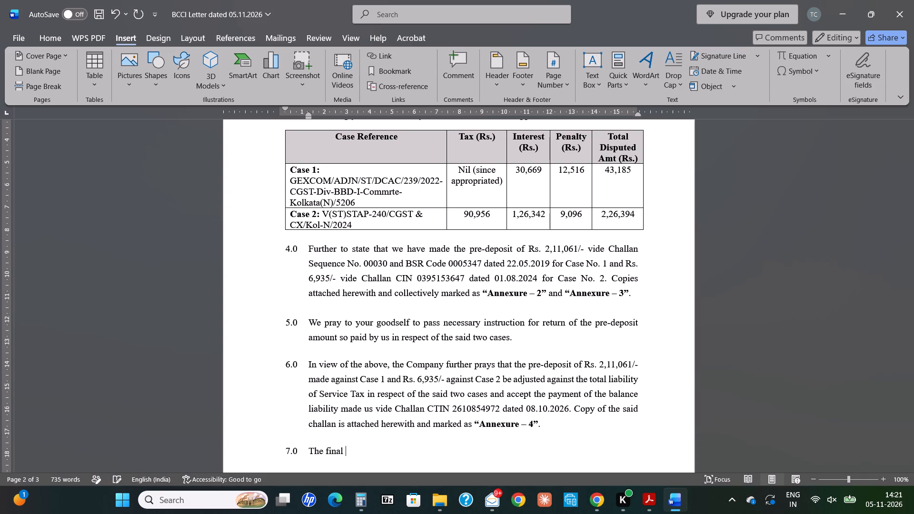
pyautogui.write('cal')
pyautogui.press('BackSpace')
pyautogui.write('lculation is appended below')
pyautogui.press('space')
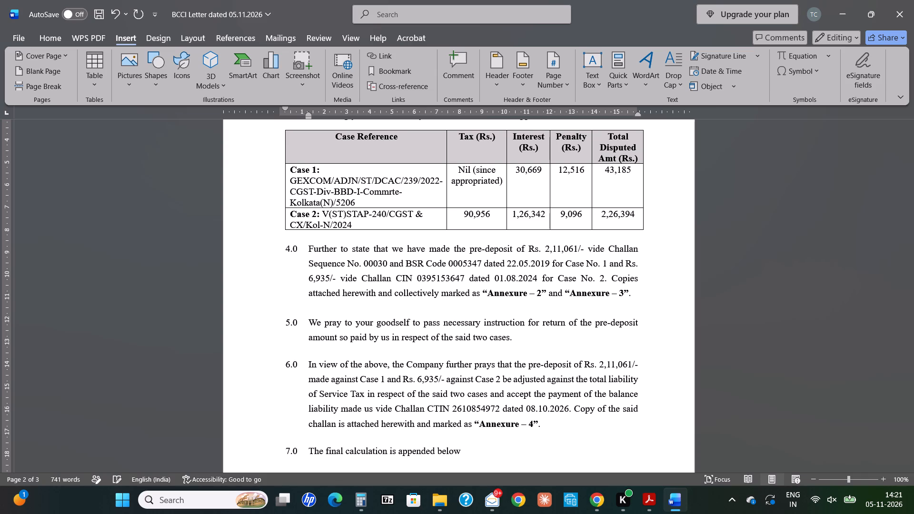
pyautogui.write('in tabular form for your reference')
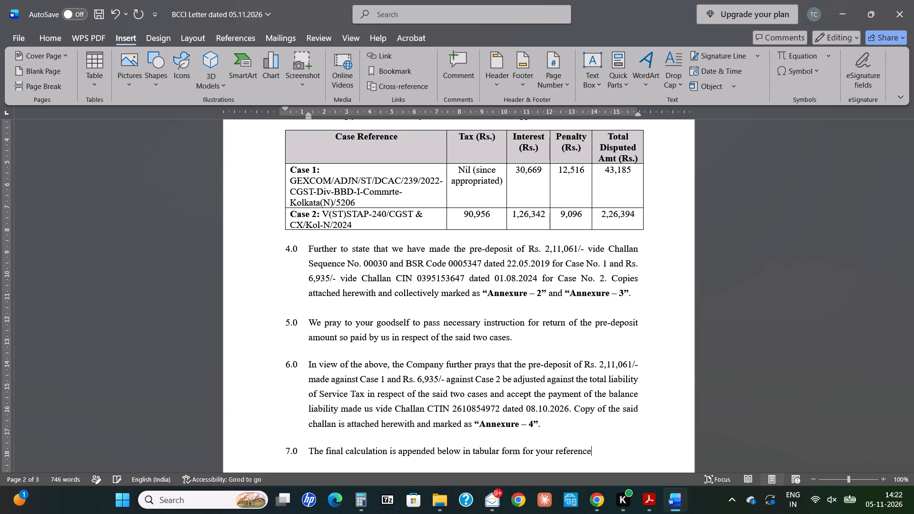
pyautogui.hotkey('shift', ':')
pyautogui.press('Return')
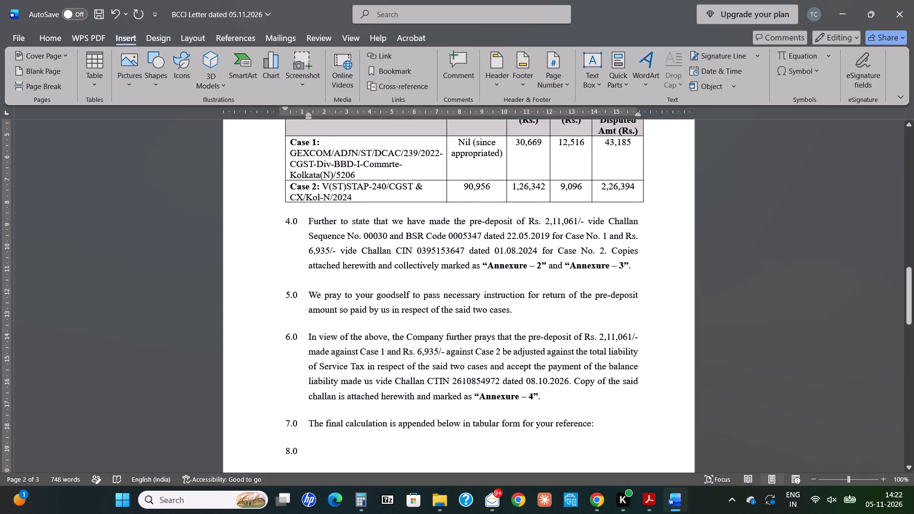
# From the blank line under paragraph 7.0, review the letter's existing liability and adjustment tables as reference for the final calculation.
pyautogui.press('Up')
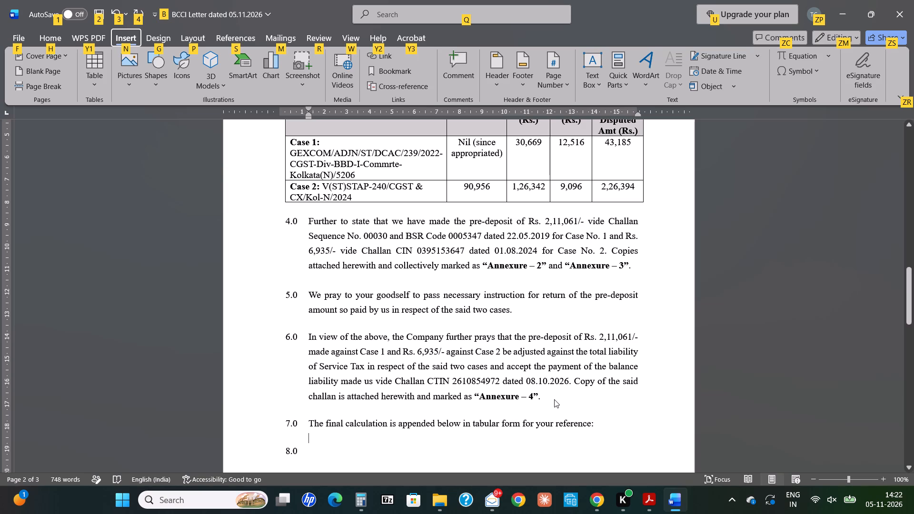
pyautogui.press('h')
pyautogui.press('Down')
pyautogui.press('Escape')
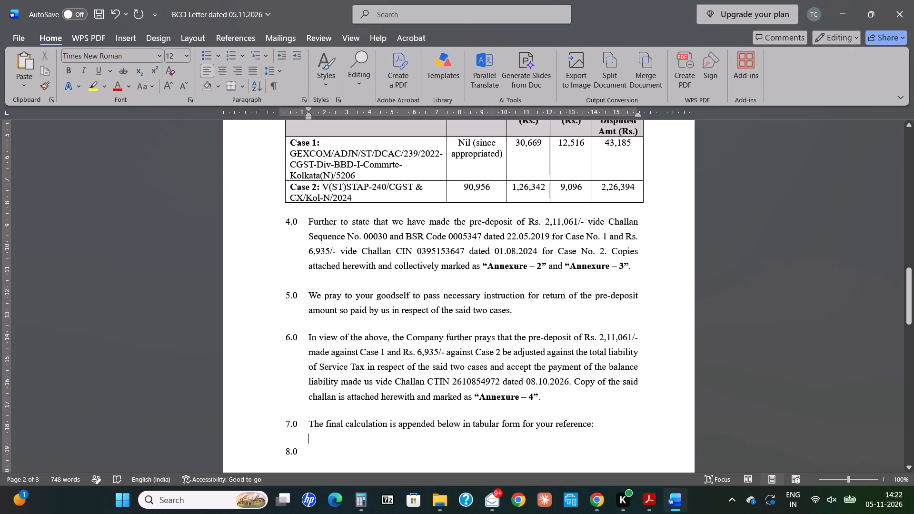
pyautogui.scroll(1, 554, 399)
pyautogui.scroll(1, 483, 233)
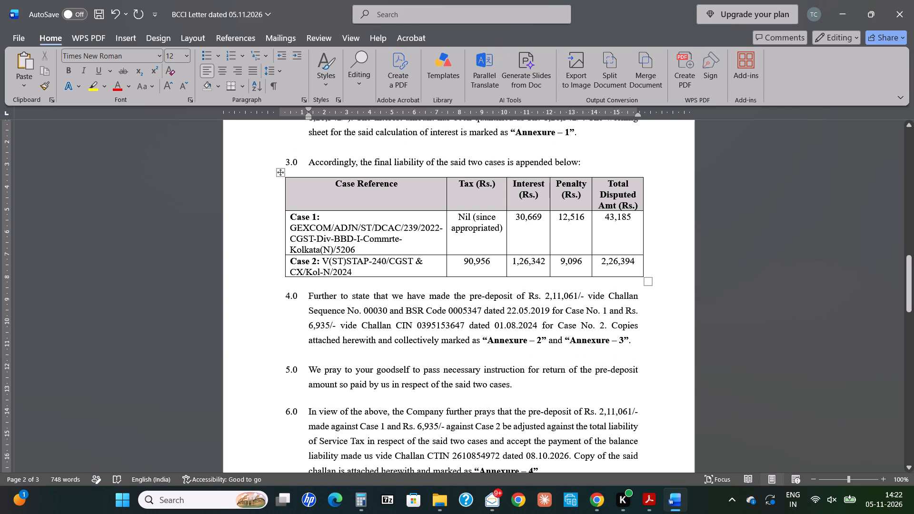
pyautogui.scroll(3, 483, 233)
pyautogui.scroll(-3, 483, 233)
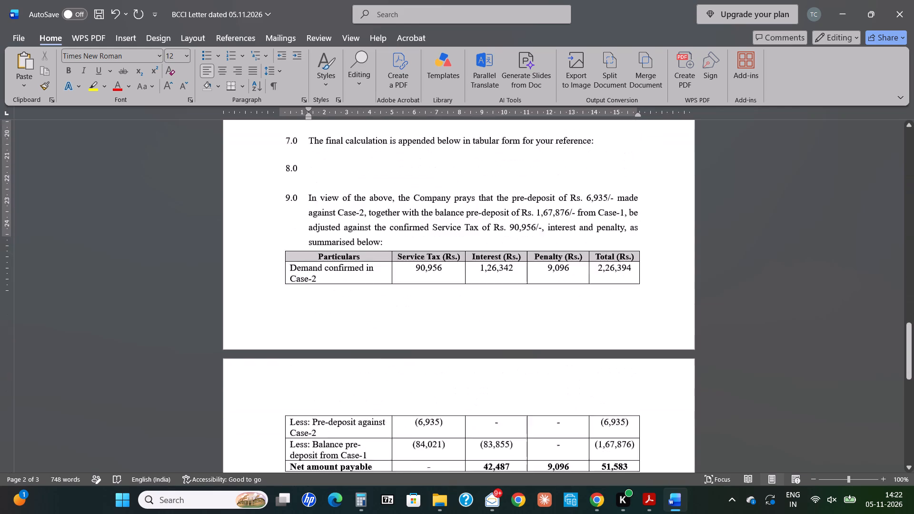
pyautogui.scroll(5, 483, 233)
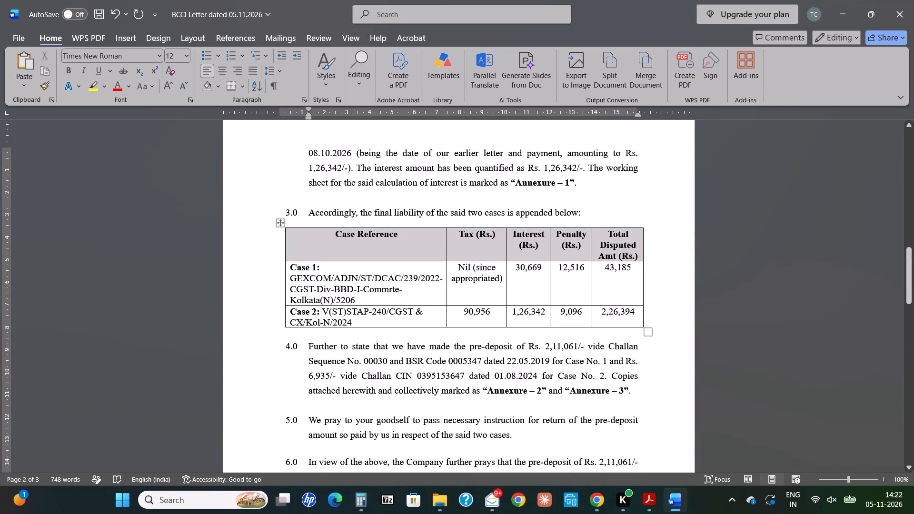
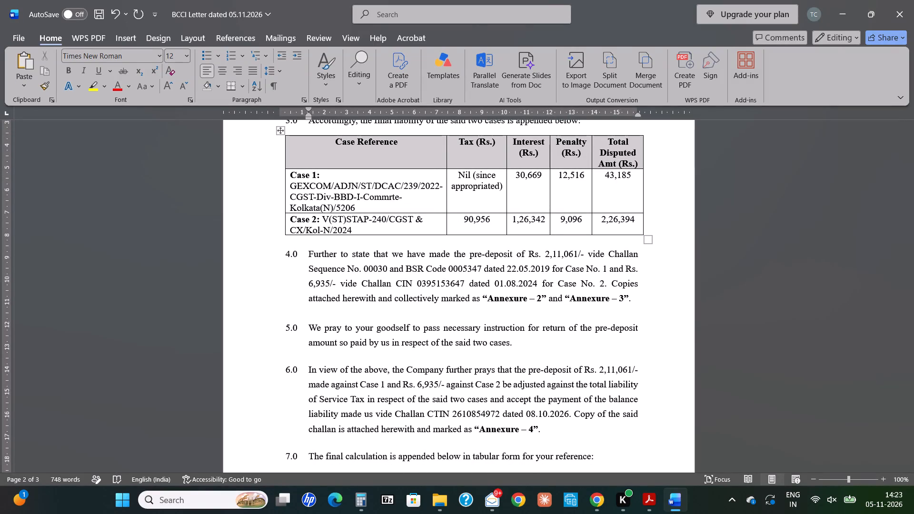
# Switch to Excel and create a blank workbook for preparing the final calculation.
pyautogui.scroll(-1, 461, 239)
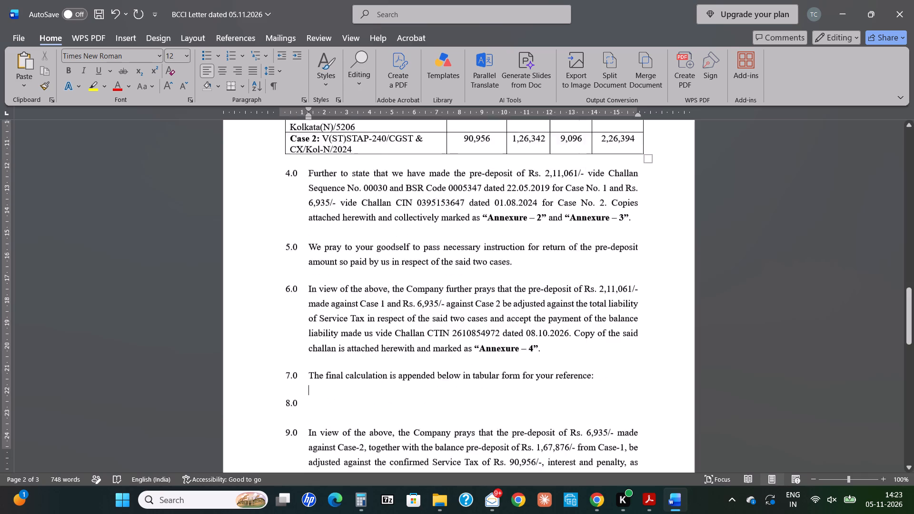
pyautogui.scroll(-1, 461, 239)
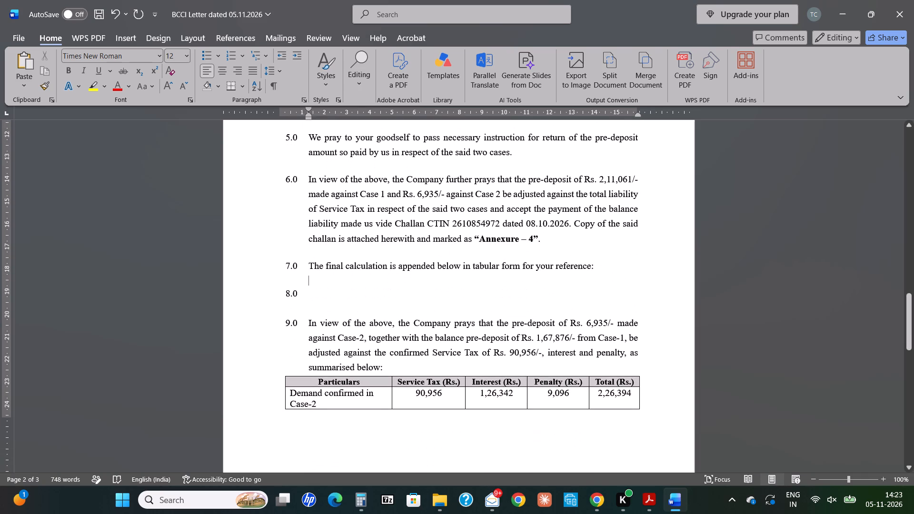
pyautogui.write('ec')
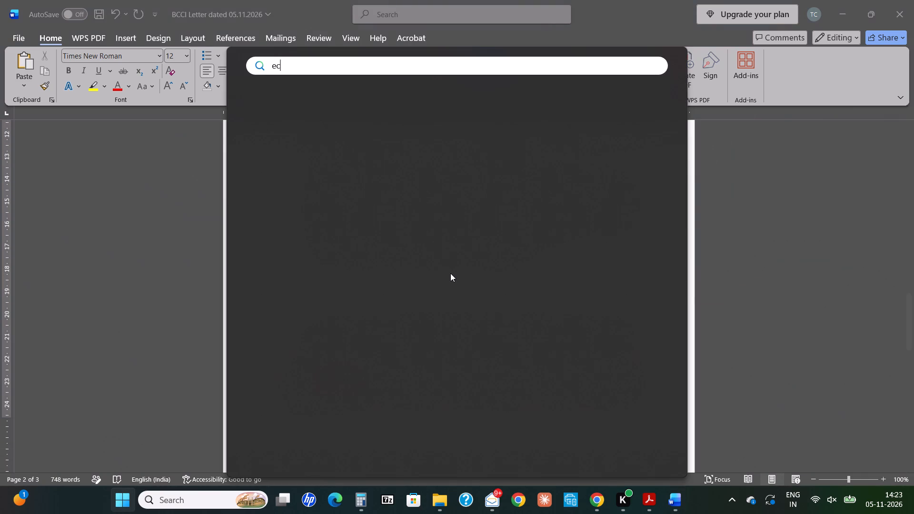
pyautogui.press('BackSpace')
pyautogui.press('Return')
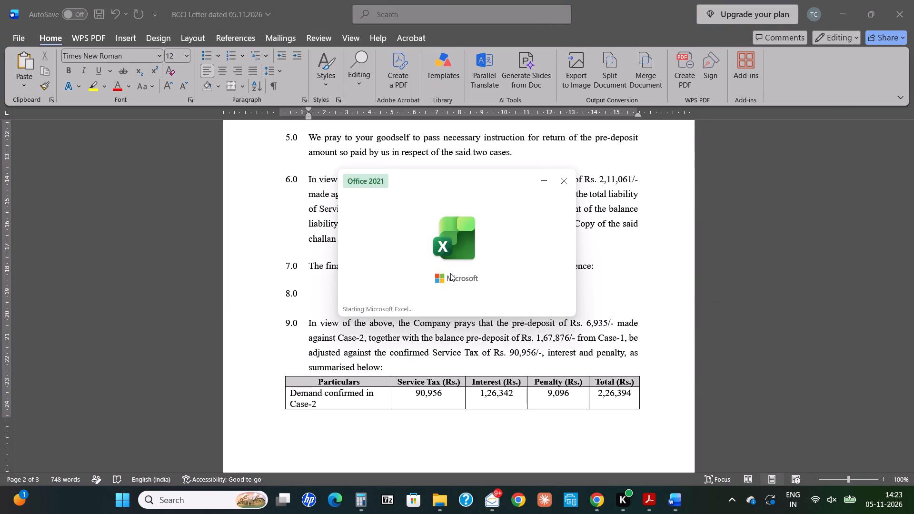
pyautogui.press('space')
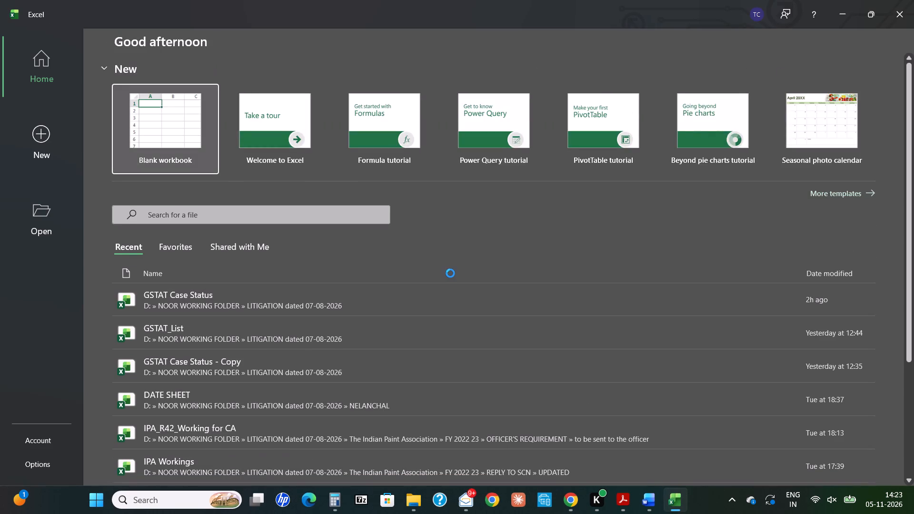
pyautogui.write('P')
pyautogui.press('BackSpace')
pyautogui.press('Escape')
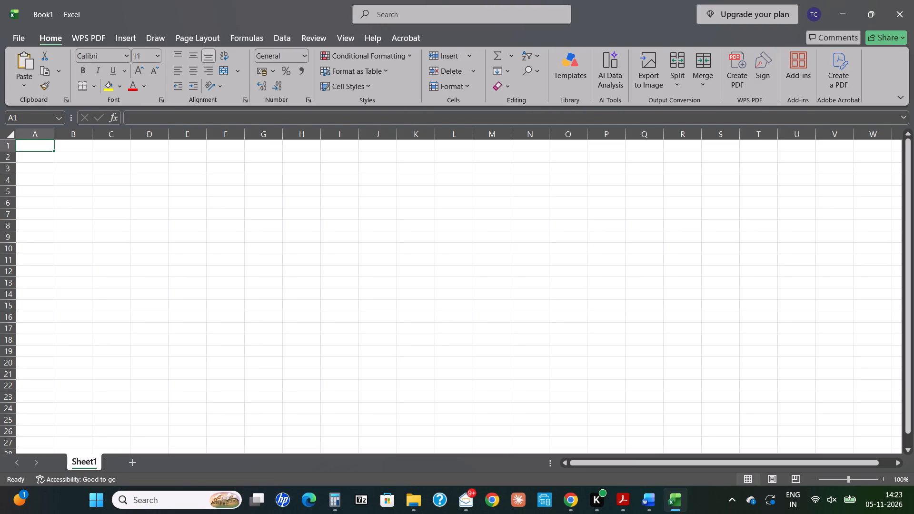
# Enter the heading “Particulars” in cell B2 and fit column B to its width.
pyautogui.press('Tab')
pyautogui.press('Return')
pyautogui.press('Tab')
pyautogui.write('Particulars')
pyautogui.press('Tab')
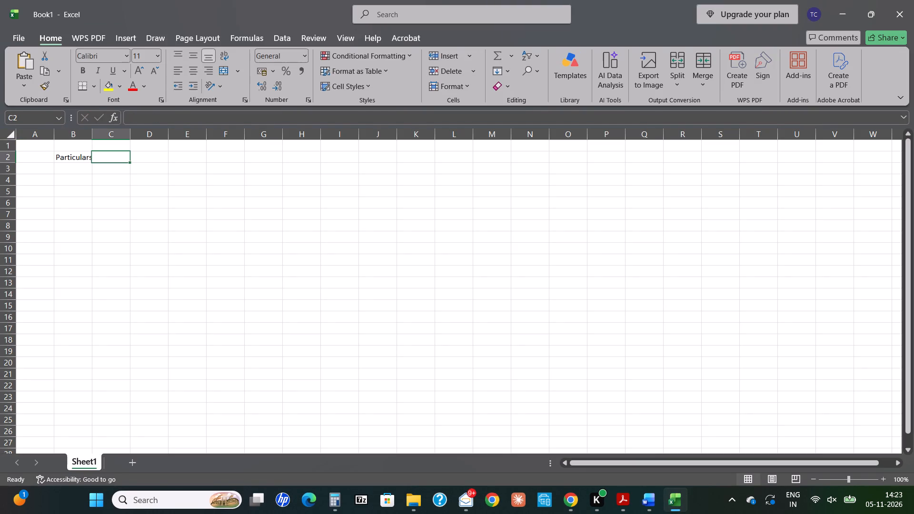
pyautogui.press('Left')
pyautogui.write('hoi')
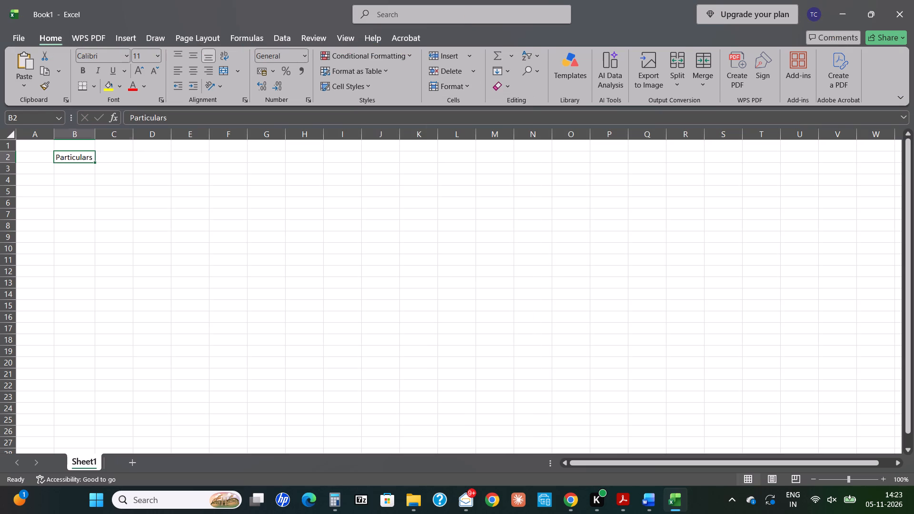
# Enter the heading “Service Tax (Rs.)” in cell C2.
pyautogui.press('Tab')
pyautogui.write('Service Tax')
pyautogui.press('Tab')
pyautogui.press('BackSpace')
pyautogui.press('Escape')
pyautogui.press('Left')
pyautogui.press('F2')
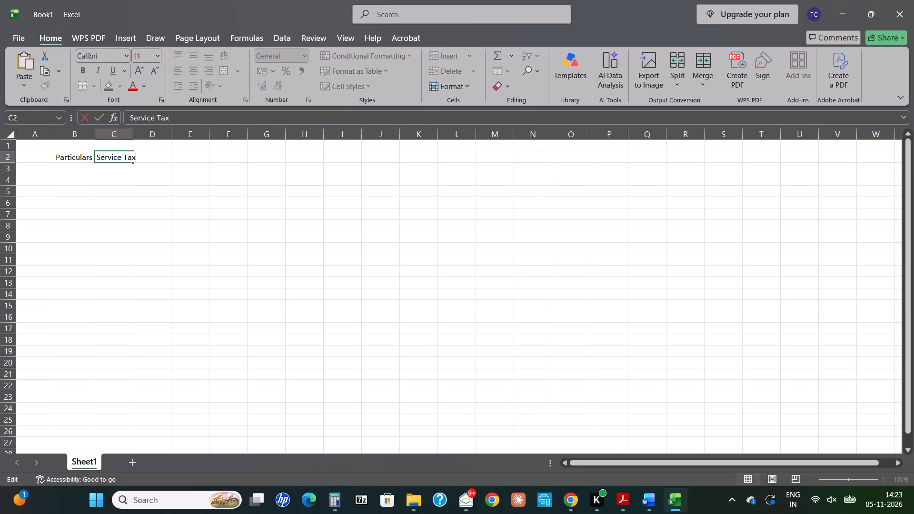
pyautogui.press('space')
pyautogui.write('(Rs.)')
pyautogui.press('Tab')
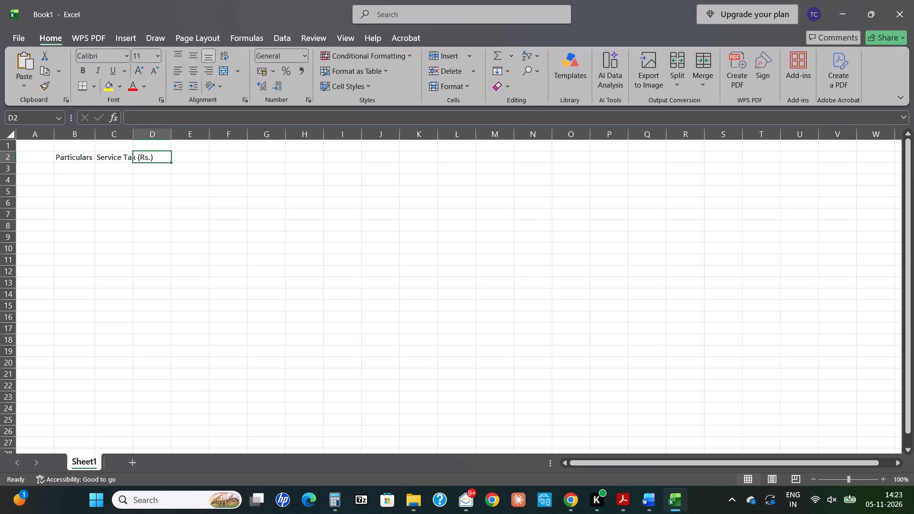
# Complete the header row in D2 to F2 with “Interest (Rs.)”, “Penalty (Rs.)” and “Total (Rs.)”.
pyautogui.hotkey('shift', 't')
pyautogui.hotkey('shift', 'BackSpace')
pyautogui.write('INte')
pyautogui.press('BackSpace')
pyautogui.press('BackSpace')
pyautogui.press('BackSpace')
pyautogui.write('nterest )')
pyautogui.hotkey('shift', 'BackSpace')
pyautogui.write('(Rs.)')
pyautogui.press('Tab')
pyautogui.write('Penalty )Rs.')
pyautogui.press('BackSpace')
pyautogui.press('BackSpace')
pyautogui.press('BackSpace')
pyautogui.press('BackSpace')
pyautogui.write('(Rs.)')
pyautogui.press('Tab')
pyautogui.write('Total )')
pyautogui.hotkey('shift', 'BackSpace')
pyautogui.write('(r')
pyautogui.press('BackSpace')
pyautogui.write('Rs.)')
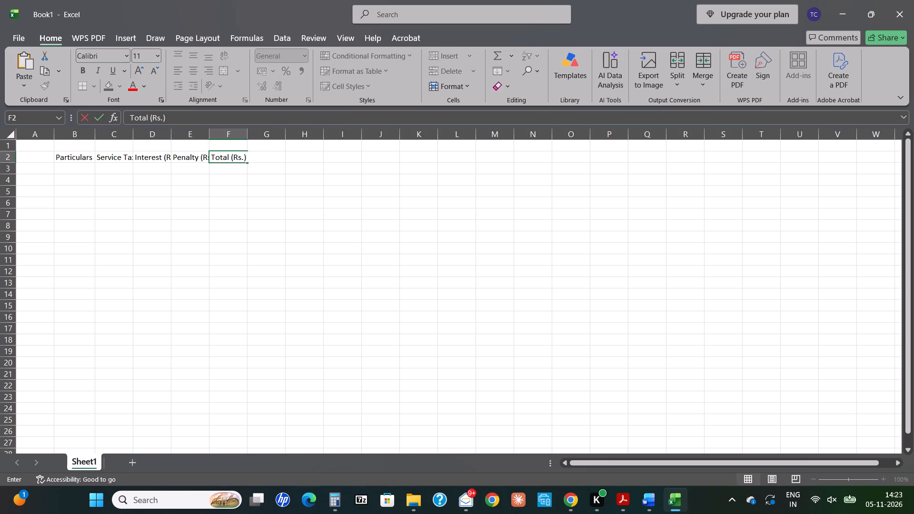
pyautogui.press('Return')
# AutoFit the widths of columns B to F to the header row's text.
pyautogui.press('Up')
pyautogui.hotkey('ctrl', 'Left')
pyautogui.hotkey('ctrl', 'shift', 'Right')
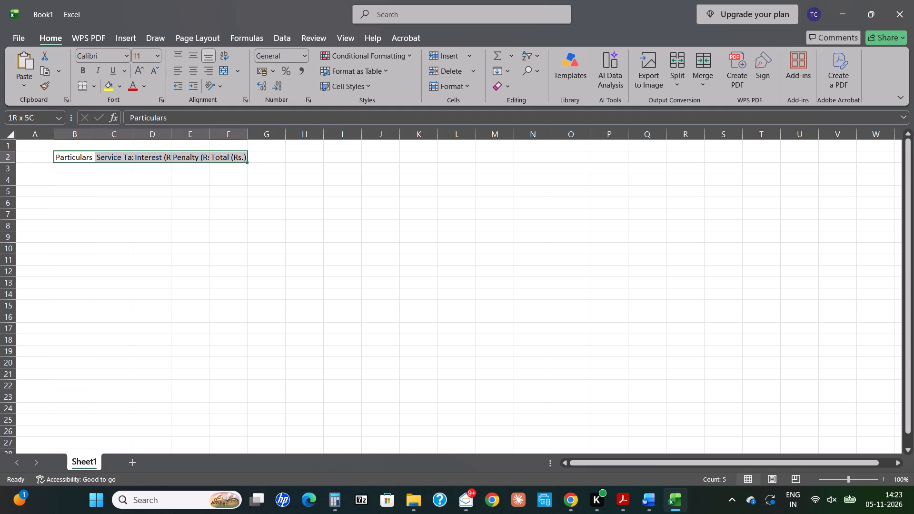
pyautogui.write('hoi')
# Label row 3 “Case-1” and enter a dash as its Service Tax, consulting the letter's liability table.
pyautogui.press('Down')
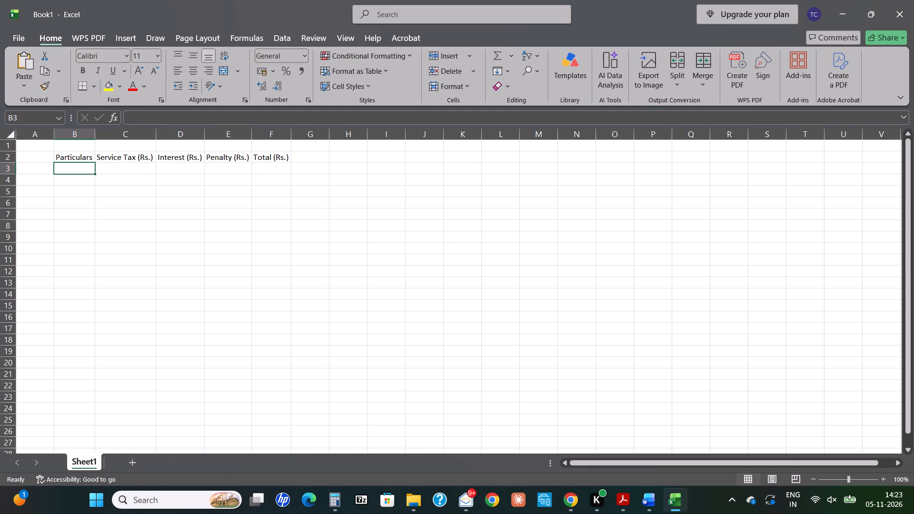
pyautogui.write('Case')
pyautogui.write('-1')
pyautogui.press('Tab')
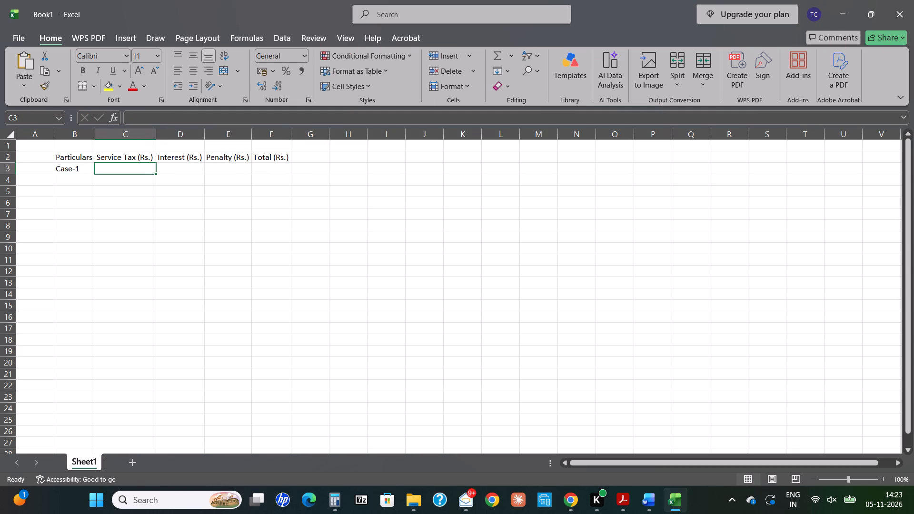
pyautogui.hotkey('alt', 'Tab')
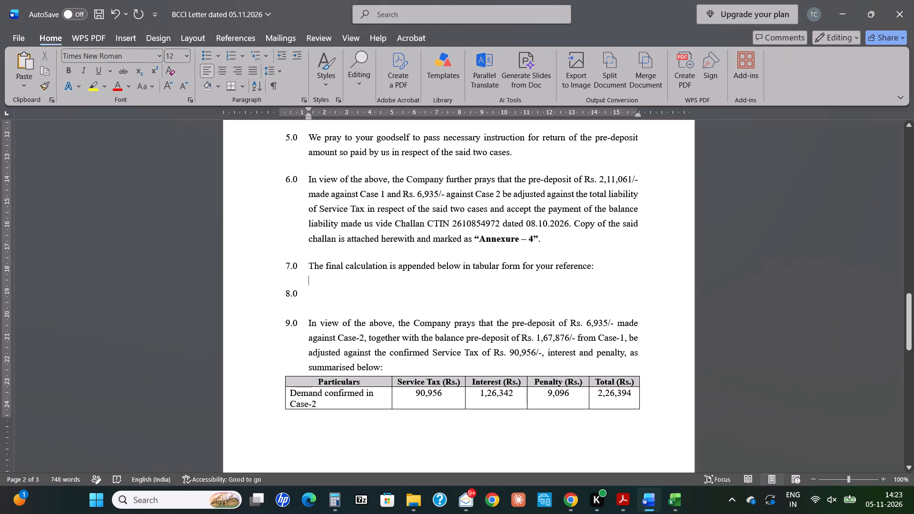
pyautogui.scroll(3, 450, 273)
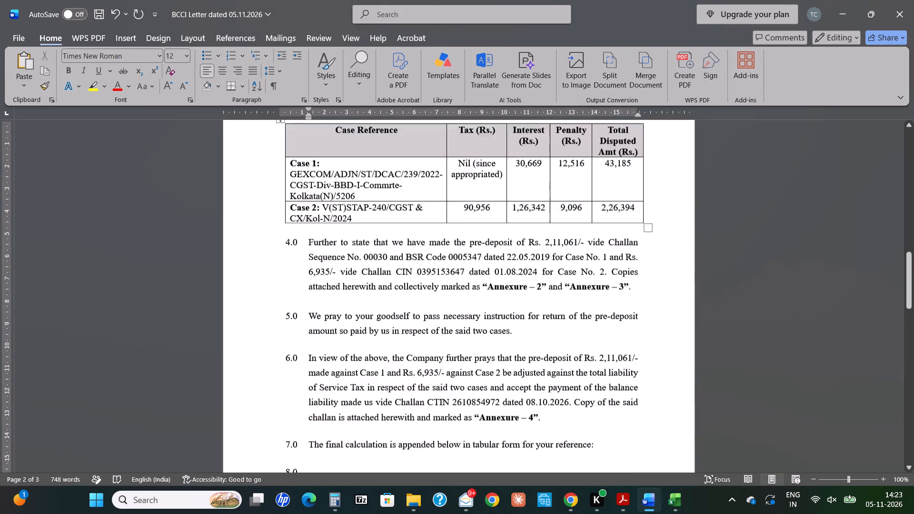
pyautogui.hotkey('alt', 'Tab')
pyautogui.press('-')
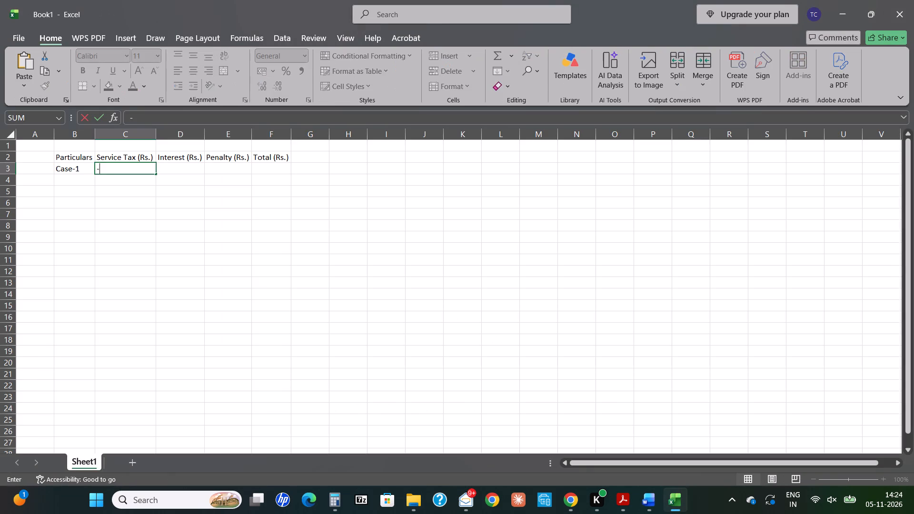
pyautogui.press('Tab')
# Copy the first case's figures from the letter into row 3: Interest 30669 and Penalty 12516.
pyautogui.hotkey('alt', 'Tab')
pyautogui.hotkey('alt', 'Tab')
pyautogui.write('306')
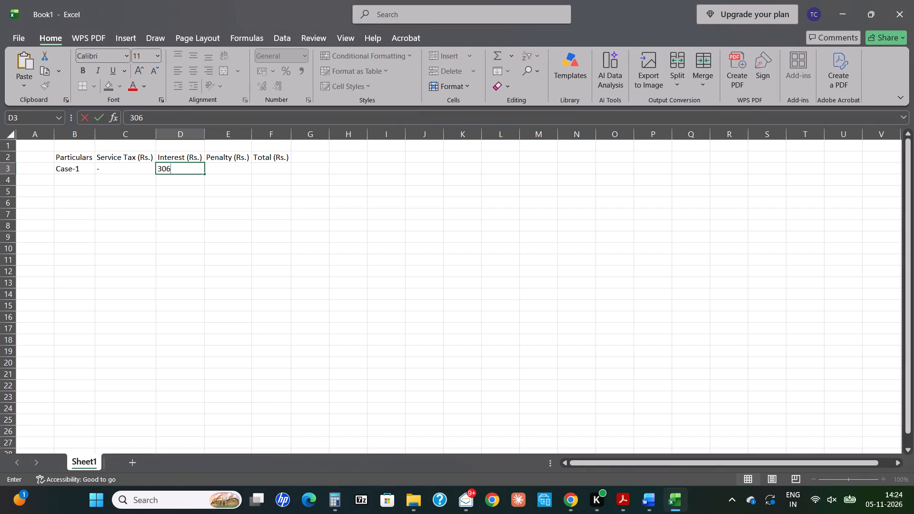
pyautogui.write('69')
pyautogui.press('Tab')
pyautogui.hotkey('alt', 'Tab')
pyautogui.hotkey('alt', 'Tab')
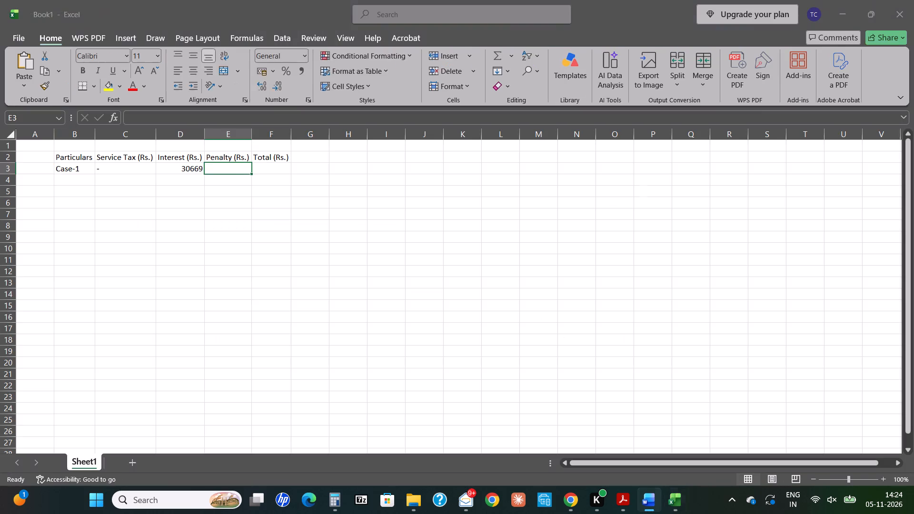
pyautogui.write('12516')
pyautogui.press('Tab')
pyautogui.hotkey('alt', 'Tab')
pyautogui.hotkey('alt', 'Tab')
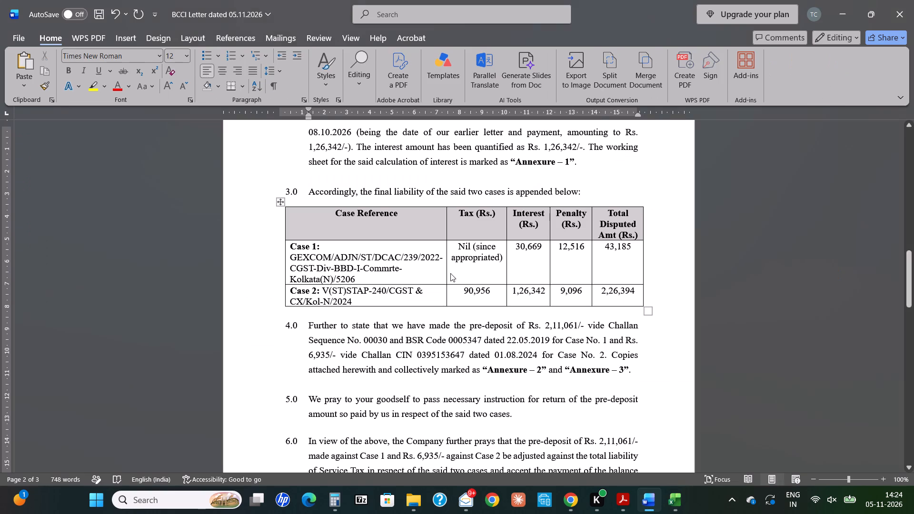
# Set the first case's Service Tax in C3 to 0 so the row holds only numbers.
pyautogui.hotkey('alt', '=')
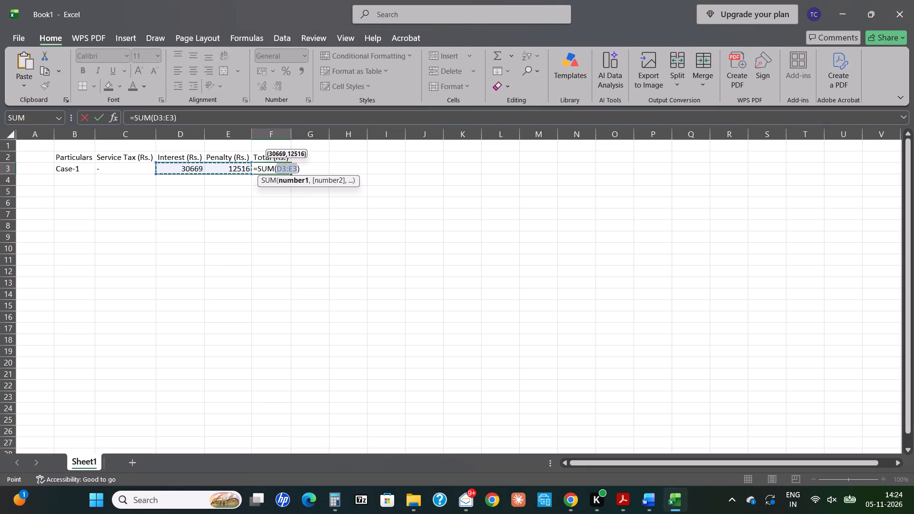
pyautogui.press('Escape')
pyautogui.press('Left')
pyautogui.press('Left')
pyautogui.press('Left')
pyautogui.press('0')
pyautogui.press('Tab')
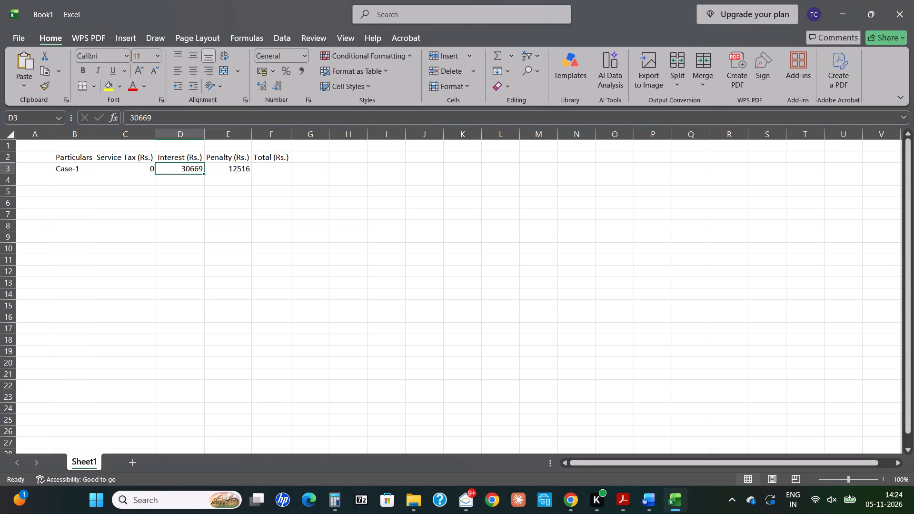
# Sum the first case's Service Tax, Interest and Penalty in its Total cell, F3.
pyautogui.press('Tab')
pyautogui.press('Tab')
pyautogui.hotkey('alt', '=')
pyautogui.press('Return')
# Label the second case's row “Case-2” in cell B4.
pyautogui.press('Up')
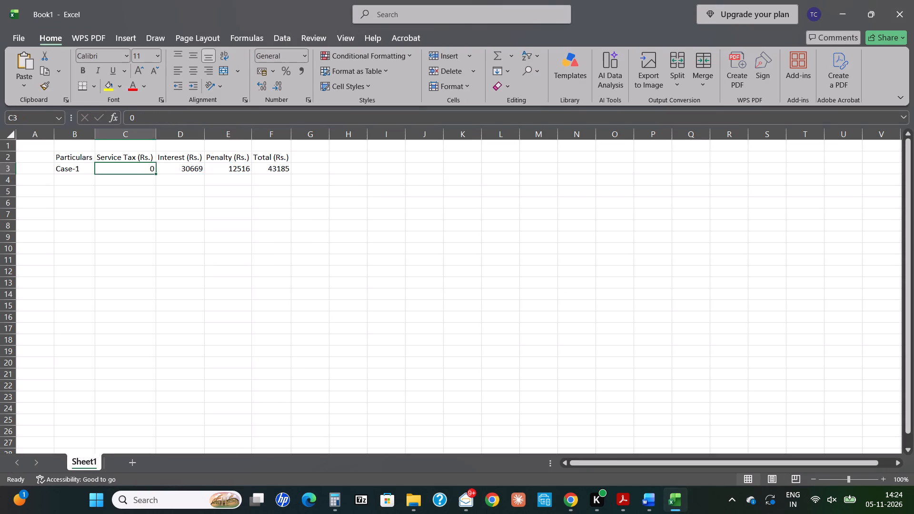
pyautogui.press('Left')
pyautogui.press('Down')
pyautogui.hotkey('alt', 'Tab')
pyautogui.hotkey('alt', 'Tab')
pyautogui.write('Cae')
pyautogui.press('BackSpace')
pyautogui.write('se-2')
# Change the row labels in B3 and B4 to “Case 1” and “Case 2”, matching the letter's wording.
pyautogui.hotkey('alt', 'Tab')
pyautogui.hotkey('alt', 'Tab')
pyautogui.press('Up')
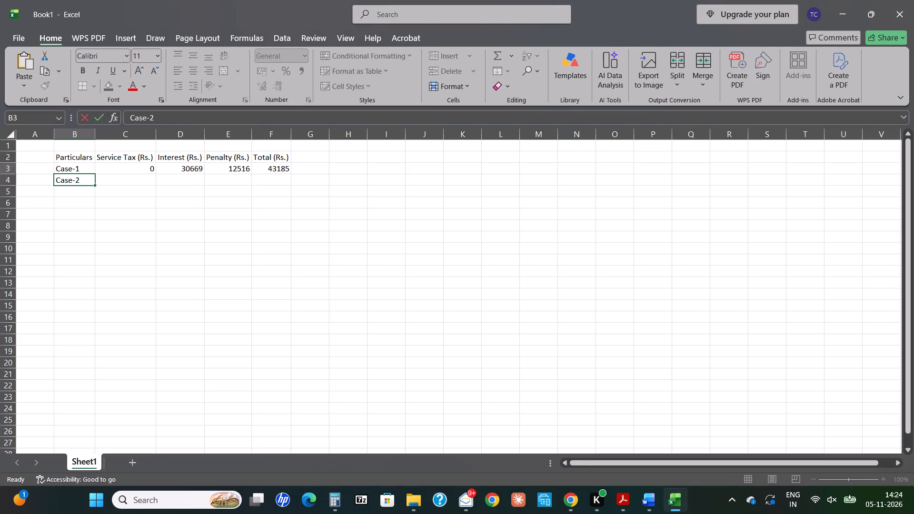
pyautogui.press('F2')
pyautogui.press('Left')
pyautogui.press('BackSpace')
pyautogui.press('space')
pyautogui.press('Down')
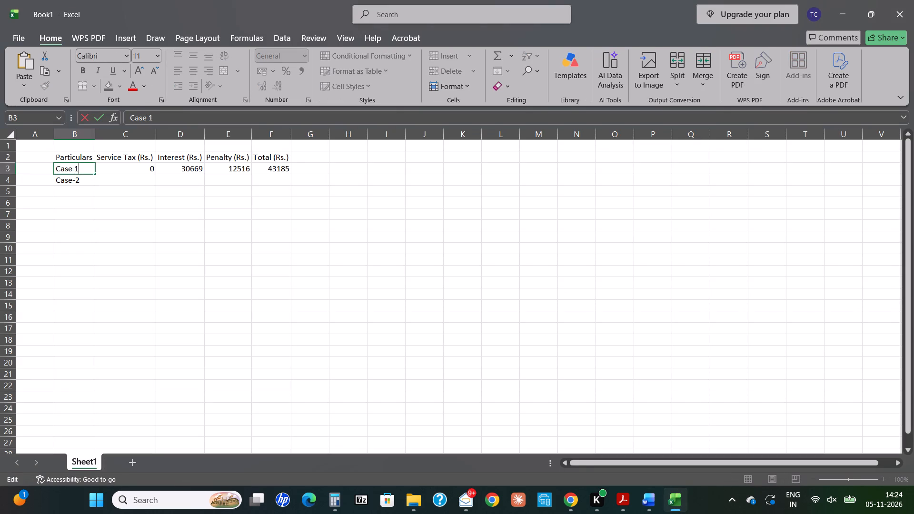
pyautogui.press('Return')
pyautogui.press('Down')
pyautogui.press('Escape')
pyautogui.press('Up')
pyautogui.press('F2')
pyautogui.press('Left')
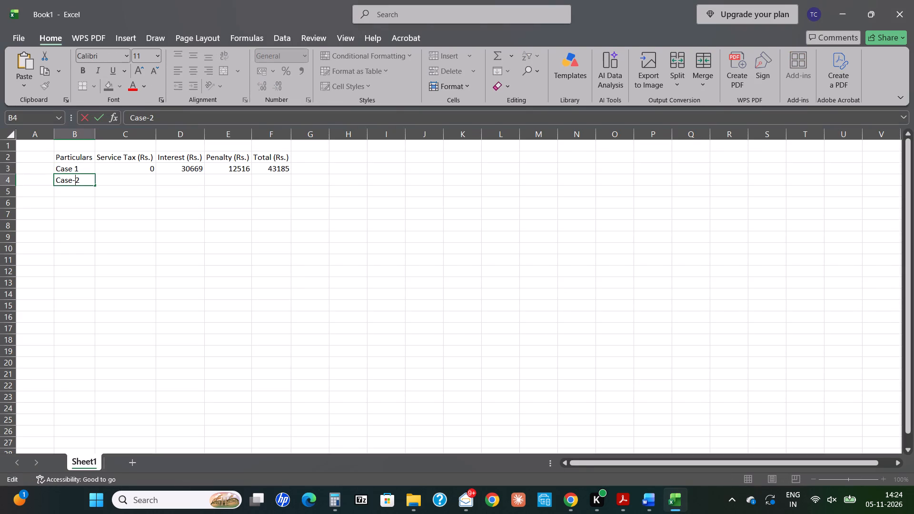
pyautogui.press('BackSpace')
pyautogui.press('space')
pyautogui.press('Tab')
# Enter Case 2's Service Tax as 90956 and Interest as 126342 from the letter's liability table.
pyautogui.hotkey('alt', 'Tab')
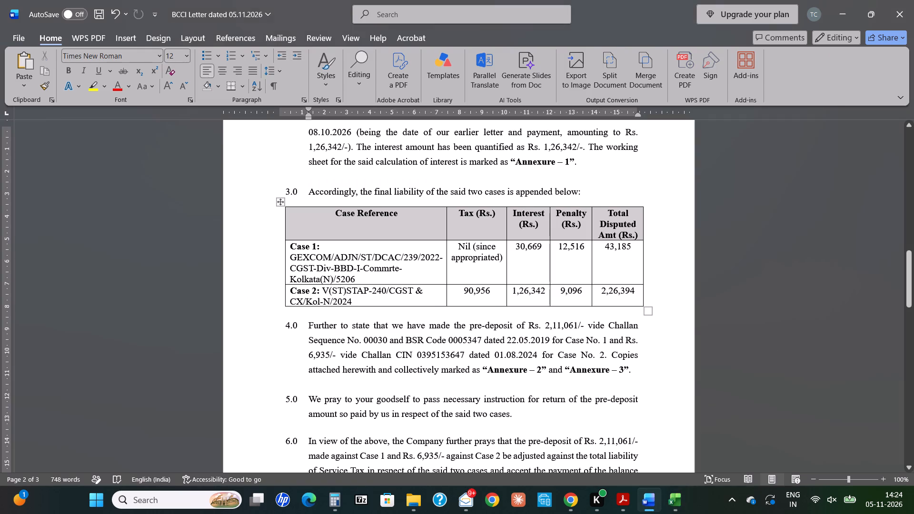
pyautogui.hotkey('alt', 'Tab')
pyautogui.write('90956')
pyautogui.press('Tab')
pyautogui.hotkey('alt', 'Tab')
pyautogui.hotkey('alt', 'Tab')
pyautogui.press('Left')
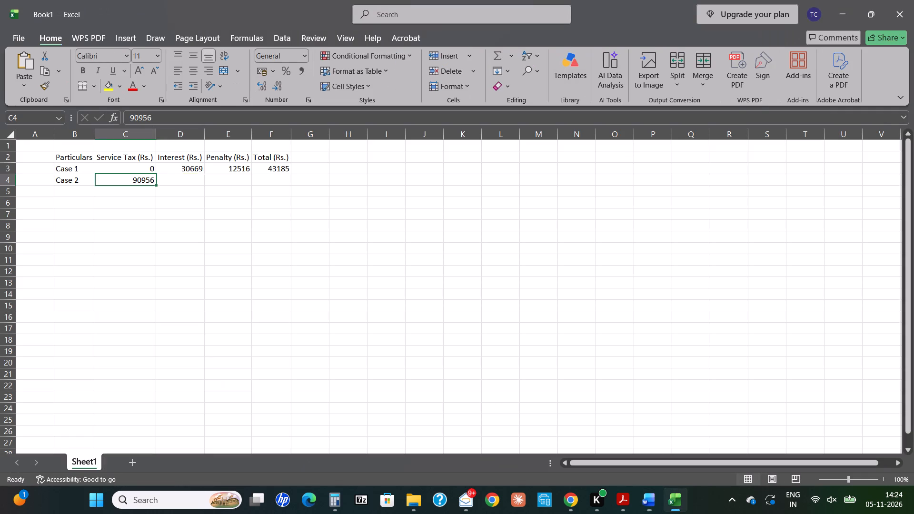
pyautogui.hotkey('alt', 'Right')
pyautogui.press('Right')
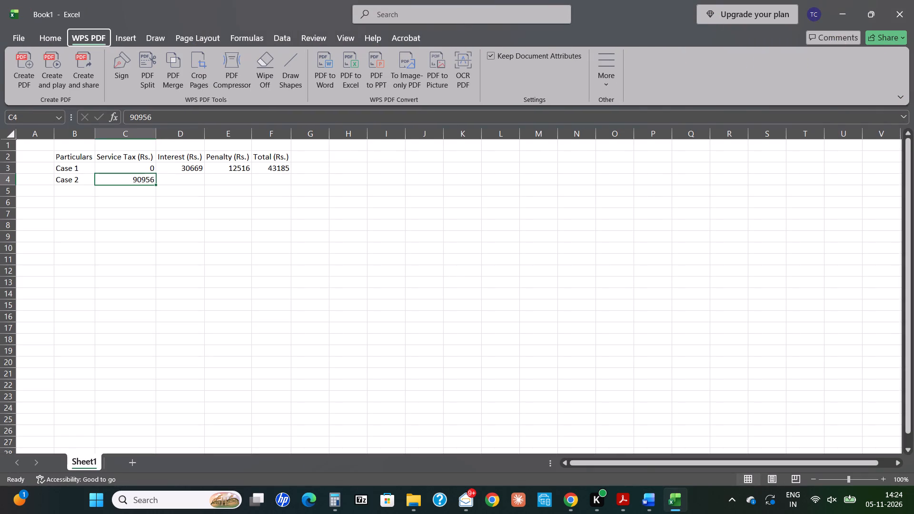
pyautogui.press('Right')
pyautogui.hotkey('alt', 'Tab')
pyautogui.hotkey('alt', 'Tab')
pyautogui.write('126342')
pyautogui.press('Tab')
# Enter Case 2's Penalty as 9096 and Total as 226394 from the letter's liability table.
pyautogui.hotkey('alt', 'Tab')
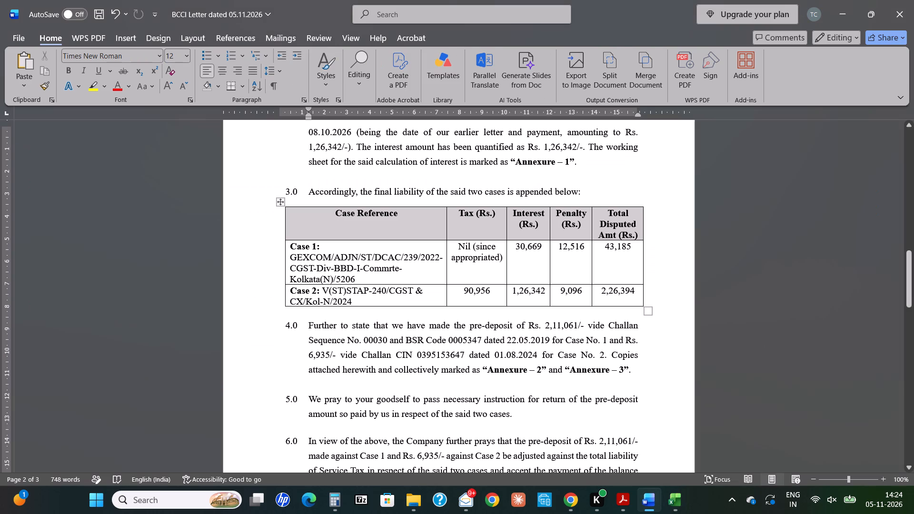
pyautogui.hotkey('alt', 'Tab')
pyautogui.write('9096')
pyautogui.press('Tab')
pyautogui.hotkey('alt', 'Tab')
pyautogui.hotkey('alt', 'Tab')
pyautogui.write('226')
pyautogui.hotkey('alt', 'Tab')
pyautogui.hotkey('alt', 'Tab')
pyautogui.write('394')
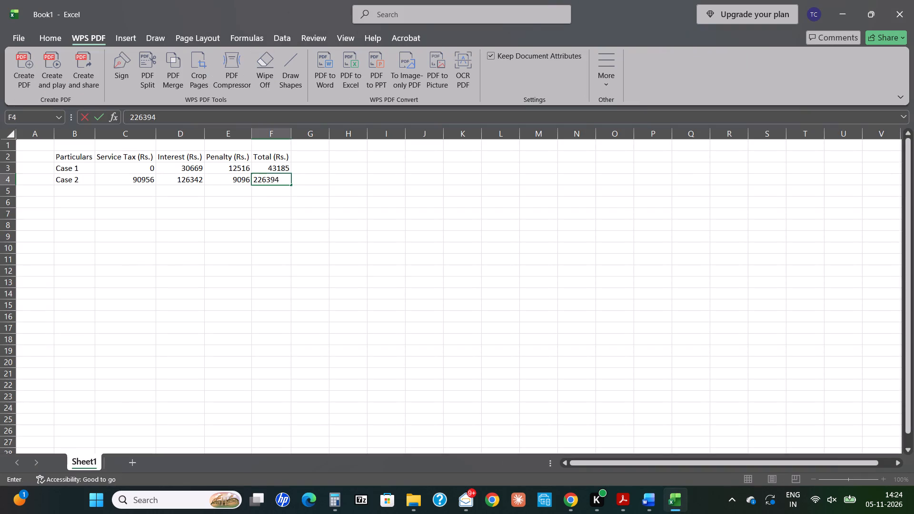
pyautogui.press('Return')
# Add the row label “Total” in cell B5 beneath the two cases.
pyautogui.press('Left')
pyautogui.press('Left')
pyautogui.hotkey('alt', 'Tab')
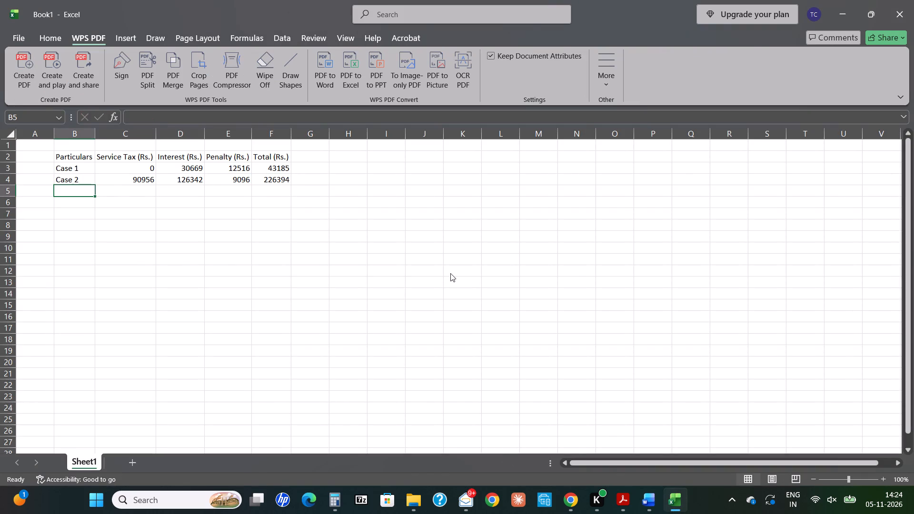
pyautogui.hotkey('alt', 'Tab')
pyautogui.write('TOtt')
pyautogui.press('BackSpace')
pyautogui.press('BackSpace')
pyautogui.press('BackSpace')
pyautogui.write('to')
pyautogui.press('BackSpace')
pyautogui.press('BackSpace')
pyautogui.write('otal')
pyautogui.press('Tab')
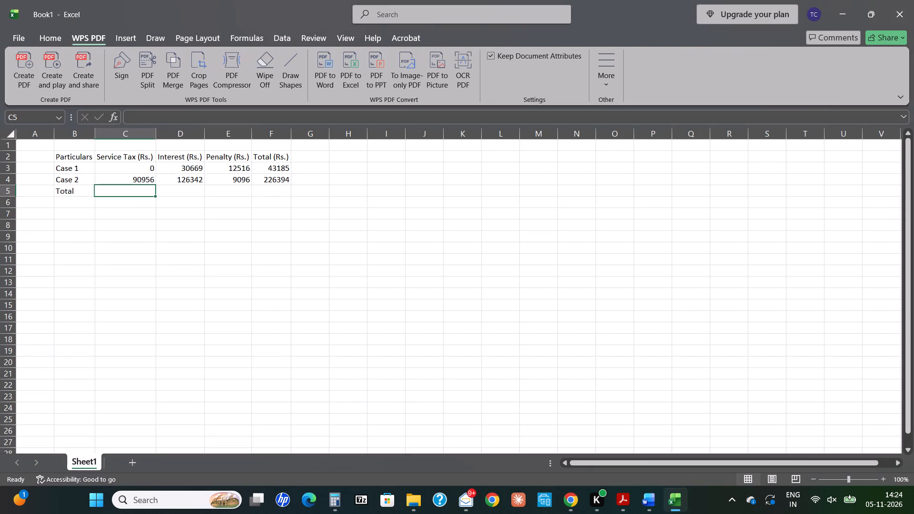
# Sum the two cases' Service Tax in C5 and copy the formula across to the Interest, Penalty and Total columns.
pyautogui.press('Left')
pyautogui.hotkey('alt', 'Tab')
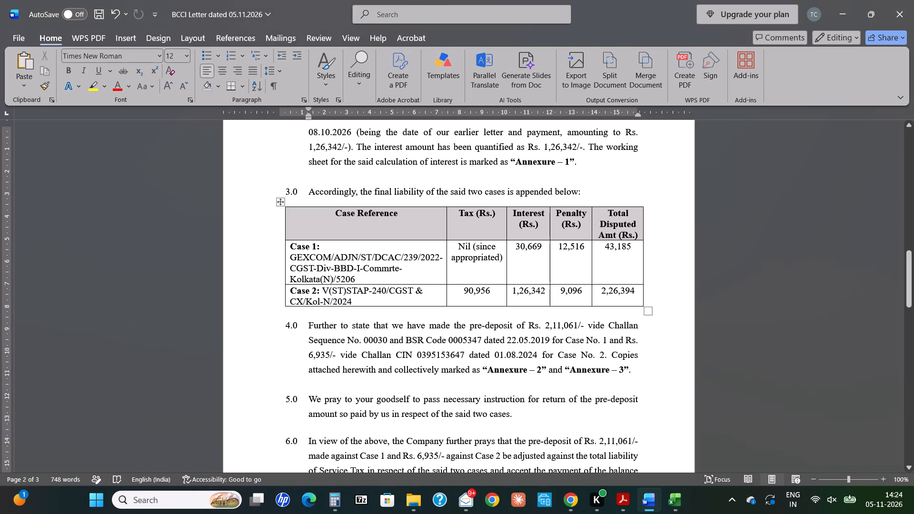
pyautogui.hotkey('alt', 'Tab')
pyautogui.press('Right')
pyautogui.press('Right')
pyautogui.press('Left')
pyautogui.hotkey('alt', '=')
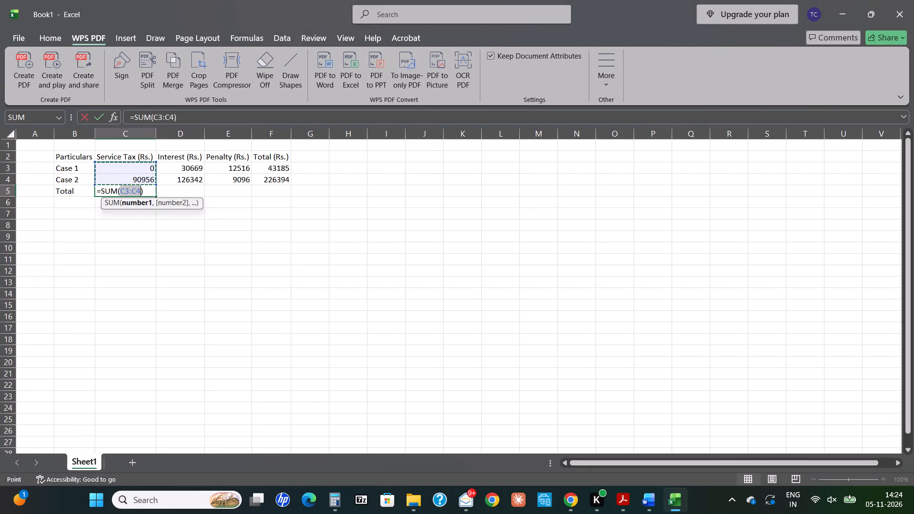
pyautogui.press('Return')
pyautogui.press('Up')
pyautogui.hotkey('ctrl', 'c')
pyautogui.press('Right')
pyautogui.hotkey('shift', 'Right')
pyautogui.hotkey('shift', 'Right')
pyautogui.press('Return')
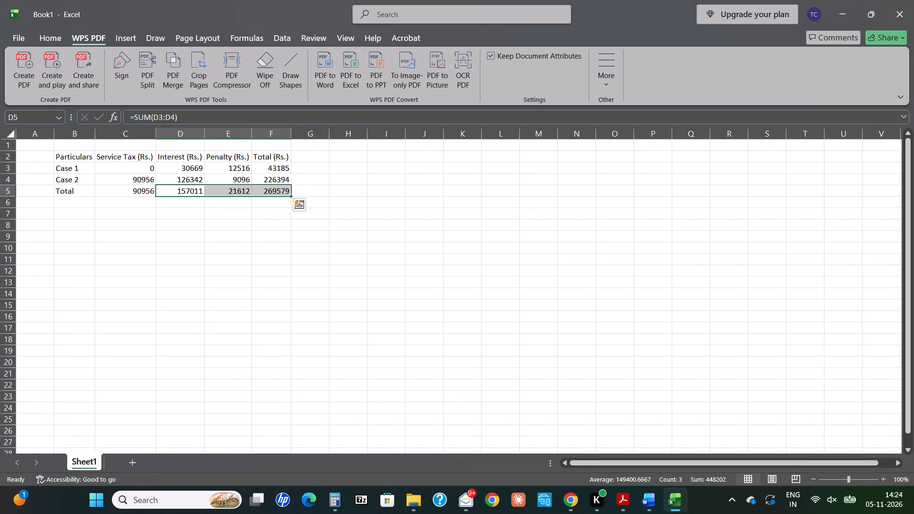
# Add the row label “Less: Adjusted with pre-deposit of Rs. 211061/-” in cell B6 beneath Total.
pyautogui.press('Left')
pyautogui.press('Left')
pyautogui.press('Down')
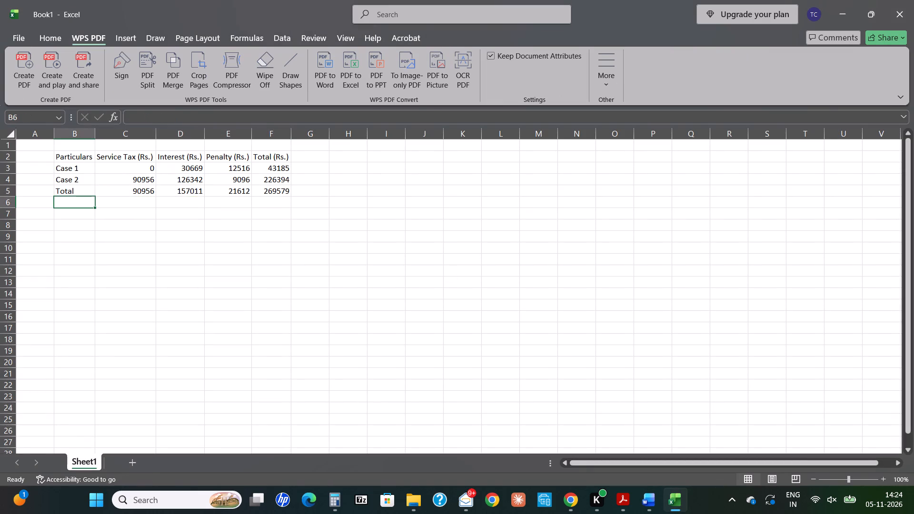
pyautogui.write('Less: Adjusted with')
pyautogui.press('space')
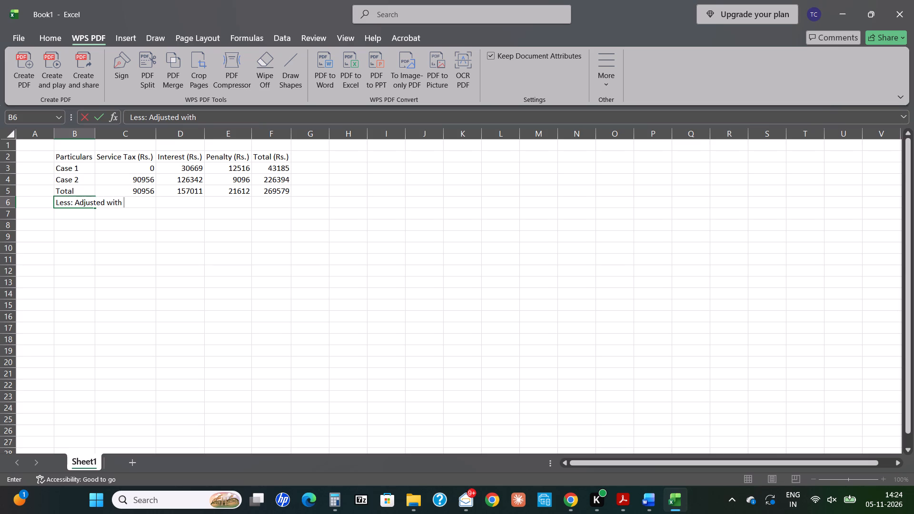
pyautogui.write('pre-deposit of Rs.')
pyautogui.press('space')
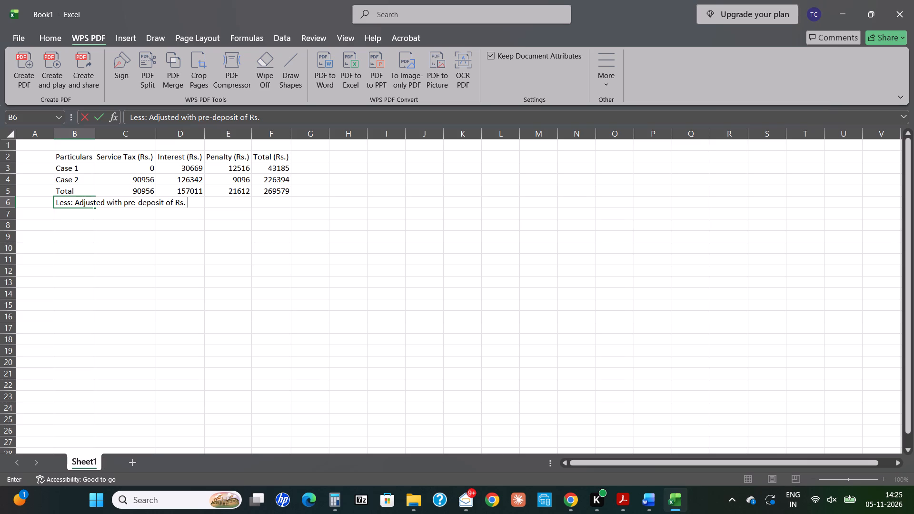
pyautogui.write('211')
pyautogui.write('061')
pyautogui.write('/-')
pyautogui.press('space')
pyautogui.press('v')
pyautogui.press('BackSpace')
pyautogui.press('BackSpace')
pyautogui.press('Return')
# Autofit the width of column B to the pre-deposit label in B6.
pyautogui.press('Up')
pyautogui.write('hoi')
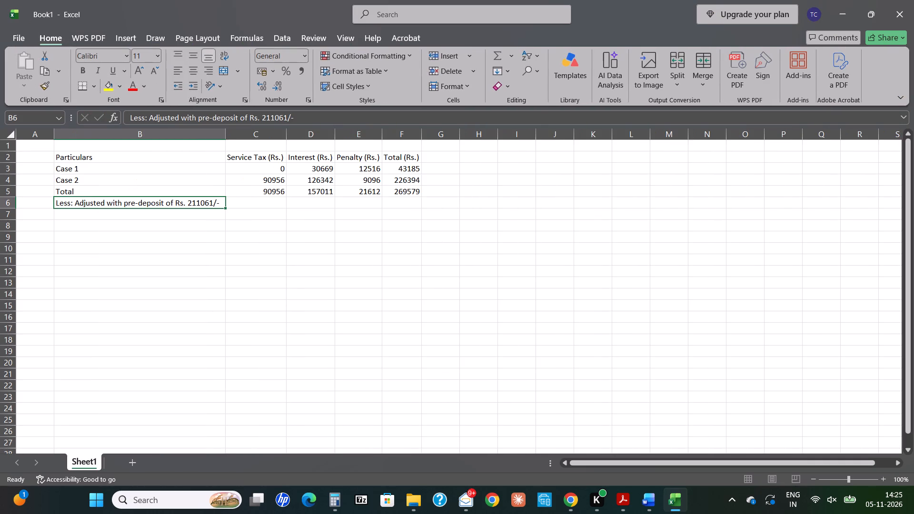
# Enter 90956 as the Service Tax adjustment in C6 of the first pre-deposit row.
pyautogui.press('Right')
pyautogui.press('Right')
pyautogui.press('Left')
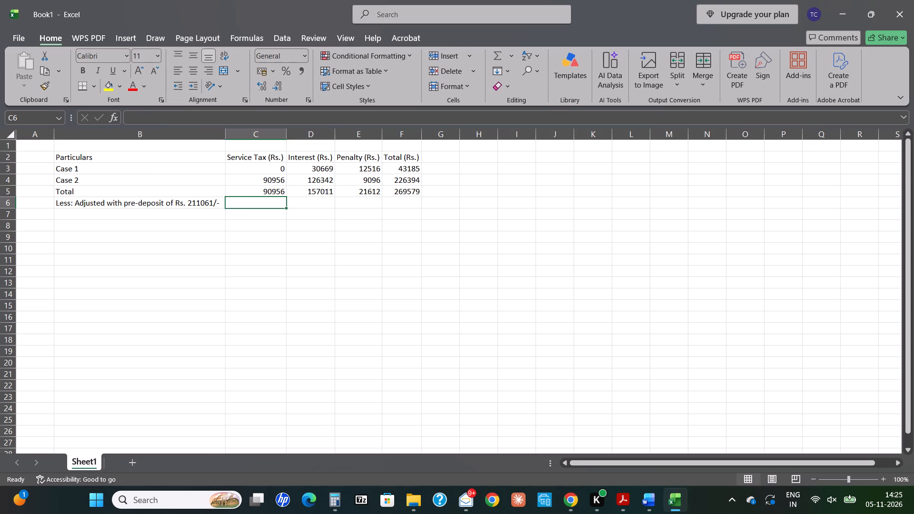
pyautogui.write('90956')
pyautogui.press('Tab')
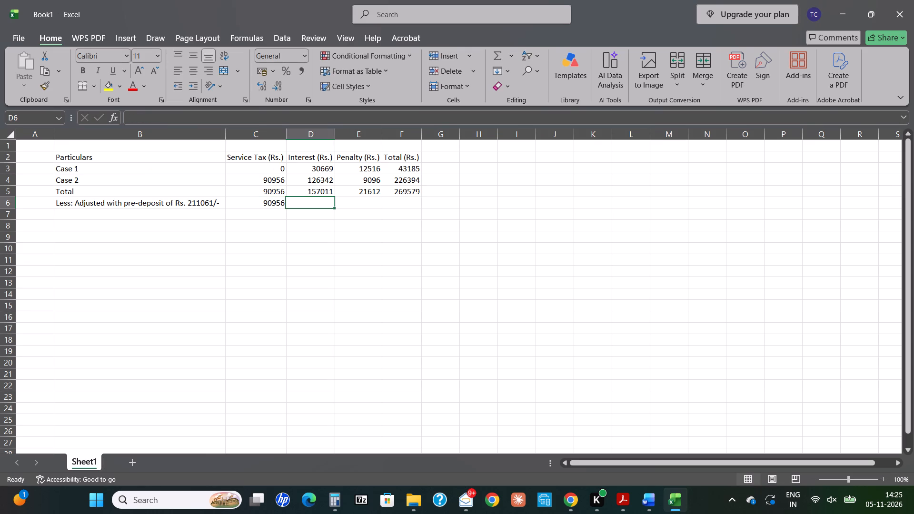
# Subtract 90956 from 211061 in Calculator and enter the remainder, 120105, as the Interest adjustment in D6 in Excel.
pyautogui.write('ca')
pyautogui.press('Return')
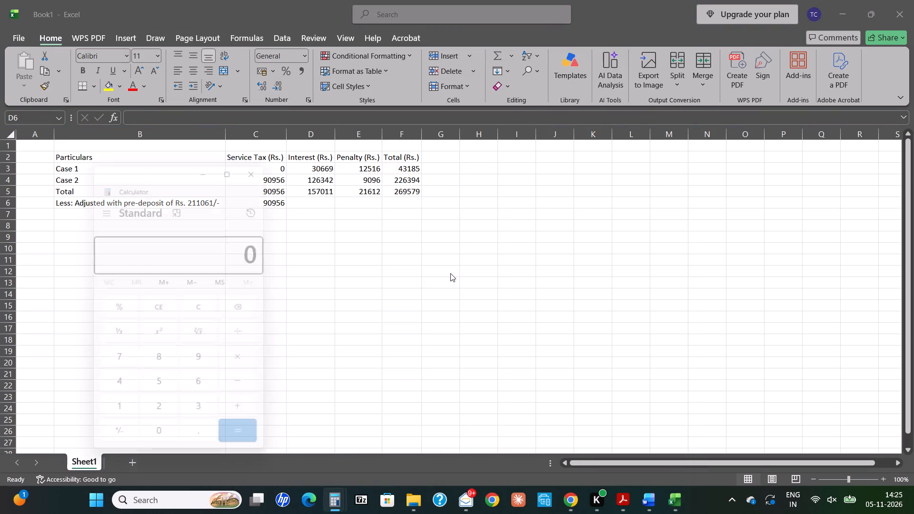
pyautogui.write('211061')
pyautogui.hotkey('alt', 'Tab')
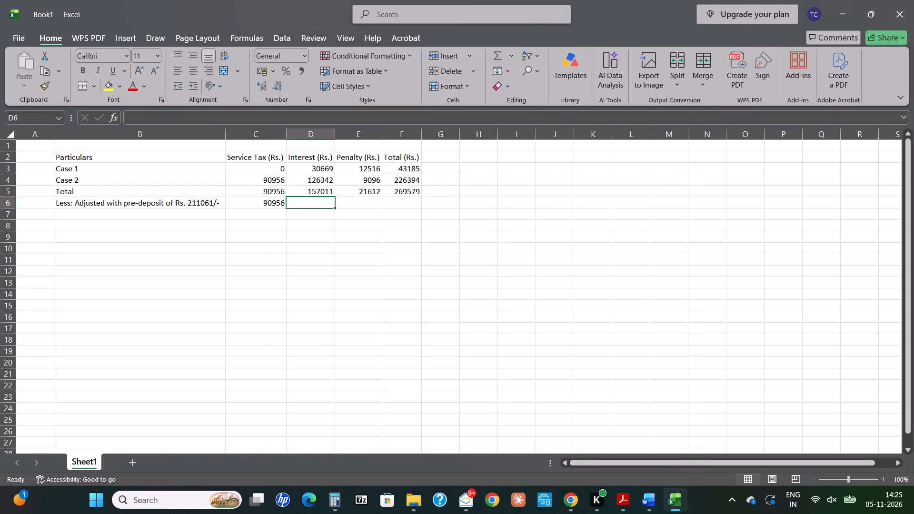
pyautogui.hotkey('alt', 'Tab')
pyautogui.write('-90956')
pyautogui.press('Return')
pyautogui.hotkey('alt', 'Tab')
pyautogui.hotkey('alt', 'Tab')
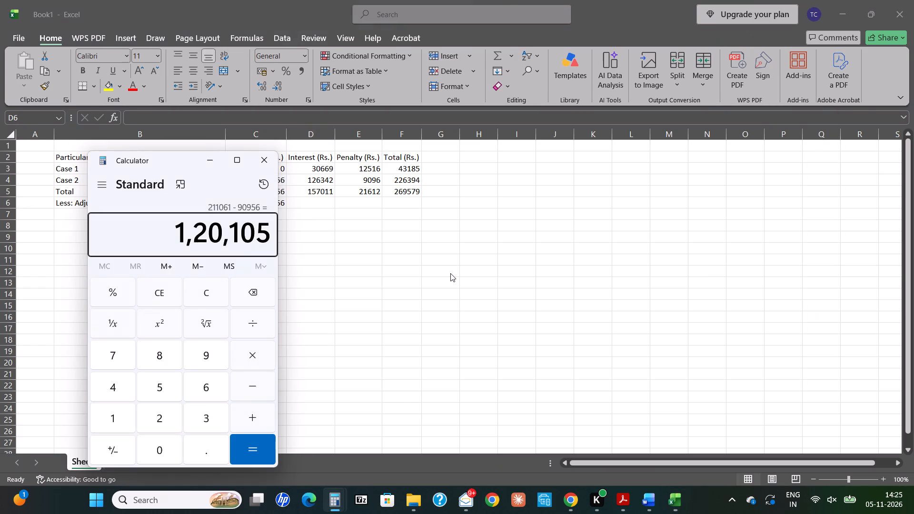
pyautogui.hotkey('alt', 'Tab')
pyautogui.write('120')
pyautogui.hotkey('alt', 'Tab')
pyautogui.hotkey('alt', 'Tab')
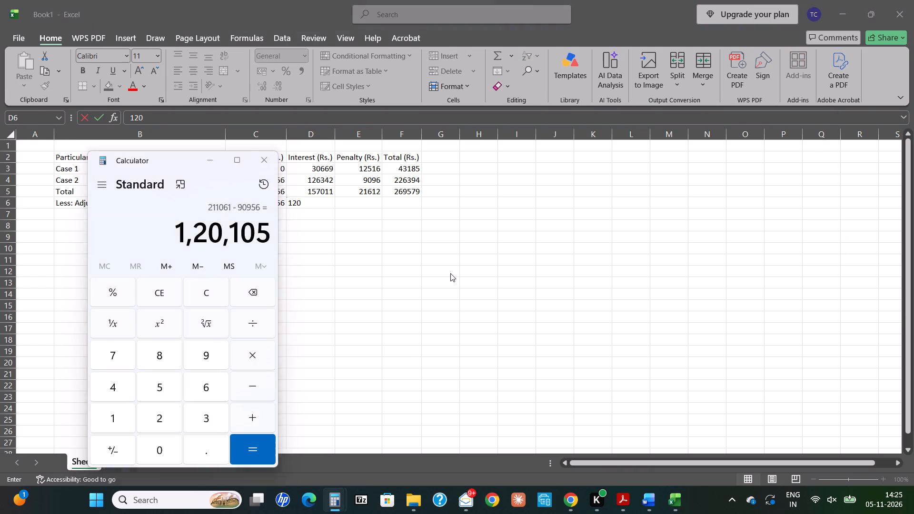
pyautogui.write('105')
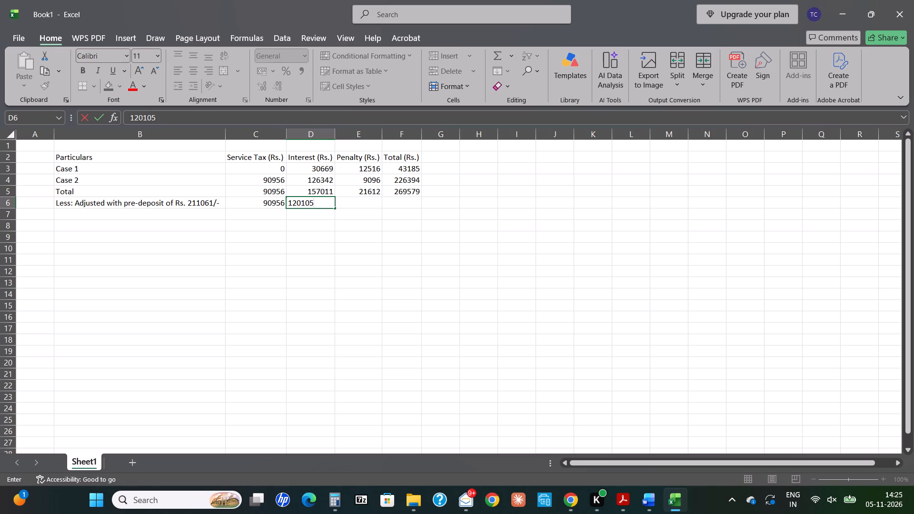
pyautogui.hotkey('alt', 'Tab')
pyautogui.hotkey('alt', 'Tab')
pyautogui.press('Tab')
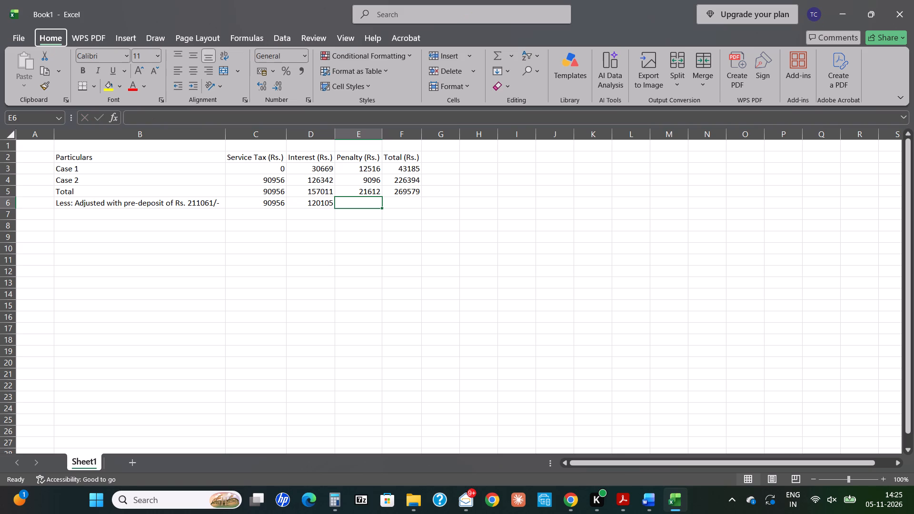
# Enter 0 as the Penalty adjustment in E6 of the first pre-deposit row.
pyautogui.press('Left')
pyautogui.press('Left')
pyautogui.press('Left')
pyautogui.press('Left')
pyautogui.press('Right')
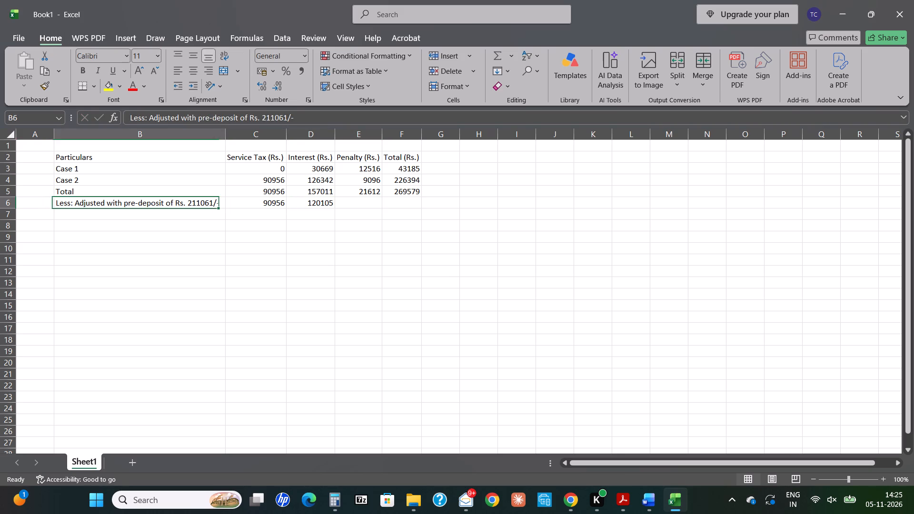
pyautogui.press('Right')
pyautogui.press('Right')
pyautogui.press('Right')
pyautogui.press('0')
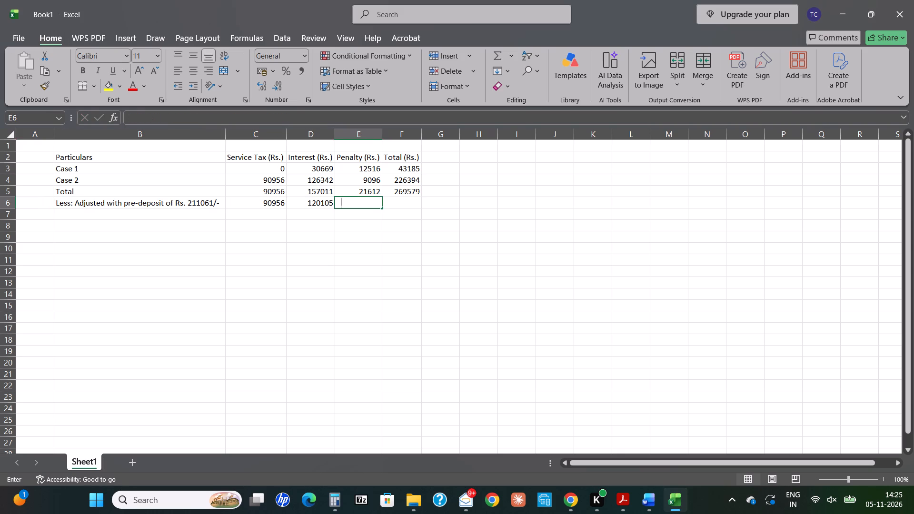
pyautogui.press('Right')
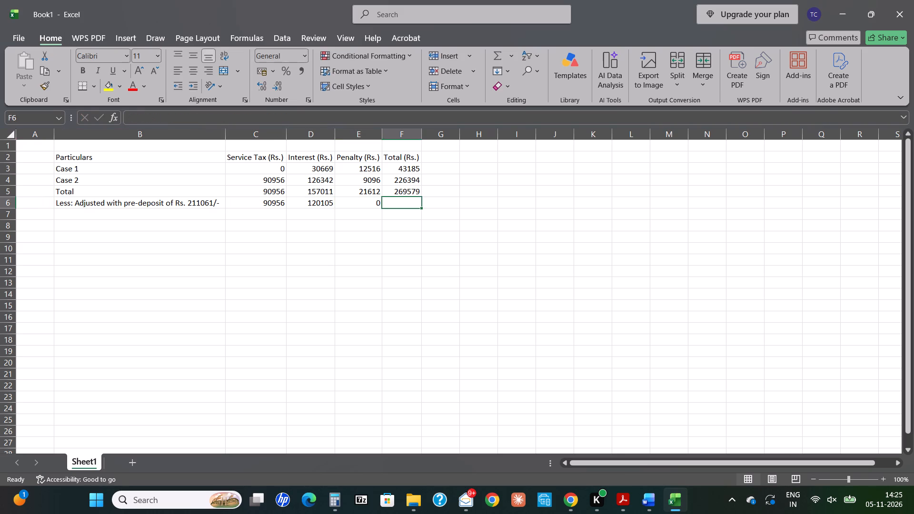
# Sum the first pre-deposit row's adjustments, C6:E6, in the Total cell F6.
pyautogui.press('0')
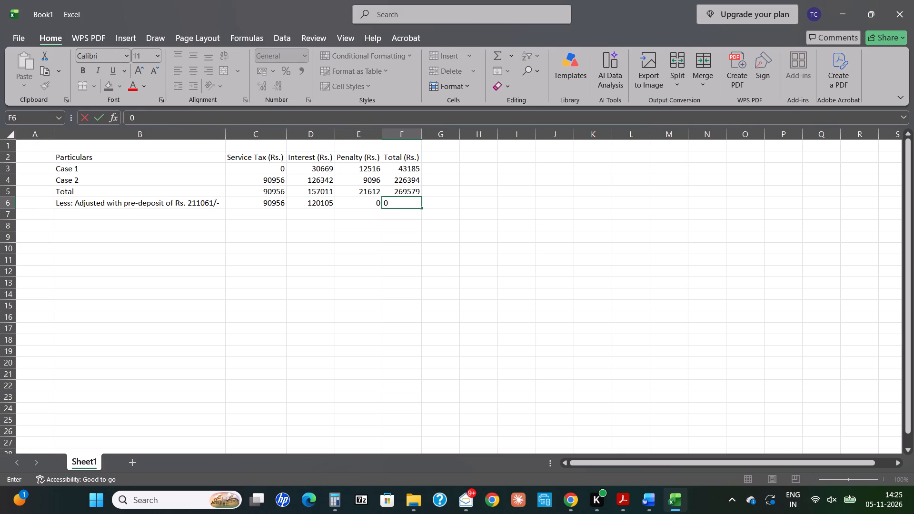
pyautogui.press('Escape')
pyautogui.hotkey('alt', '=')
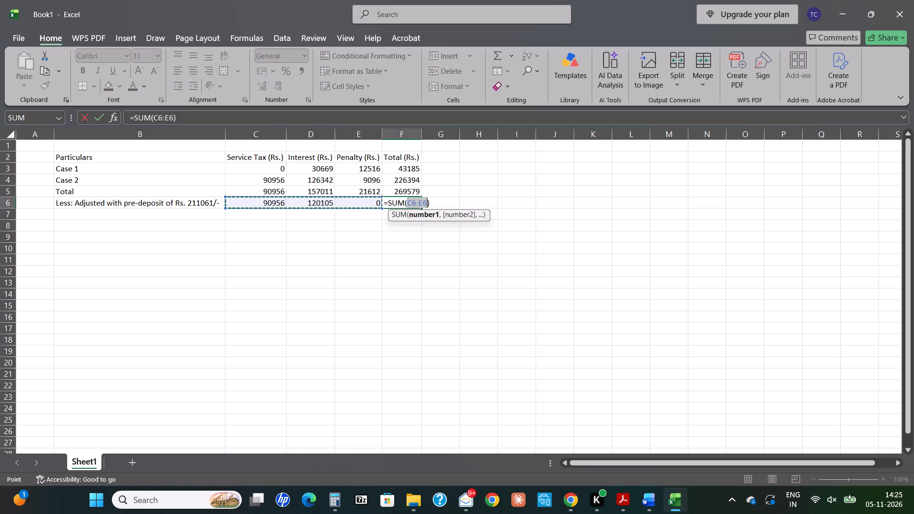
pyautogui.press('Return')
# Add the row label “Less: Adjusted with pre-deposit of Rs. 6935/-” in cell B7.
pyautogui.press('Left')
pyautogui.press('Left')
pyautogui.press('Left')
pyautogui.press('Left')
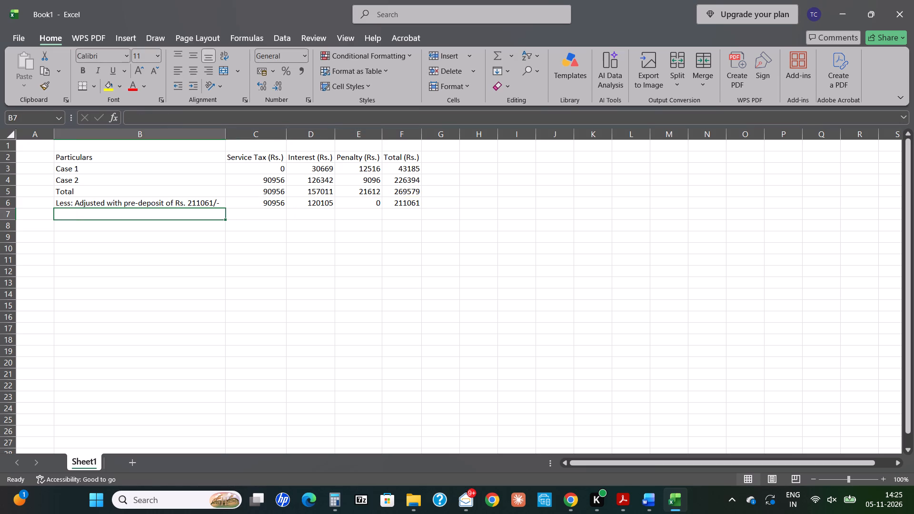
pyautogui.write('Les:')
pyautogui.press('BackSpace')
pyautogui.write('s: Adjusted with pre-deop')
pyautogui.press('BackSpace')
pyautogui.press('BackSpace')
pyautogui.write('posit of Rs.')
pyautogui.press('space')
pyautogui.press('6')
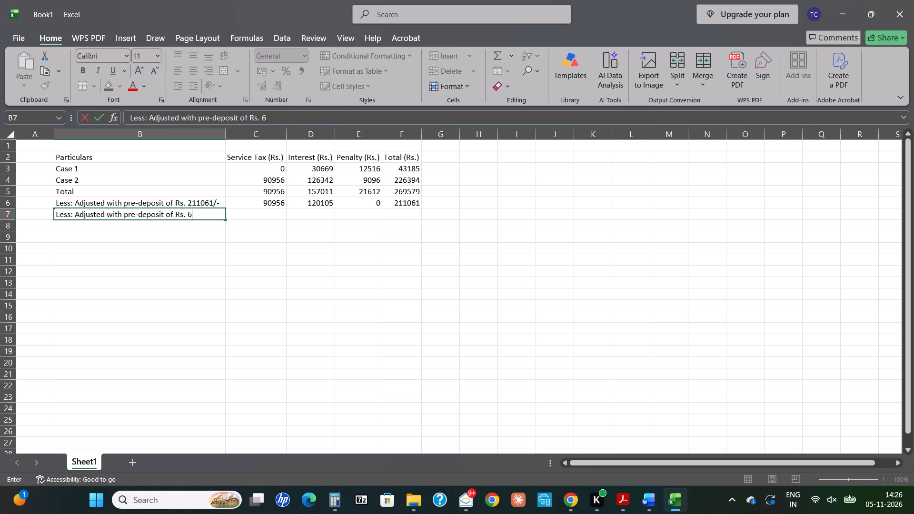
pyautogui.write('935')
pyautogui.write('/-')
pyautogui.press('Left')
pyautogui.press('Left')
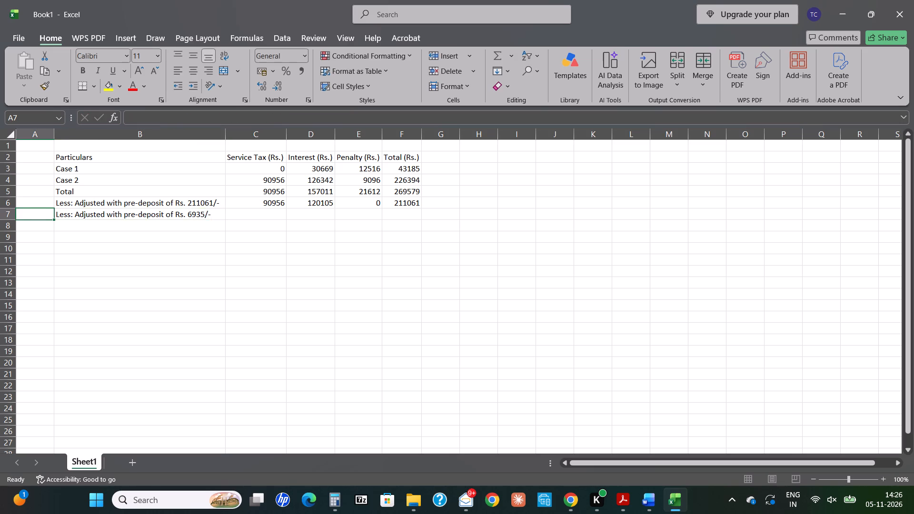
# Edit the B7 label to add a thousands comma so the amount reads “Rs. 6,935/-”.
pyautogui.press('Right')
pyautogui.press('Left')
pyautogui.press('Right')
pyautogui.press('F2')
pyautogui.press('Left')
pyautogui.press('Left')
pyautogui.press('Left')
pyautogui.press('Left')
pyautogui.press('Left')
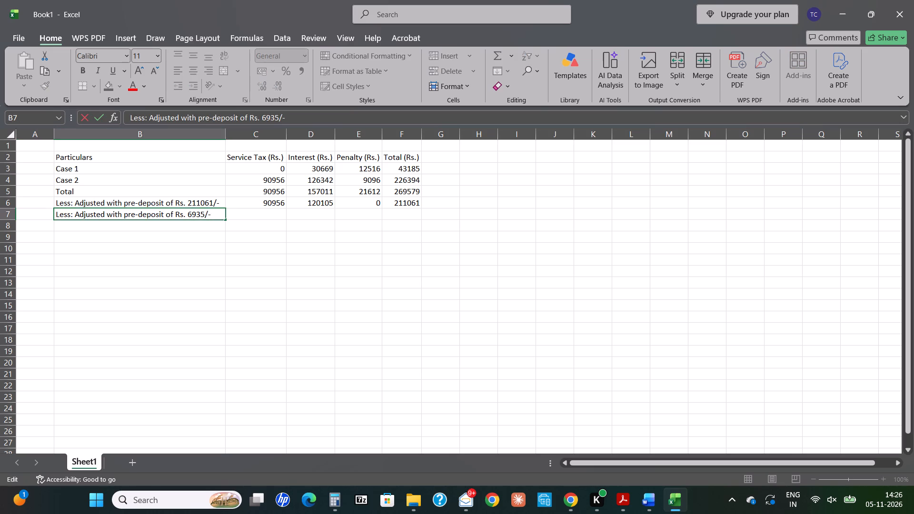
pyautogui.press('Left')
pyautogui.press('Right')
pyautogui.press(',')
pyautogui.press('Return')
# Edit the B6 label to add Indian-style commas so the amount reads “Rs. 2,11,061/-”.
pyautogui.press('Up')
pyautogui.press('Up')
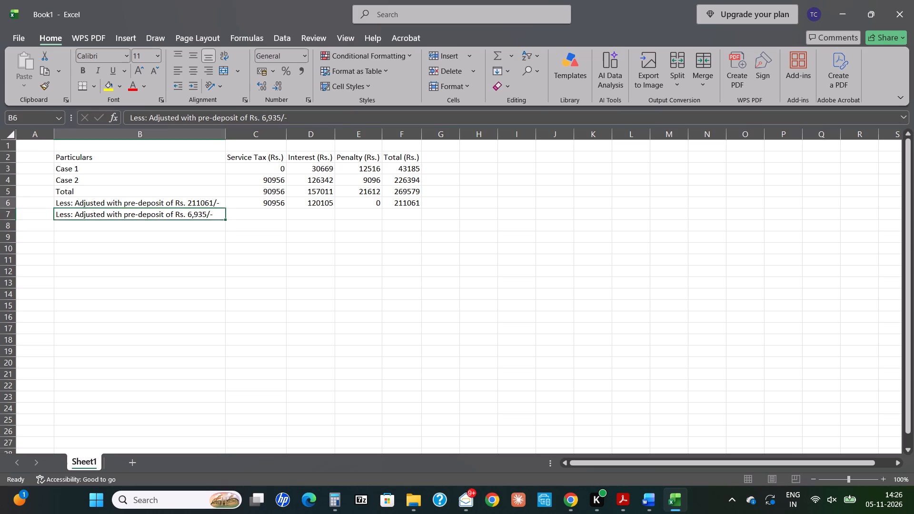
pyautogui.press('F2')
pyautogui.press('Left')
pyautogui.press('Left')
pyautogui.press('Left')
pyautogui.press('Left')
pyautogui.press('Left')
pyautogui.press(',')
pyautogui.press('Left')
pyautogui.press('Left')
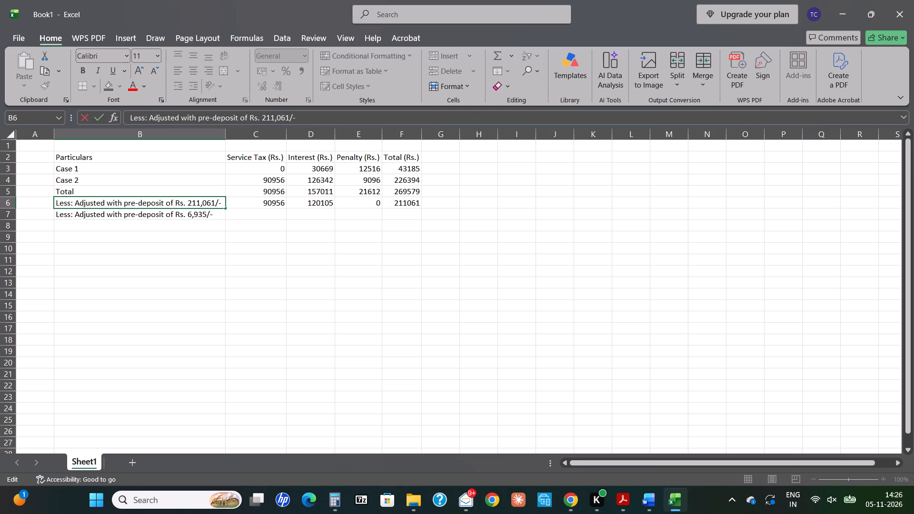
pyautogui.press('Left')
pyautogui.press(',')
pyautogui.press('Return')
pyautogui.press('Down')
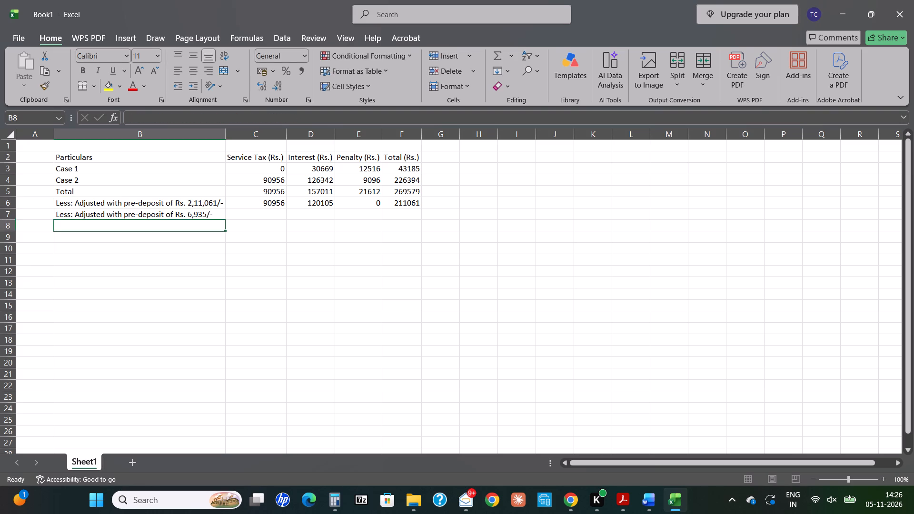
# Enter 0 as Service Tax and 6935 as Interest for the second pre-deposit adjustment in row 7.
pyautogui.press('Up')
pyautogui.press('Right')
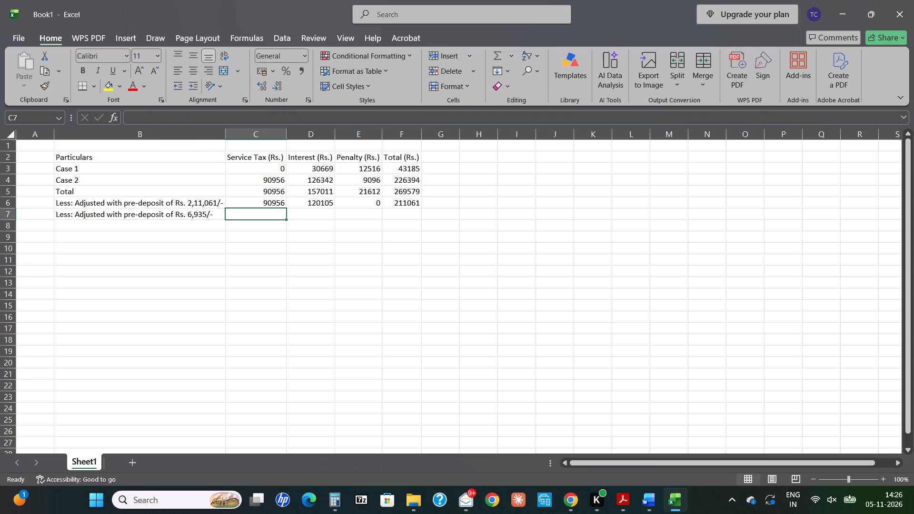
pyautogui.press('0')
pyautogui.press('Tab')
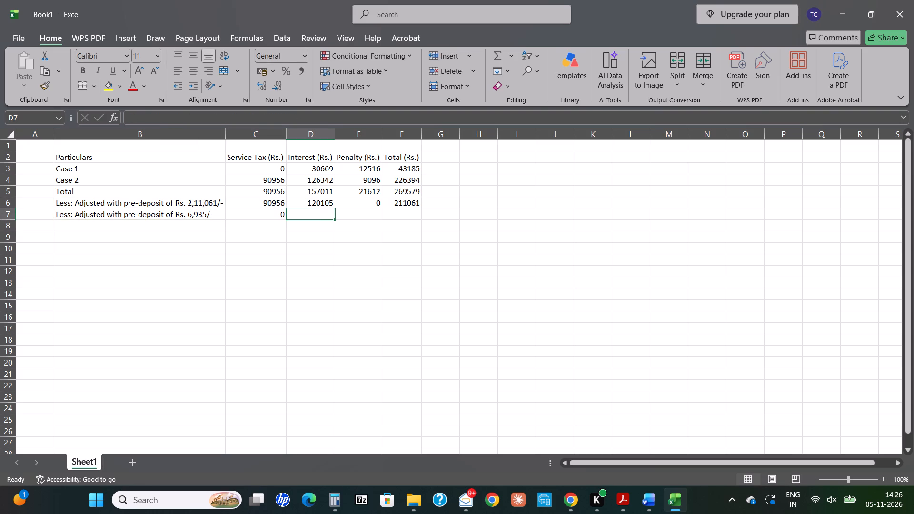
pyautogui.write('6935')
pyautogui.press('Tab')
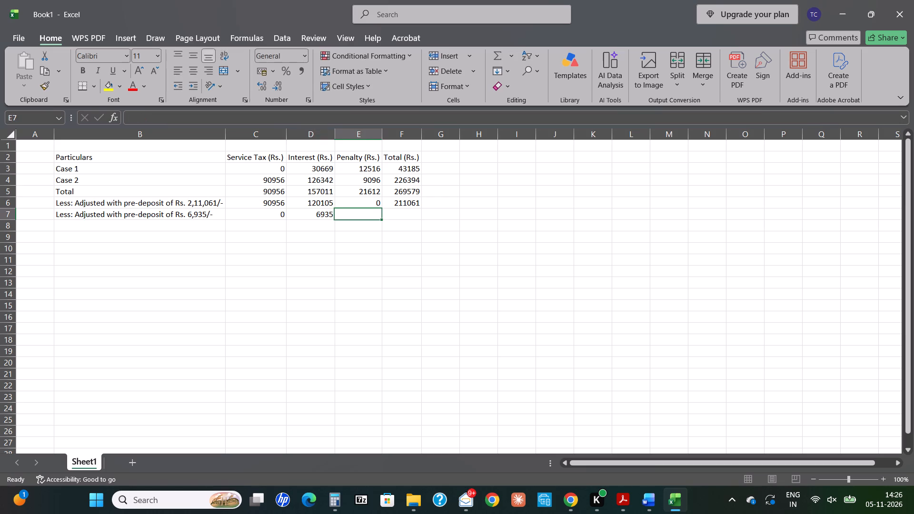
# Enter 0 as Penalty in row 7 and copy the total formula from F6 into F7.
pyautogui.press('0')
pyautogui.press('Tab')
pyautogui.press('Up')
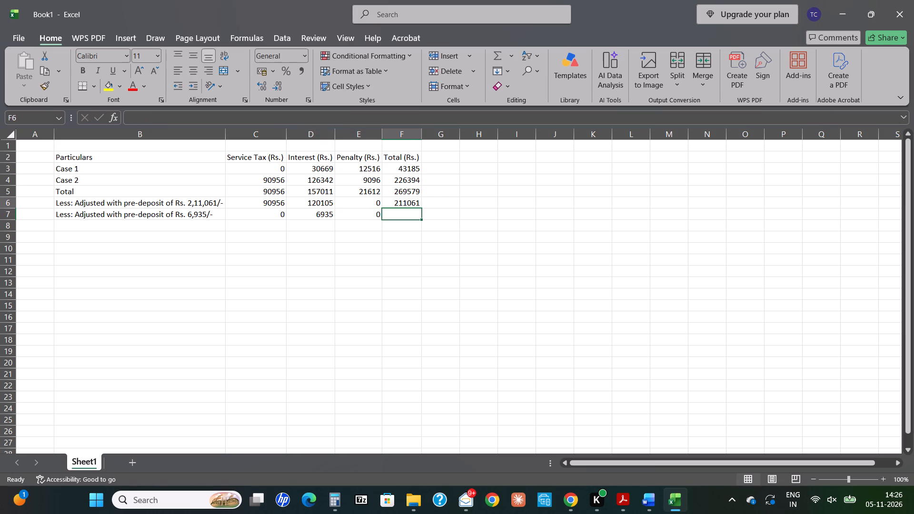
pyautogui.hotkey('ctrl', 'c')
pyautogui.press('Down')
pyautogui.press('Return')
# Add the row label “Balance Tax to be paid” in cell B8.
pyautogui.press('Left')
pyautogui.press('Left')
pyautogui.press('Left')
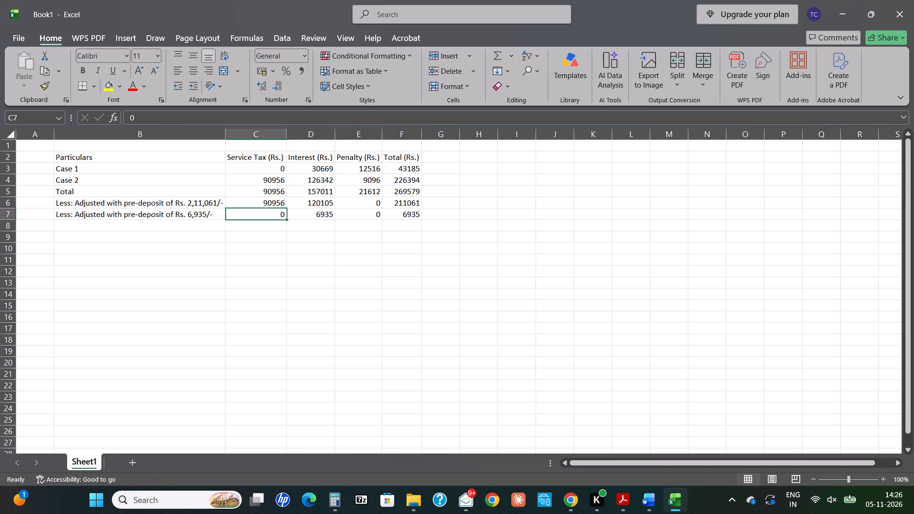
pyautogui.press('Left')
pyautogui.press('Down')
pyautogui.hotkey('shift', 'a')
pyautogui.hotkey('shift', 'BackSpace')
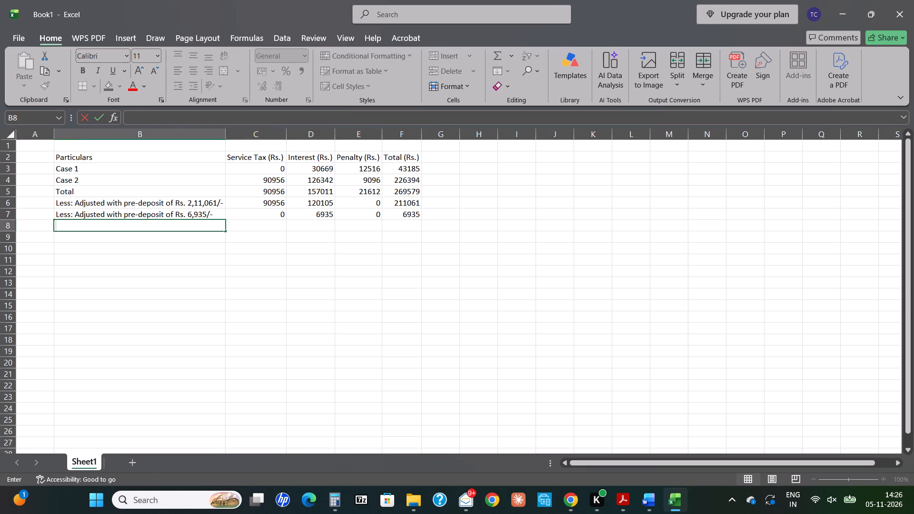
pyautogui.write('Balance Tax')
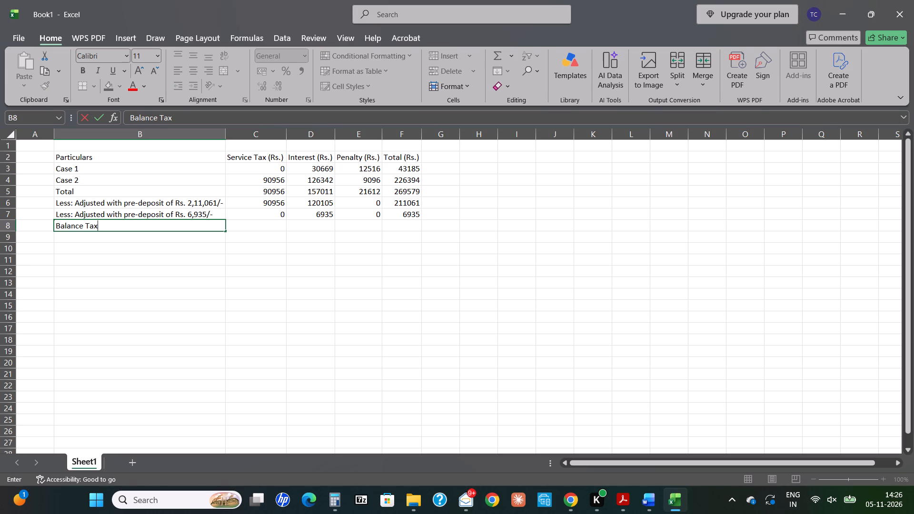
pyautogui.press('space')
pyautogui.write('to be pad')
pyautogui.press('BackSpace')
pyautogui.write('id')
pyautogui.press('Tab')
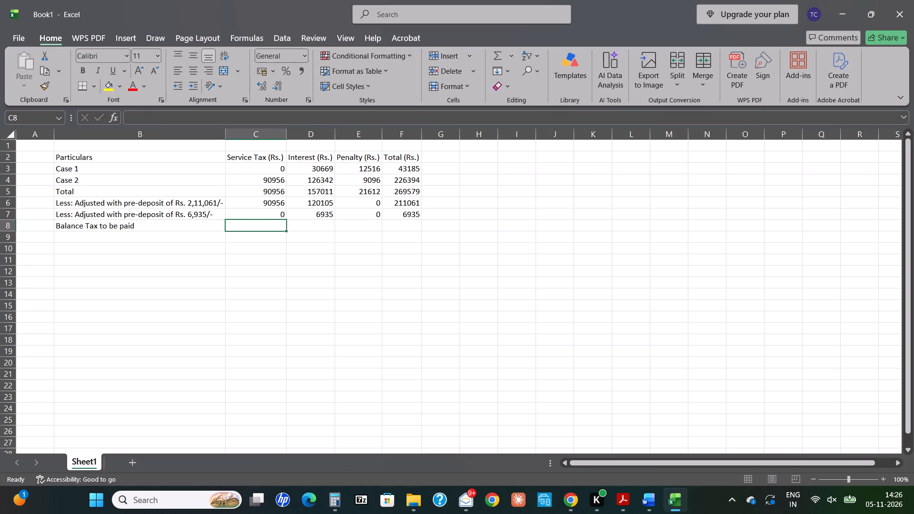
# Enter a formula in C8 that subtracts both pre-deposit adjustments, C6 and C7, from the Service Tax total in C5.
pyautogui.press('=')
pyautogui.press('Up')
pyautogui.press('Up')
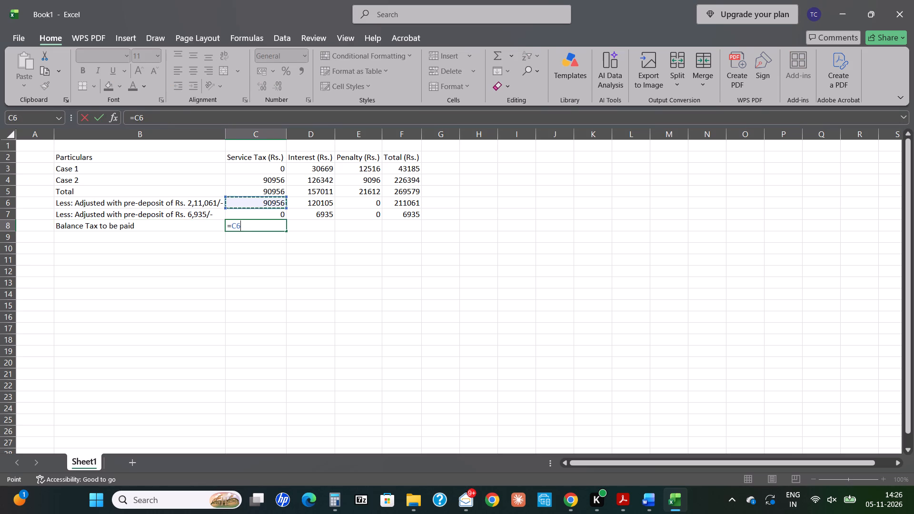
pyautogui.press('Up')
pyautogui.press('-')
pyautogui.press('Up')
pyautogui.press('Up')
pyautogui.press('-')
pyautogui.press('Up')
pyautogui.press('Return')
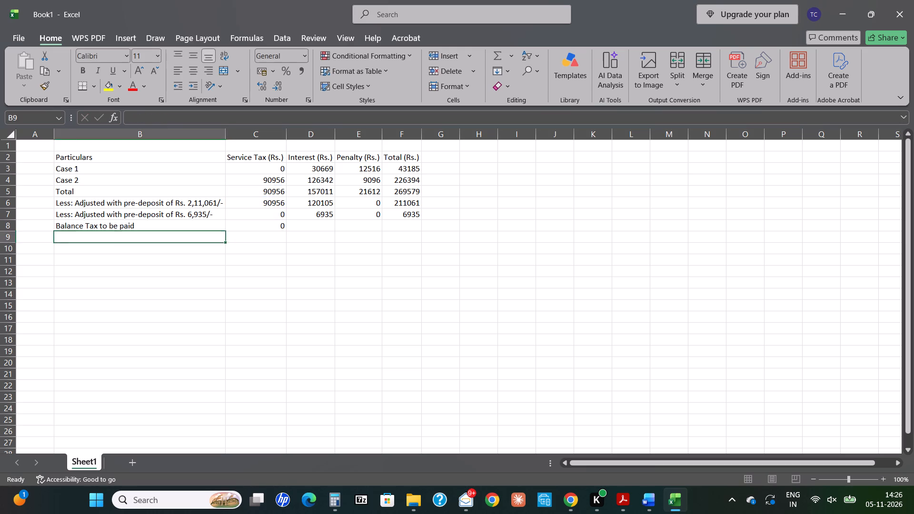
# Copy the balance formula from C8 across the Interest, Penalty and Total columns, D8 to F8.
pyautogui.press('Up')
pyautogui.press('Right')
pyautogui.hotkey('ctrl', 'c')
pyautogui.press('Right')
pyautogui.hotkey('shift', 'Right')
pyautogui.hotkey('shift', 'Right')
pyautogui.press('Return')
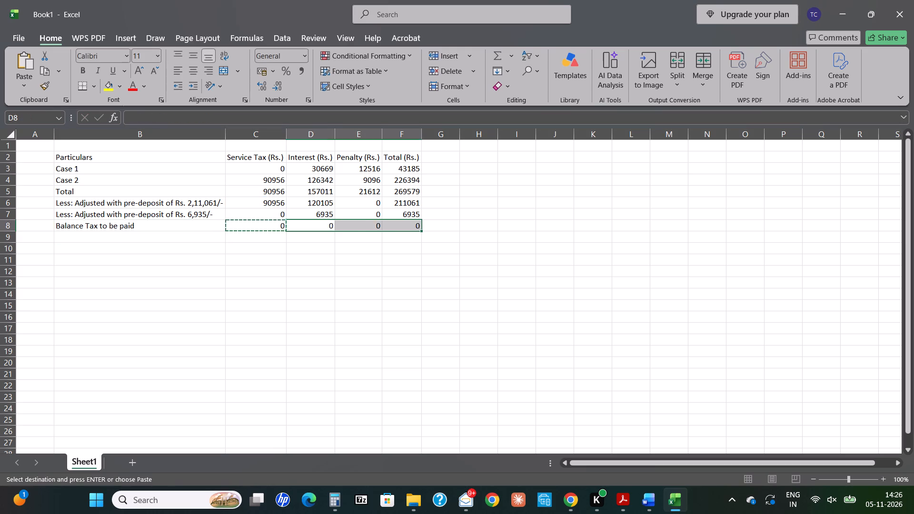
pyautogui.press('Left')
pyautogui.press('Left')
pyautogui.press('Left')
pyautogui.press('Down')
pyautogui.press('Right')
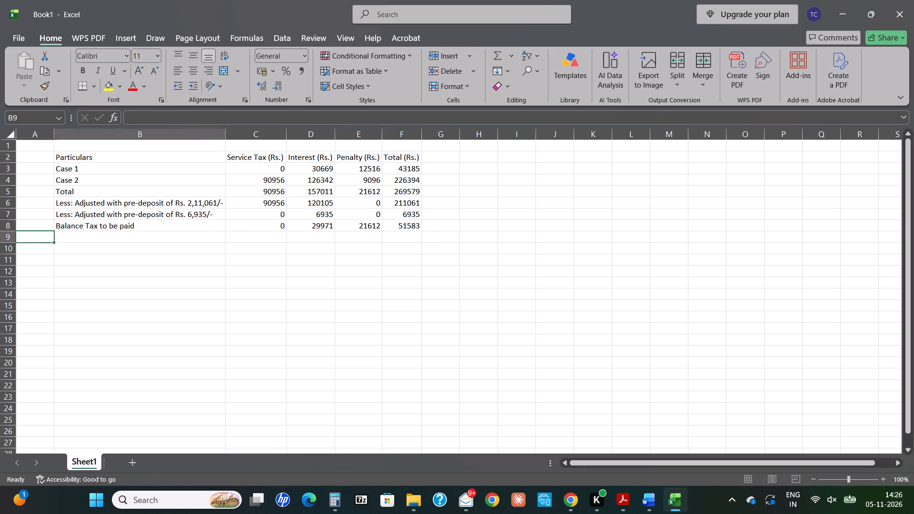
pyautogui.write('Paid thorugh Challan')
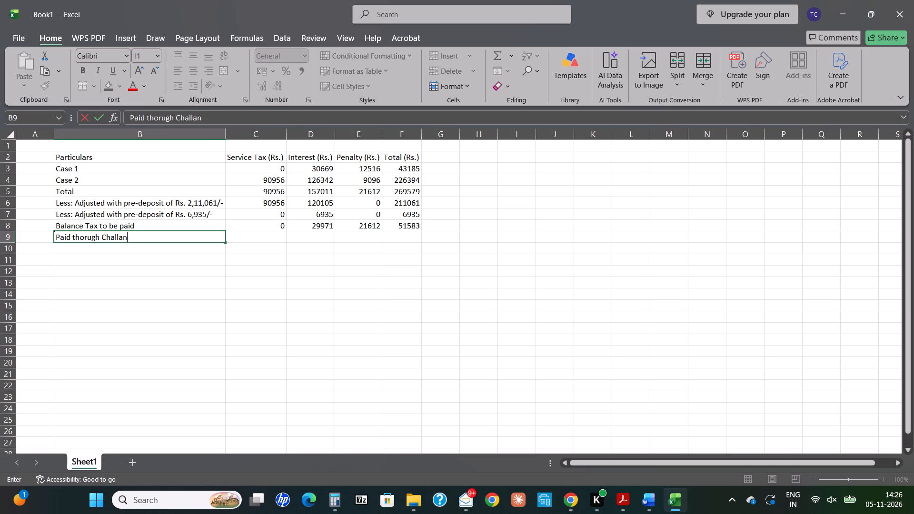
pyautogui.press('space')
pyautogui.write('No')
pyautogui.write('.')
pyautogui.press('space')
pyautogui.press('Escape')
# Undo the entries back to the plain table of Case 1, Case 2 and Total, removing all rows below Total.
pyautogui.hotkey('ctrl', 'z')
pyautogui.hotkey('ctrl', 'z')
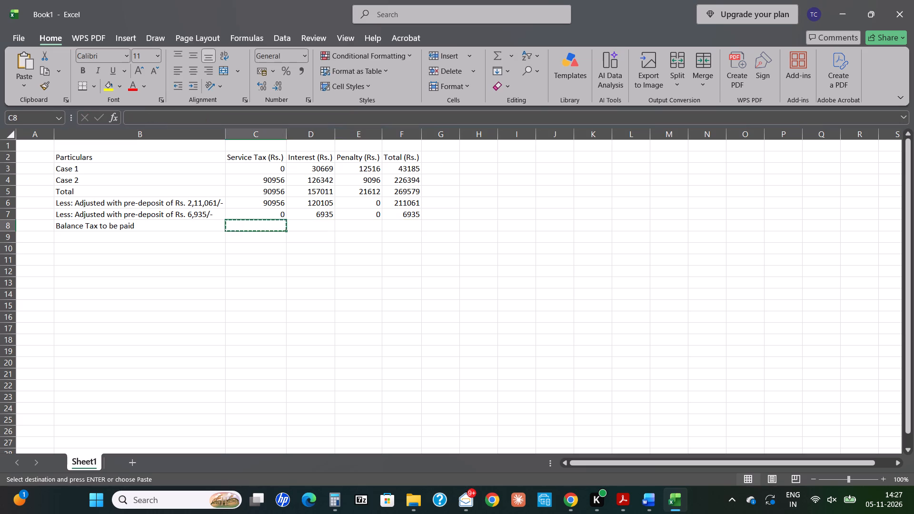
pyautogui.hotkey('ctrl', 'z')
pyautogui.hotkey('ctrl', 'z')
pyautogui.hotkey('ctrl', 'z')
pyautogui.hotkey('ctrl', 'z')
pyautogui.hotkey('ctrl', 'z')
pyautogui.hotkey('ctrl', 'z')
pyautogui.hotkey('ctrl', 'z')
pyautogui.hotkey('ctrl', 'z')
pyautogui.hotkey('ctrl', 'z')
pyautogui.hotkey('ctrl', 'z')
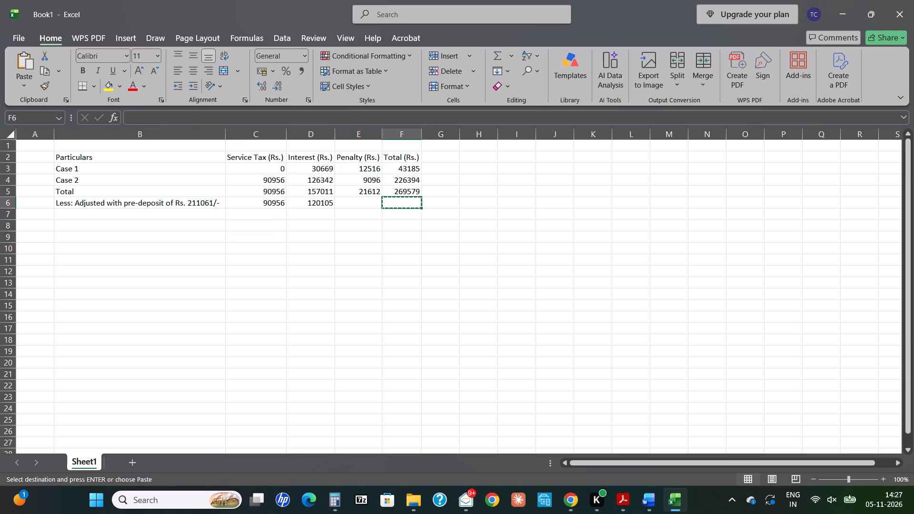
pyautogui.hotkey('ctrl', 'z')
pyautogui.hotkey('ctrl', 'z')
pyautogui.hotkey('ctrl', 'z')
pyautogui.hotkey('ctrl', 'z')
# Insert a blank row between Case 1 and Case 2.
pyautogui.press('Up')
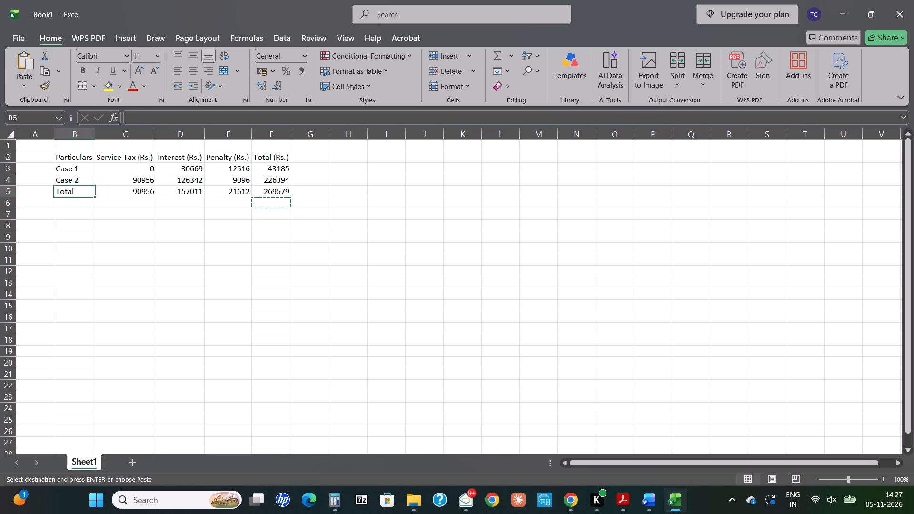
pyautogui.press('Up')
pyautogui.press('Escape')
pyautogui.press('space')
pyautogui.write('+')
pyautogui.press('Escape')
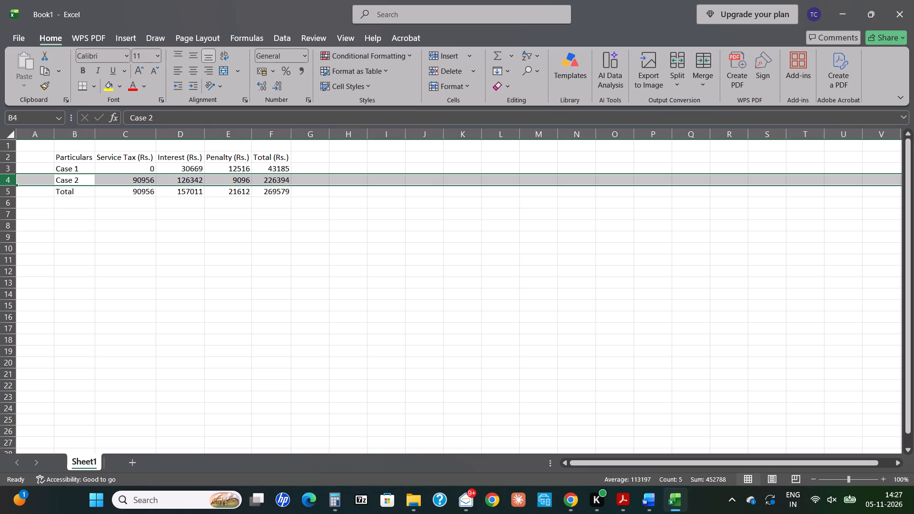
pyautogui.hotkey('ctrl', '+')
# Add the row label “Less: Adjusted with pre-deposit of Rs. 211061/-” in cell B4 under Case 1.
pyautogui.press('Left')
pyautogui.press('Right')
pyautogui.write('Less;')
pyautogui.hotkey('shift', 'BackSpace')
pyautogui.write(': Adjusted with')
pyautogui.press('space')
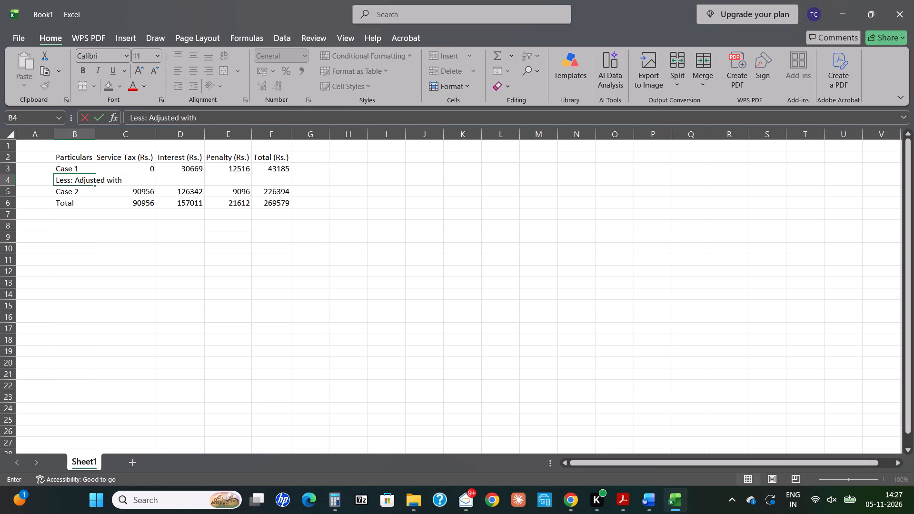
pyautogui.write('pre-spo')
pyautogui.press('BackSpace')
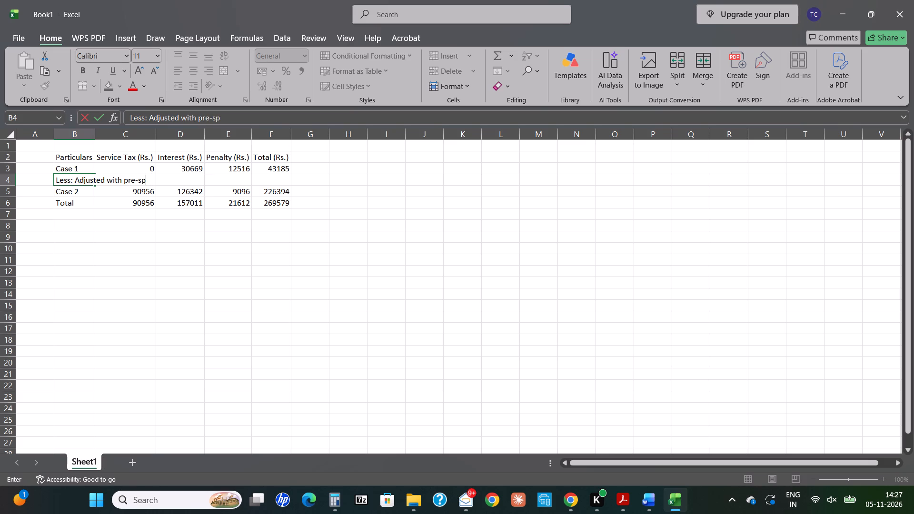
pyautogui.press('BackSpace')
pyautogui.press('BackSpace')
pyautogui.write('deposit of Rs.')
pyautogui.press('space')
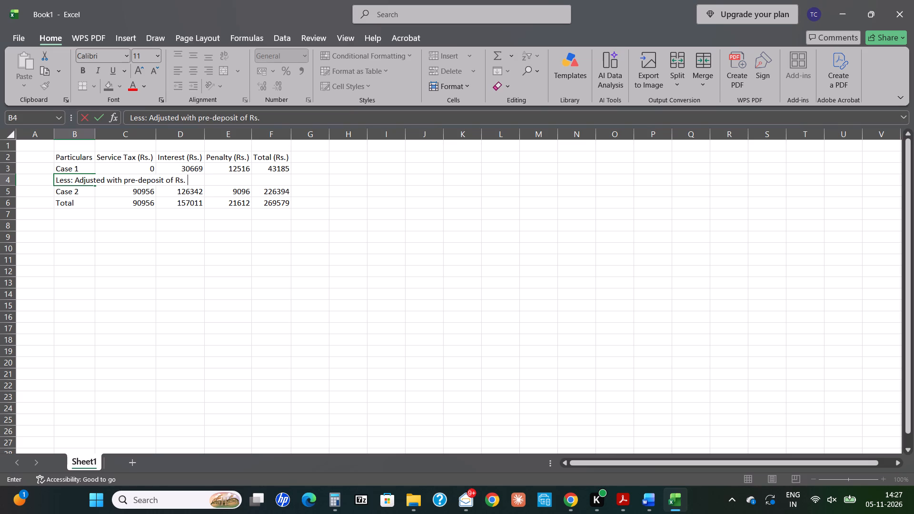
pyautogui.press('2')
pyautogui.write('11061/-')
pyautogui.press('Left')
# Edit the B4 label to add Indian-style commas so the amount reads “Rs. 2,11,061/-”.
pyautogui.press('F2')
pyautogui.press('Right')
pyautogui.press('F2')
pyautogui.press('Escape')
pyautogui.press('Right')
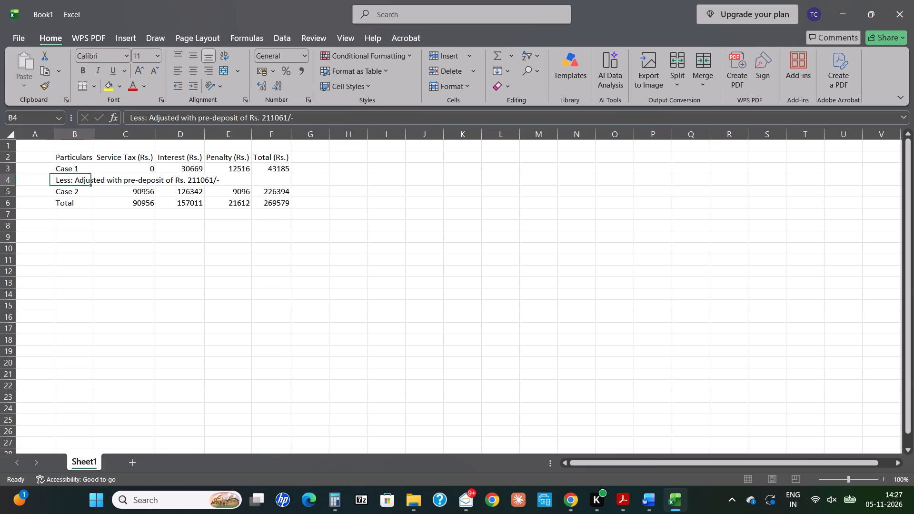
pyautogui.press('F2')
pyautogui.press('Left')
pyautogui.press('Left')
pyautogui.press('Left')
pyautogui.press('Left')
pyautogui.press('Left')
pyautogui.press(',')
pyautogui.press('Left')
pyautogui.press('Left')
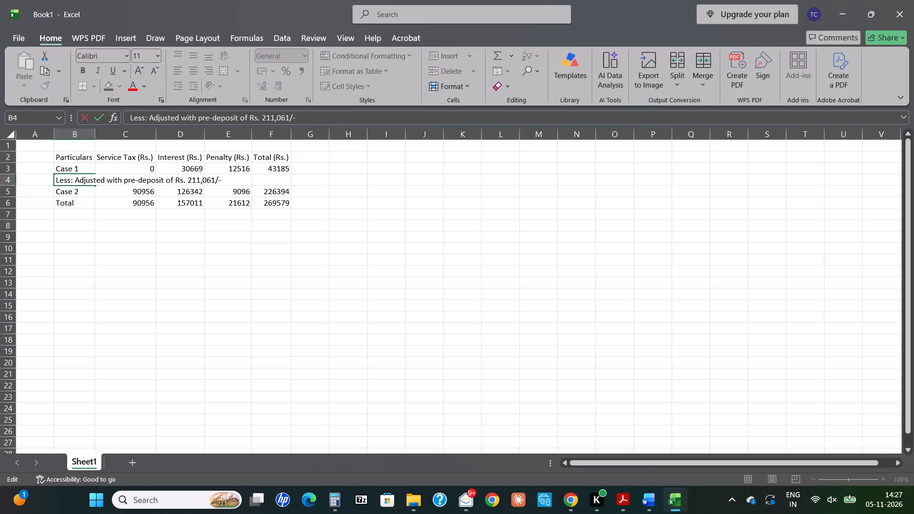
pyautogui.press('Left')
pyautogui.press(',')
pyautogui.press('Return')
# Autofit the width of column B to the pre-deposit label in B4.
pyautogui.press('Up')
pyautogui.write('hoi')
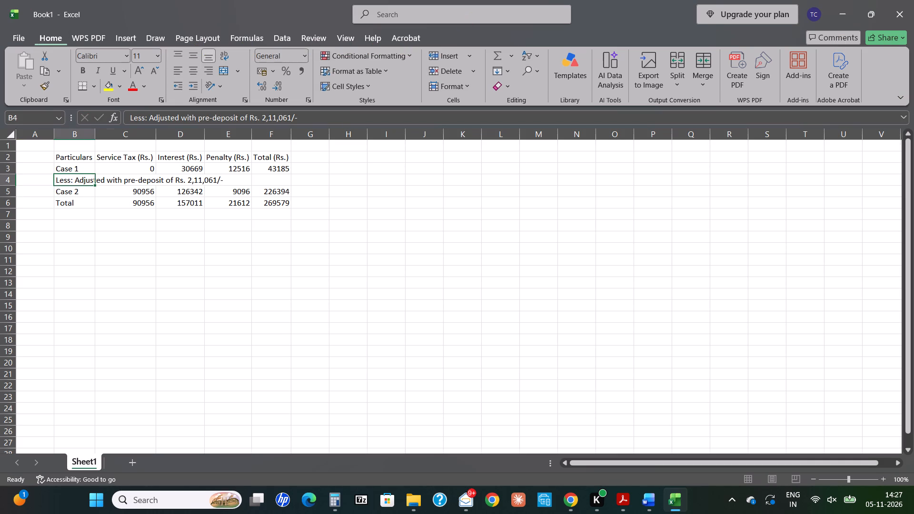
# Enter 0 as Service Tax, 30669 as Interest and 12516 as Penalty for the pre-deposit adjustment in row 4.
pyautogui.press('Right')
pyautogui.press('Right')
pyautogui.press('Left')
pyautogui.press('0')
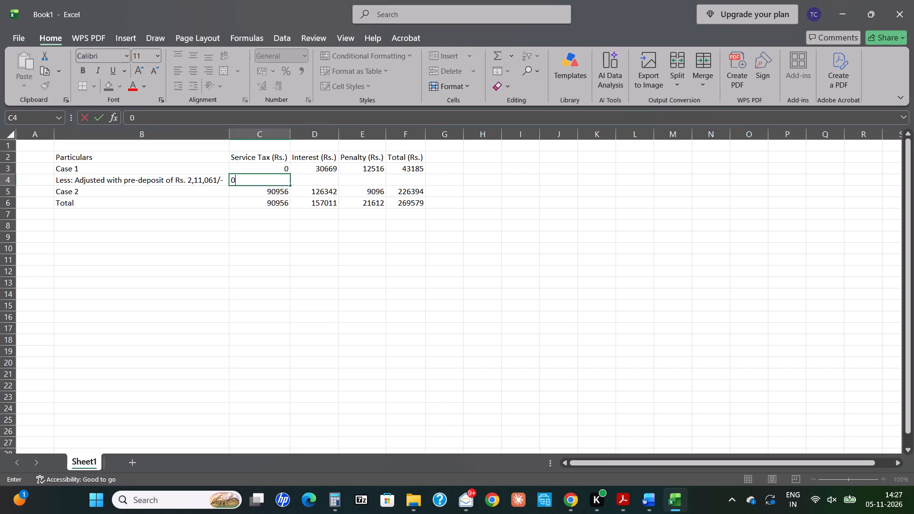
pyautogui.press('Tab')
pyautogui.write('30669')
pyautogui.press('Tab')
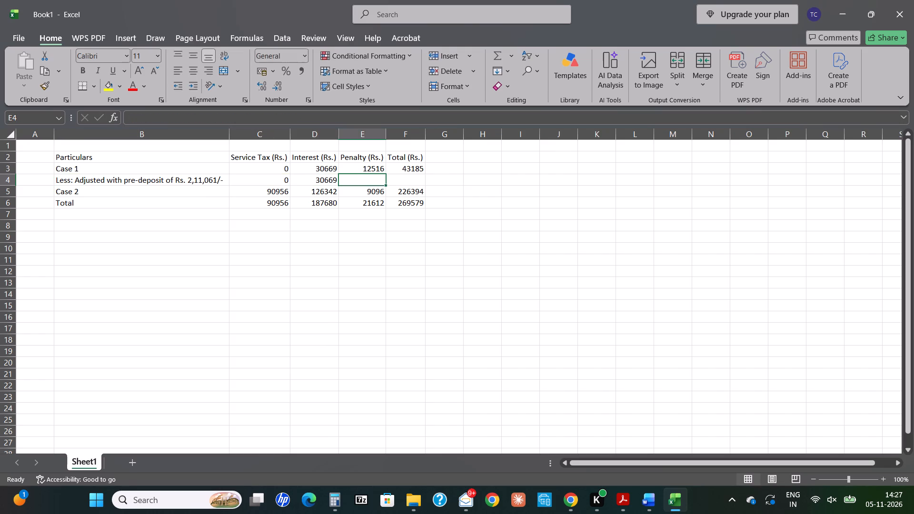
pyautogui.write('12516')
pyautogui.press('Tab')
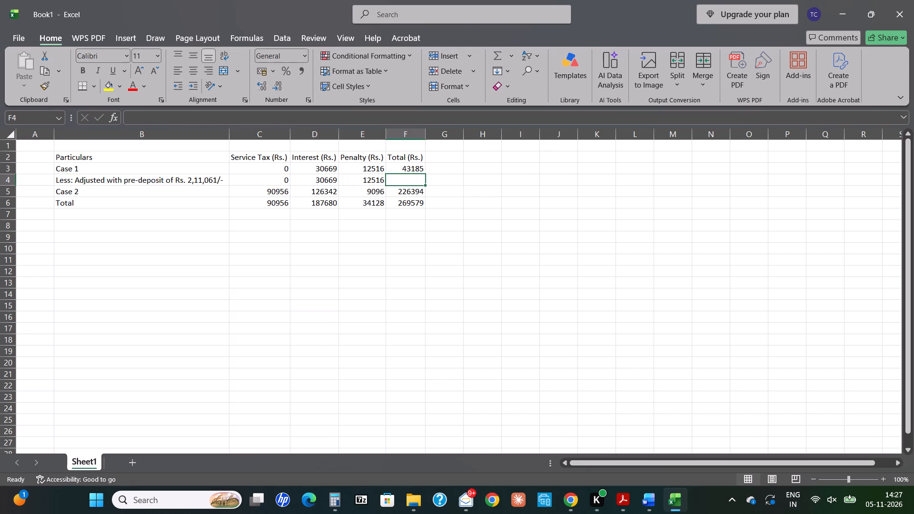
# Copy the Case 1 total formula from F3 into F4.
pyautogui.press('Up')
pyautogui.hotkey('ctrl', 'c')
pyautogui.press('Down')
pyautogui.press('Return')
# Insert a blank row above Case 2, below the pre-deposit adjustment row.
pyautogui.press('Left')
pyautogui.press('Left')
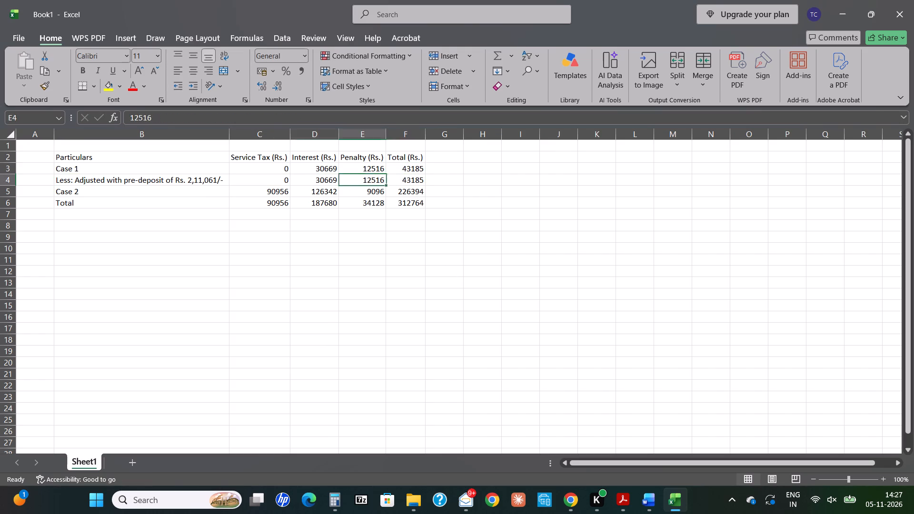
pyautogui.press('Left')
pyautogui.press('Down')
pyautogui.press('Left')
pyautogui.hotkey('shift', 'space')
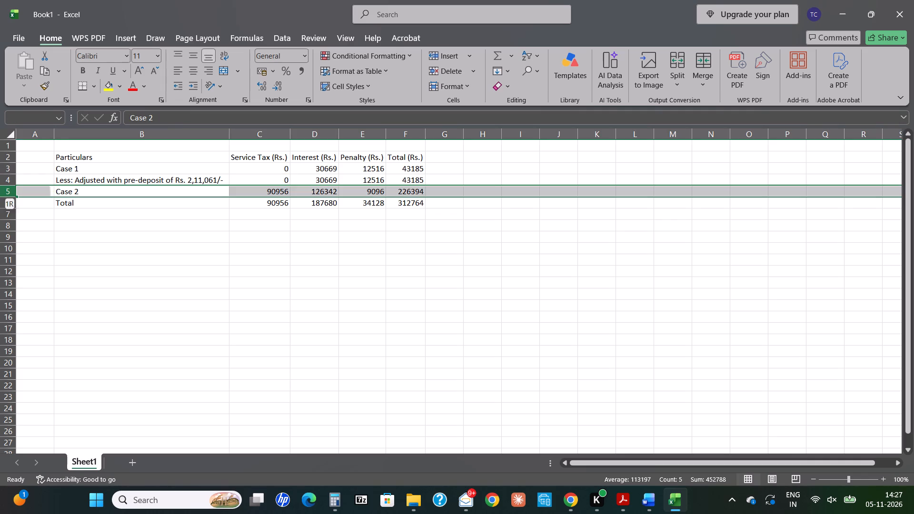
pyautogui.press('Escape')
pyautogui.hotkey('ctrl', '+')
# Label the blank row 5 below the pre-deposit adjustment "Amount payable".
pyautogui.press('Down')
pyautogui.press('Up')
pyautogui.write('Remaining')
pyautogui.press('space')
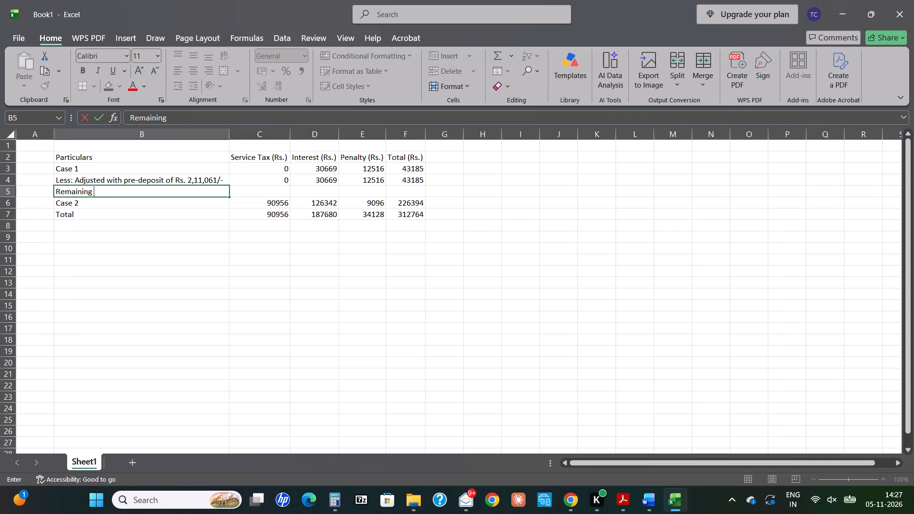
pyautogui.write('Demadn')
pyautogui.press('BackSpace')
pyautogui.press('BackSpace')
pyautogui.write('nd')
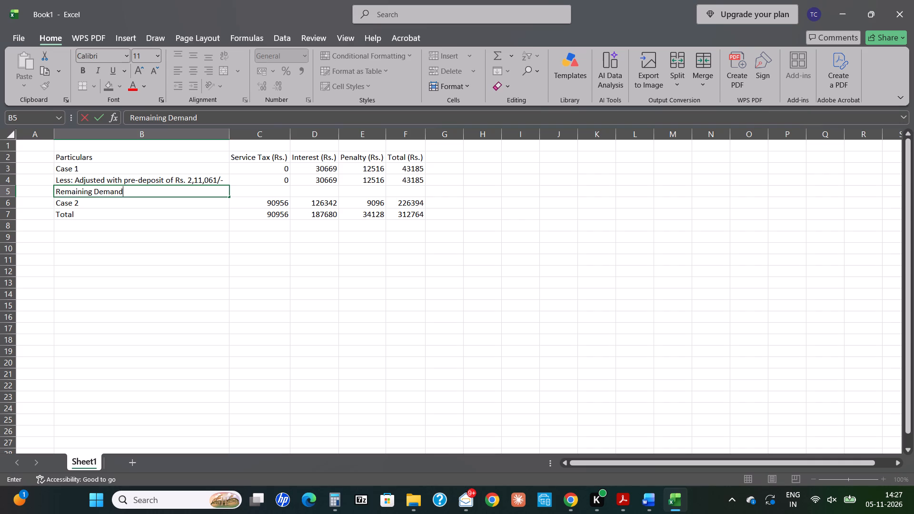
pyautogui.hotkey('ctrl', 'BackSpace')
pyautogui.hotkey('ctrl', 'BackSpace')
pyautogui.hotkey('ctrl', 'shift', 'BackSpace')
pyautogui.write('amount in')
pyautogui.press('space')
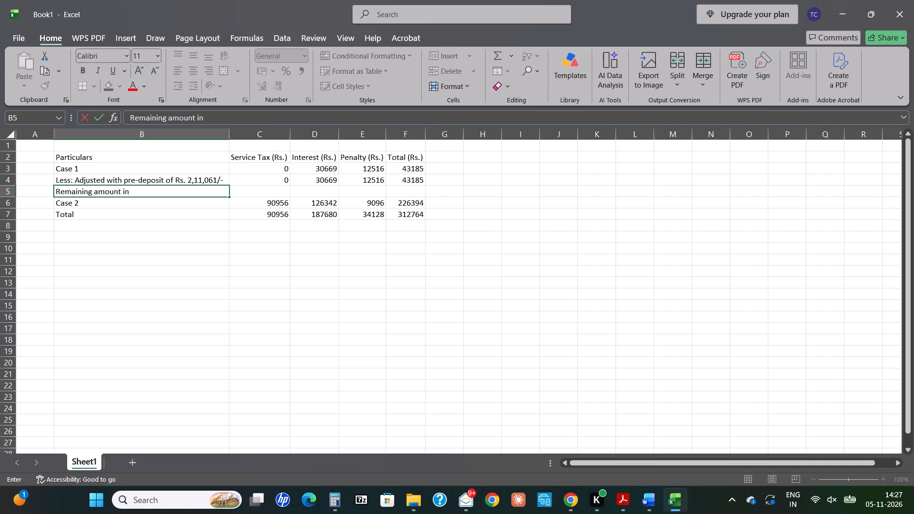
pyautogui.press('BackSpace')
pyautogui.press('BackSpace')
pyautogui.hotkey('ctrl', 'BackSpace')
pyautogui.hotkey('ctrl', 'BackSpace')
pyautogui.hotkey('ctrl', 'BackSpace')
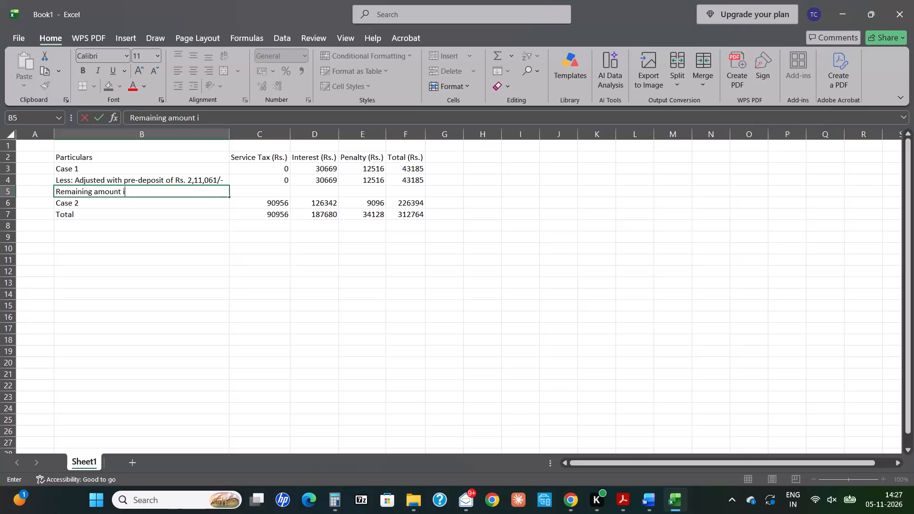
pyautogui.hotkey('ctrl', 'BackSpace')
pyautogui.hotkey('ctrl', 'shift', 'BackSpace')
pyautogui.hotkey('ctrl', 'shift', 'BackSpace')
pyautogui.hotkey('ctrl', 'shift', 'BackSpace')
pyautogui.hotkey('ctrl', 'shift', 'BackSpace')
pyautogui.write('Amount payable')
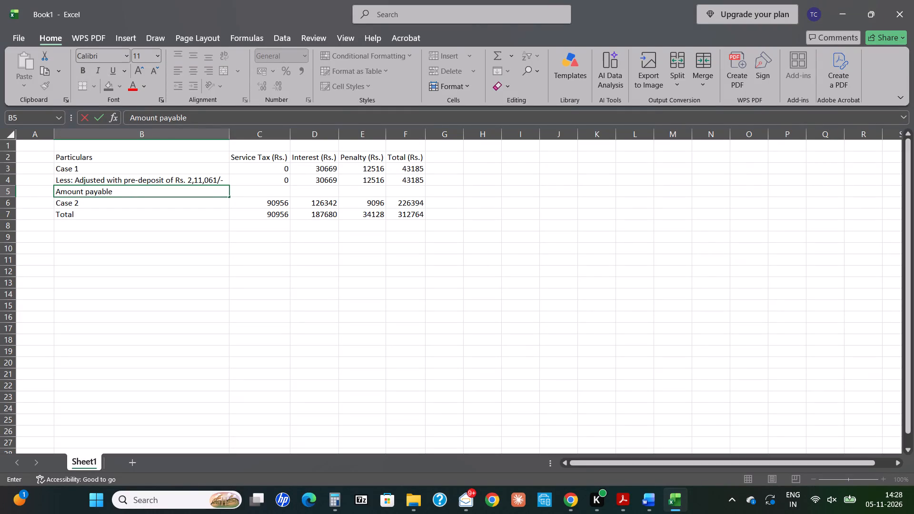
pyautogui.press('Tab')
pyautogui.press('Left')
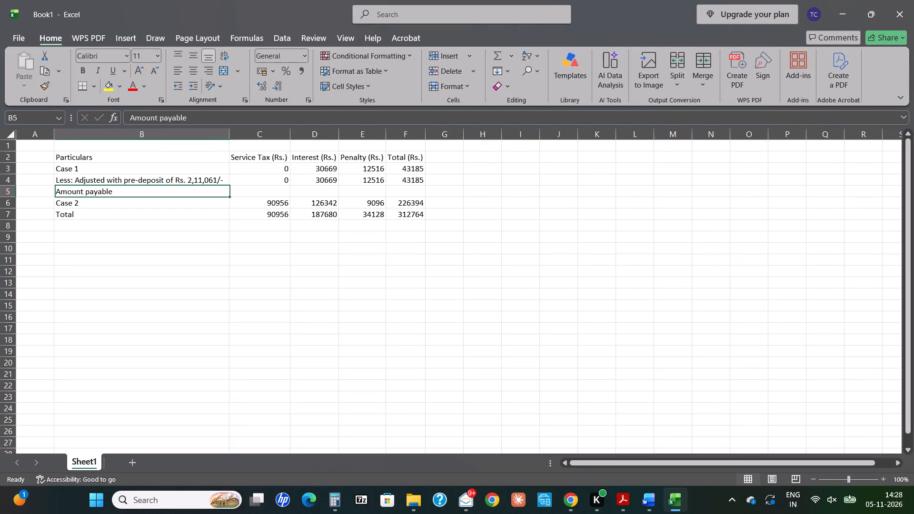
# Enter the formula =C3-C4 in C5 to subtract the adjustment from the Case 1 Service Tax.
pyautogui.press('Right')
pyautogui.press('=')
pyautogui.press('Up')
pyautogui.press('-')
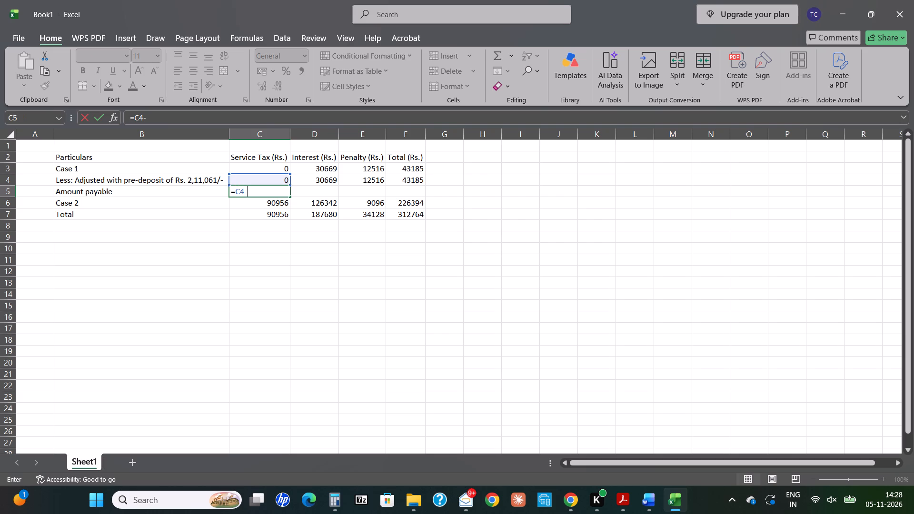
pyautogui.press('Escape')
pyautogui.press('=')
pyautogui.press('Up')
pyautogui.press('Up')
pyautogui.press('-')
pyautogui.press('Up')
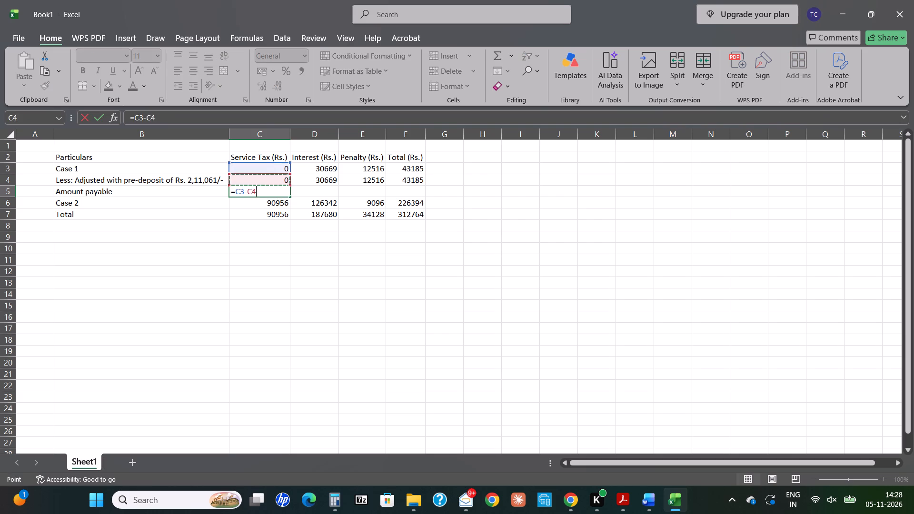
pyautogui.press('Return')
# Copy the Amount payable formula from C5 across D5 to F5.
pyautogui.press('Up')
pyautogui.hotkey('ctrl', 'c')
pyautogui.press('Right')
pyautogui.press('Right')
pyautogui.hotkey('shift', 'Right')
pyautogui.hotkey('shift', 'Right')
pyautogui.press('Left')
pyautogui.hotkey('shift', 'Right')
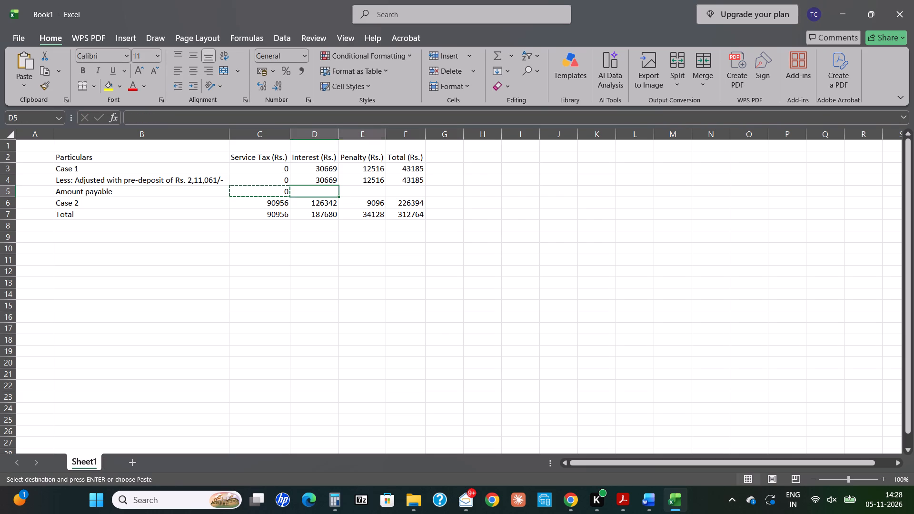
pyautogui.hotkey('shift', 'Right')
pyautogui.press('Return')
# Clear the label and figures of the Total row below Case 2, B7 to F7.
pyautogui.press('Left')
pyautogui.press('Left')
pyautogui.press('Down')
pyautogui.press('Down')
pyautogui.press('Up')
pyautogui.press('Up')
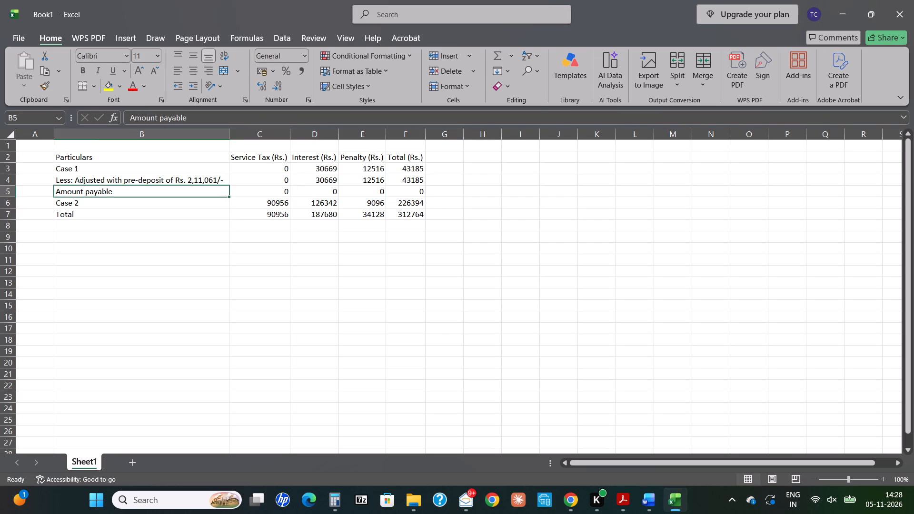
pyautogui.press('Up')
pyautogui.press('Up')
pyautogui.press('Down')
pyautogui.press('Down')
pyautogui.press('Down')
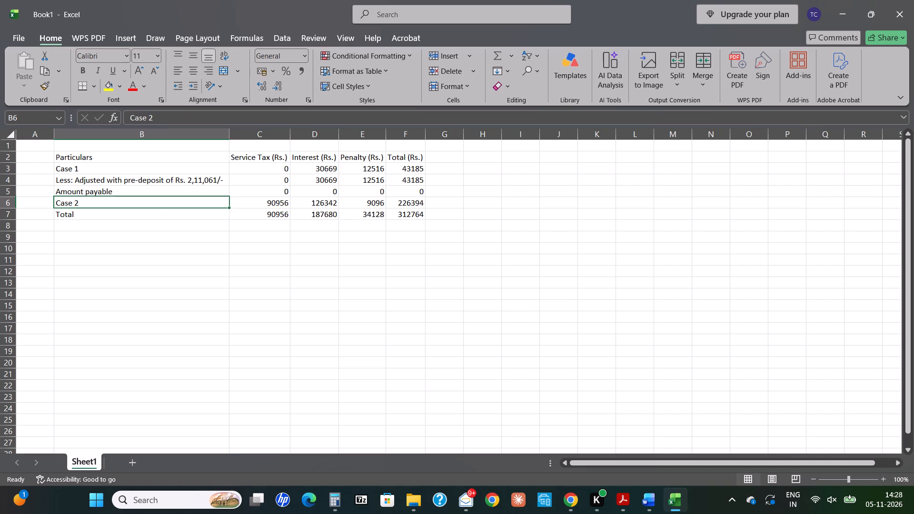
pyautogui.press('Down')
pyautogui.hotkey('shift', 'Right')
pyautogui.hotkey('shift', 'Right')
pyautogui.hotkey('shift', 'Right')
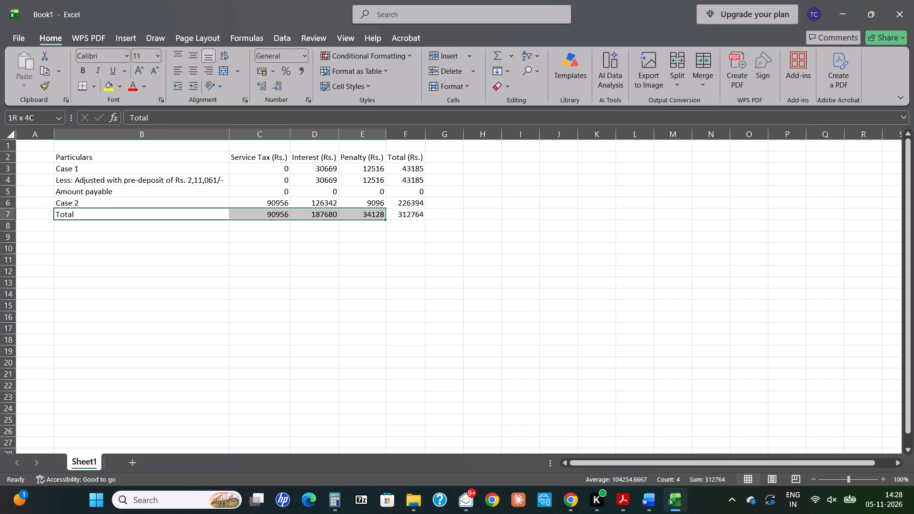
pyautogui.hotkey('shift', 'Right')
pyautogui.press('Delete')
# Insert blank cells above Case 2 in B6 to F6, shifting the Case 2 row down.
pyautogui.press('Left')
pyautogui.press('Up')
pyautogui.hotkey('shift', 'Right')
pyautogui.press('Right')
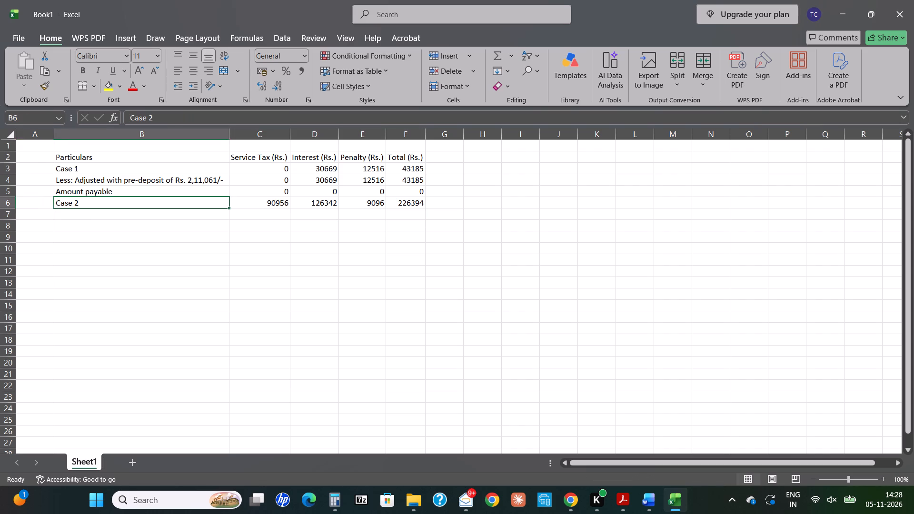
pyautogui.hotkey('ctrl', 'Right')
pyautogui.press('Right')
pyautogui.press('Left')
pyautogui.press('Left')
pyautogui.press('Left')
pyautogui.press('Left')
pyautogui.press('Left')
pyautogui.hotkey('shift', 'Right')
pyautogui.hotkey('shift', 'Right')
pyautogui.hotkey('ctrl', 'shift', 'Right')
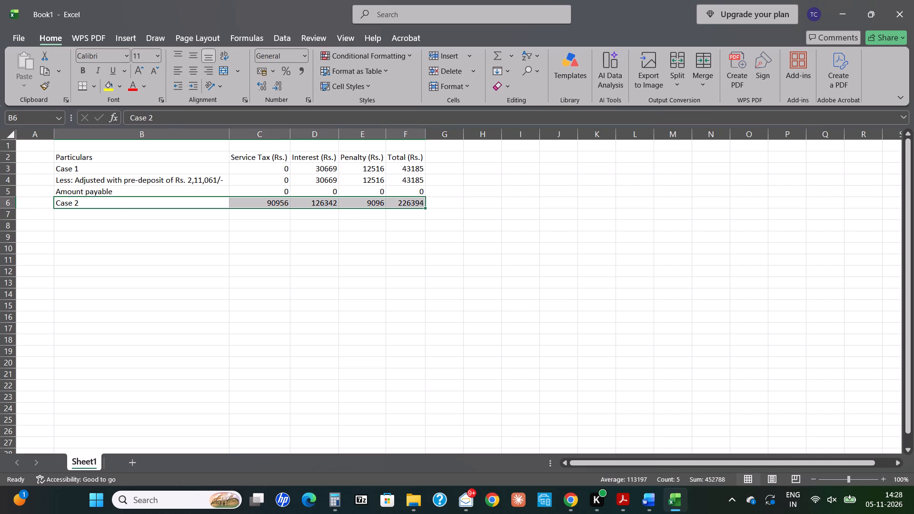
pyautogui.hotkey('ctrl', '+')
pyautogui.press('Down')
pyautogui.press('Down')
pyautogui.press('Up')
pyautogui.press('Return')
# Start the label "Less: Adjusted with remaining pre-deposit of Rs." in B8, directly below Case 2.
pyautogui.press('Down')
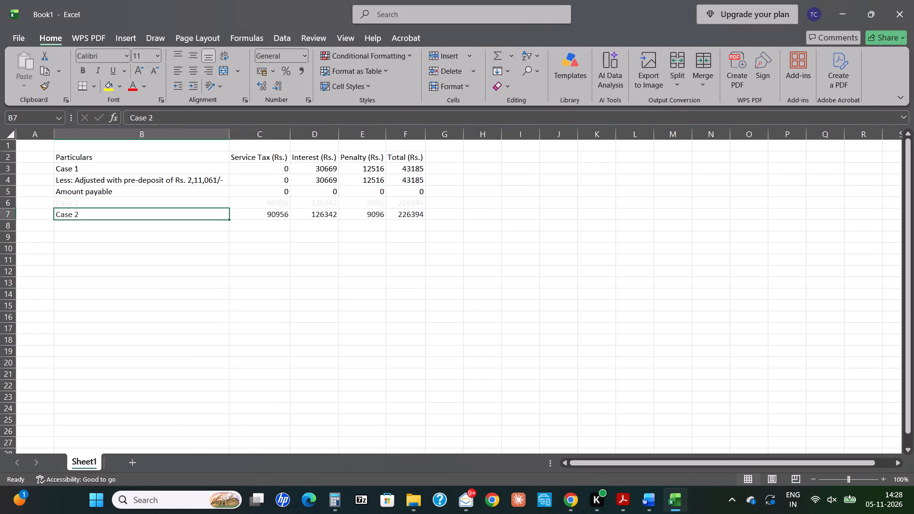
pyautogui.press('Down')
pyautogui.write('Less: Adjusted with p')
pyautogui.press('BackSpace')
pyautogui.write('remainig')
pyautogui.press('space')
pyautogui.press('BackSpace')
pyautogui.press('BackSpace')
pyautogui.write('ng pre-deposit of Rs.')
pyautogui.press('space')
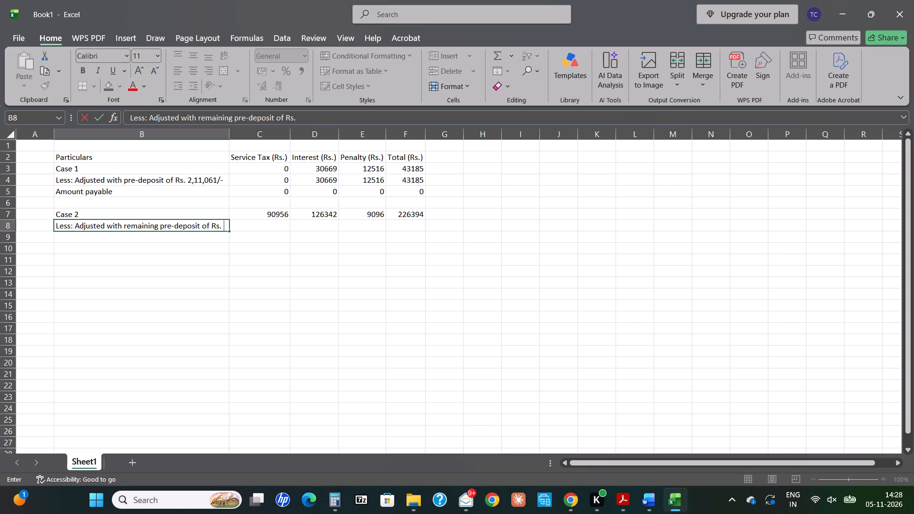
# Close the extra Calculator window and subtract 43185 from 211061 in the remaining Calculator.
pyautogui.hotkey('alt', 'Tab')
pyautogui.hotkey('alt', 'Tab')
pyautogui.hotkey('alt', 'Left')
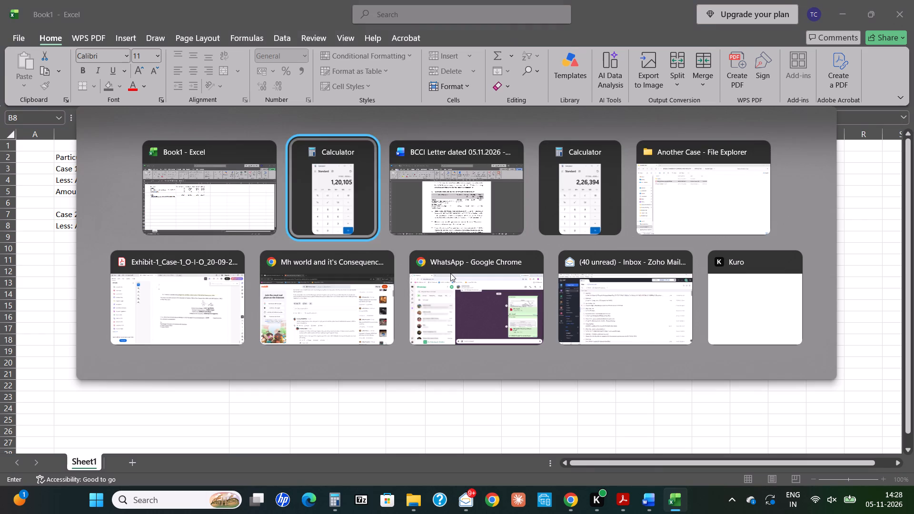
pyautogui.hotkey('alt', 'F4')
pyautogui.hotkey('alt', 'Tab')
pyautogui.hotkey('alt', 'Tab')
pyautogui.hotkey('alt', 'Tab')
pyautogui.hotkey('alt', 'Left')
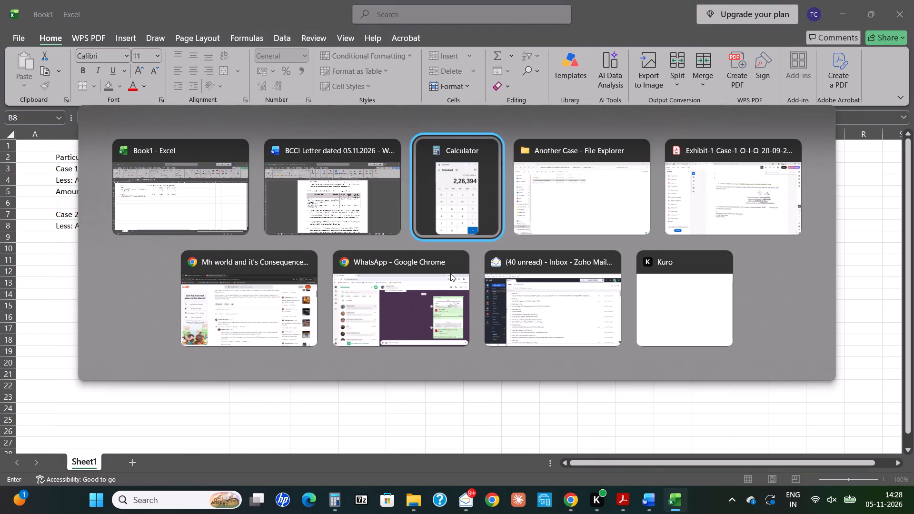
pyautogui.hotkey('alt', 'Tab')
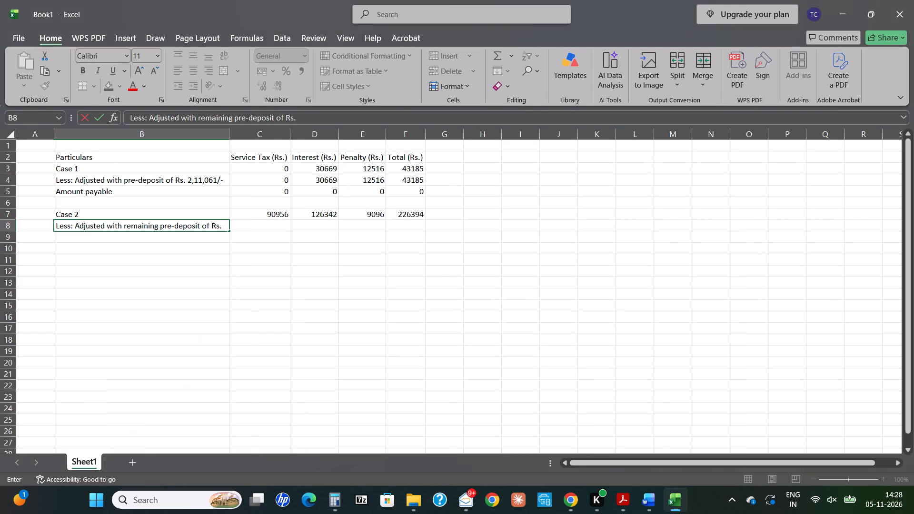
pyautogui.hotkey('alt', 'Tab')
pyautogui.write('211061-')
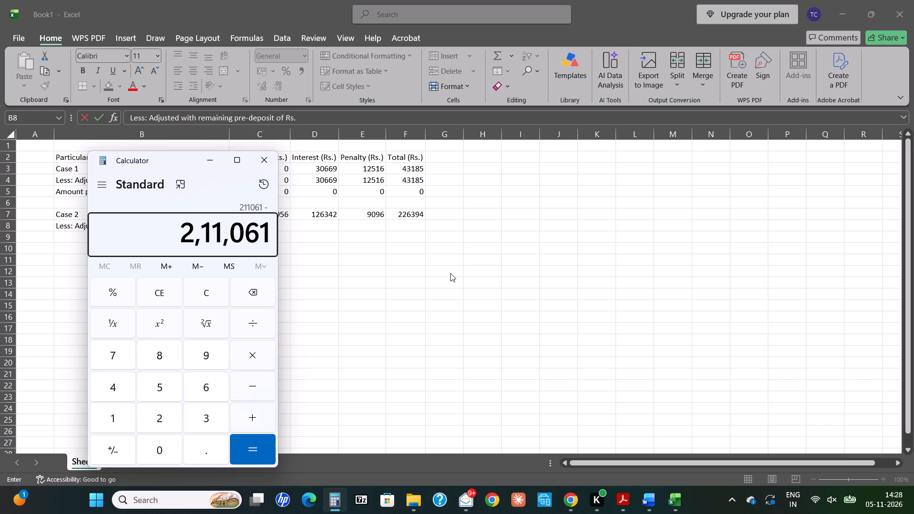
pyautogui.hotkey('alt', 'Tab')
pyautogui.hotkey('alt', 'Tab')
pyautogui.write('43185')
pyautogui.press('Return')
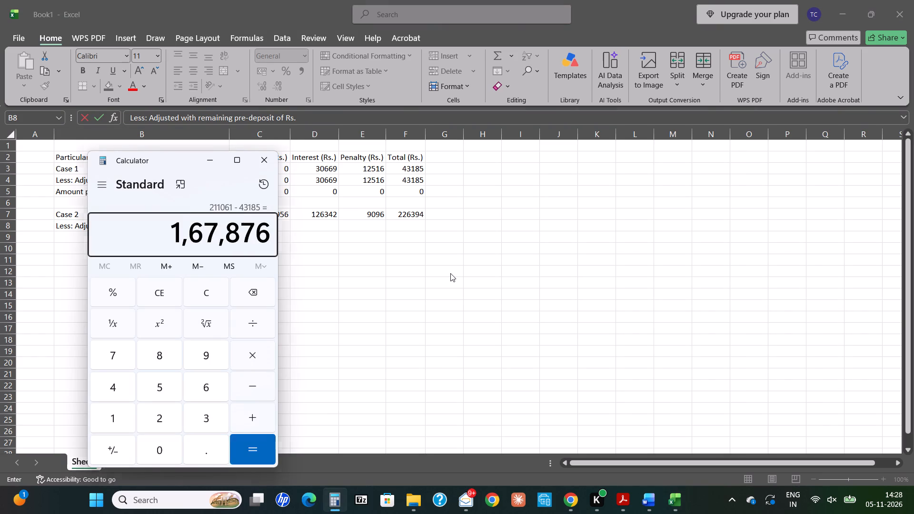
# Switch back to Excel and complete the B8 label with the remaining pre-deposit amount "1,67,876/-".
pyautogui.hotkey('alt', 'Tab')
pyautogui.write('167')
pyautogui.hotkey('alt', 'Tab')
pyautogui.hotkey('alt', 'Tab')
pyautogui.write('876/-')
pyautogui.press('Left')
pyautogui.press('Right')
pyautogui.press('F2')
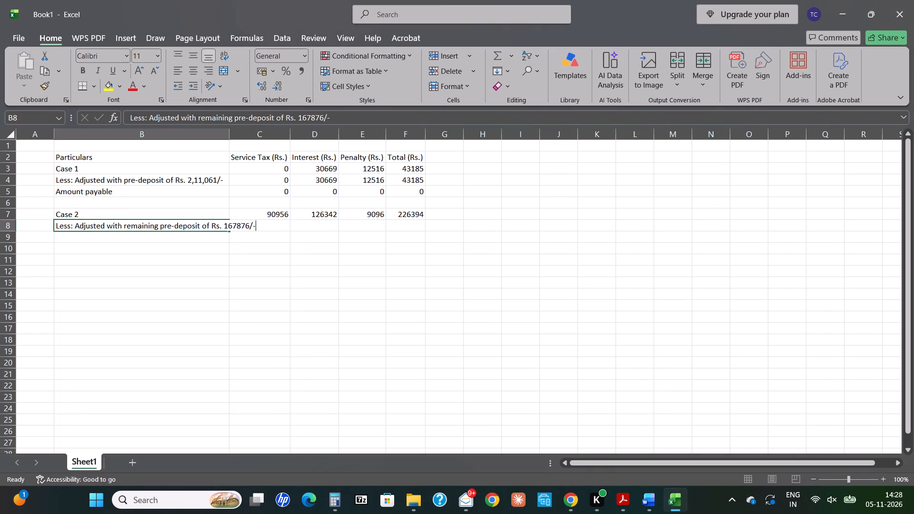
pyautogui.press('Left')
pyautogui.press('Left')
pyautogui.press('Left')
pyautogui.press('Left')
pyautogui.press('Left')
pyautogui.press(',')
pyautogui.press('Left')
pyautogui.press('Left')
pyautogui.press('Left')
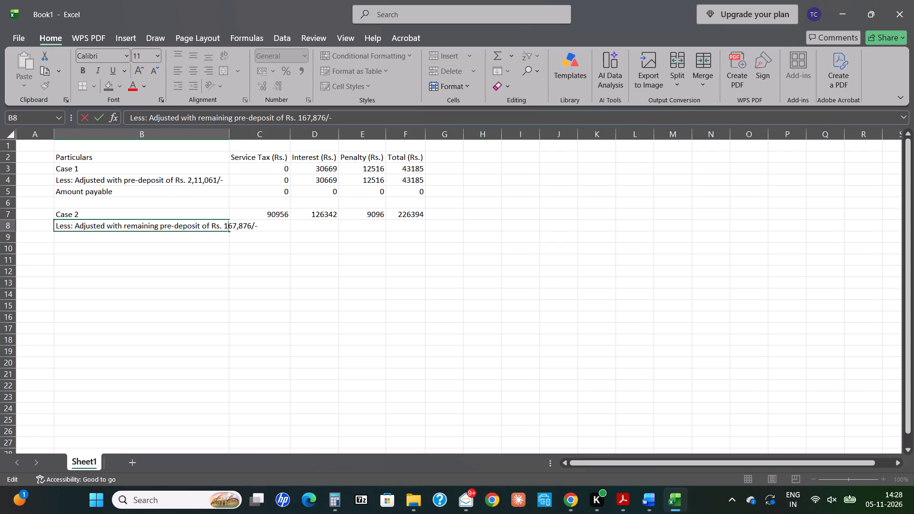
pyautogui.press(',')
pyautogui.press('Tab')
# Autofit the width of column B to the remaining pre-deposit label in B8.
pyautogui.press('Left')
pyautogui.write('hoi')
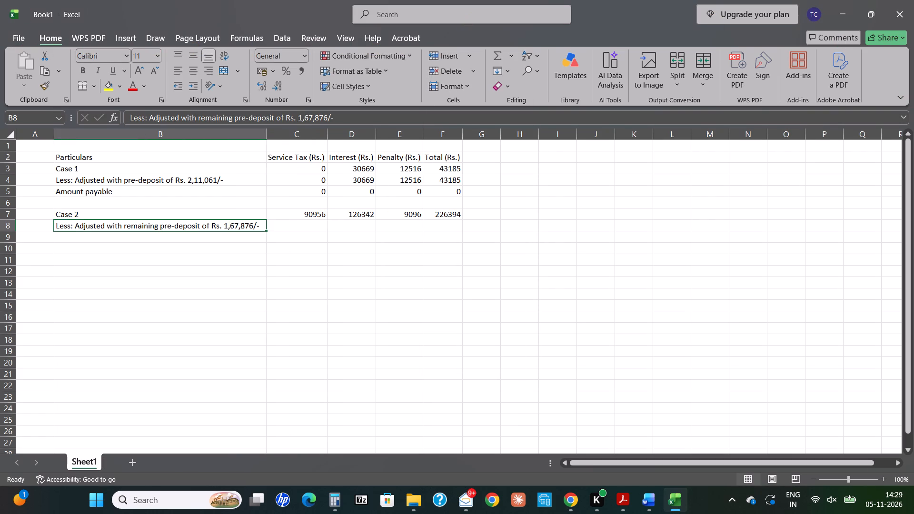
# Enter 90956 as the Service Tax adjusted with the remaining pre-deposit in C8.
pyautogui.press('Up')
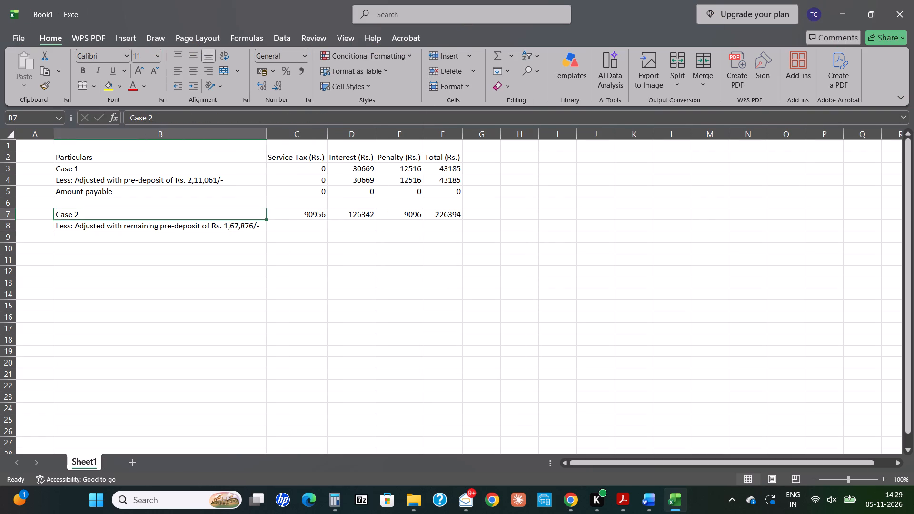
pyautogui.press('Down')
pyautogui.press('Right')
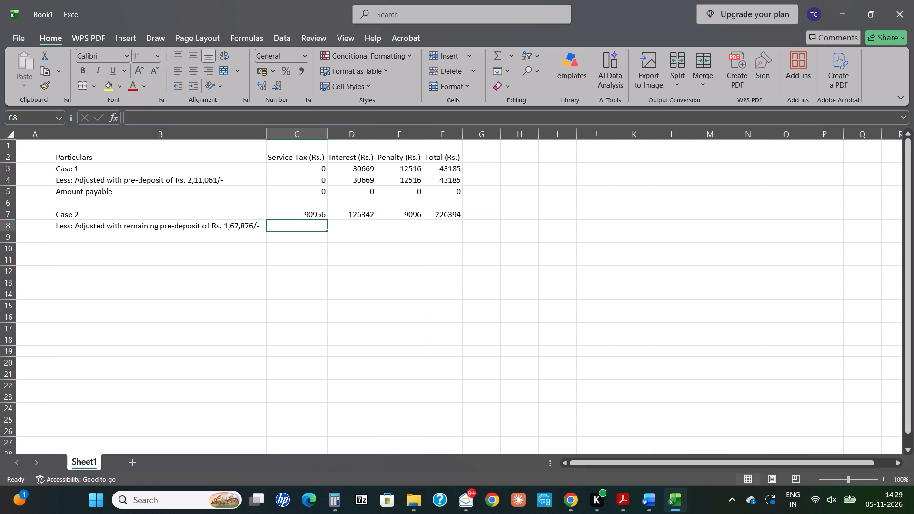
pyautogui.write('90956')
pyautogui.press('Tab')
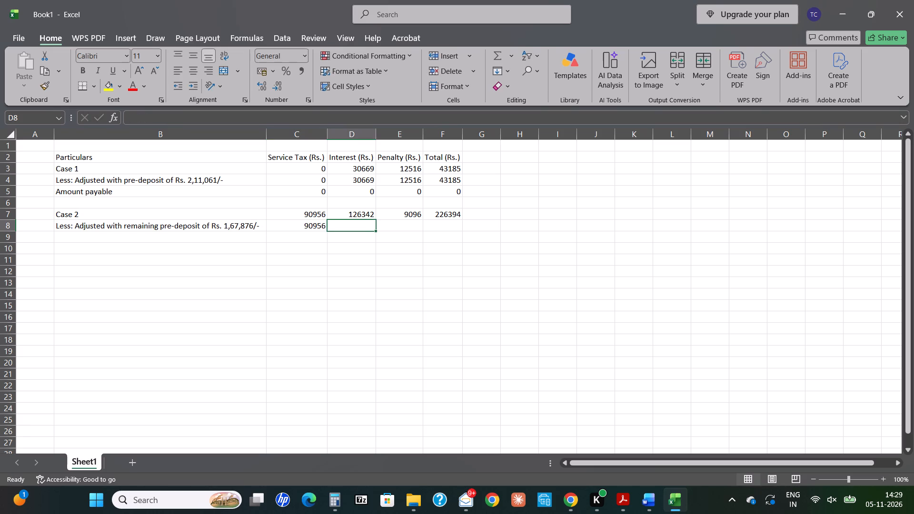
# Subtract 90956 from the remaining pre-deposit in Calculator and enter 76920 as the adjusted Interest in D8.
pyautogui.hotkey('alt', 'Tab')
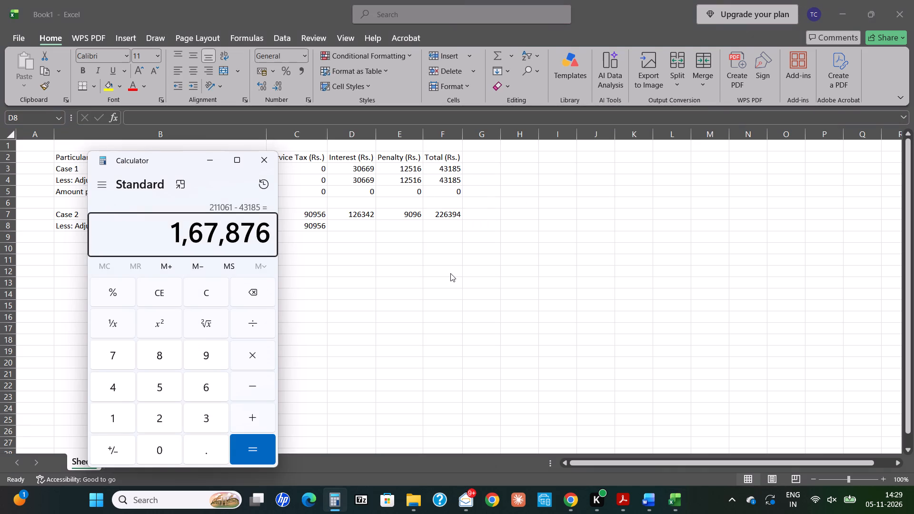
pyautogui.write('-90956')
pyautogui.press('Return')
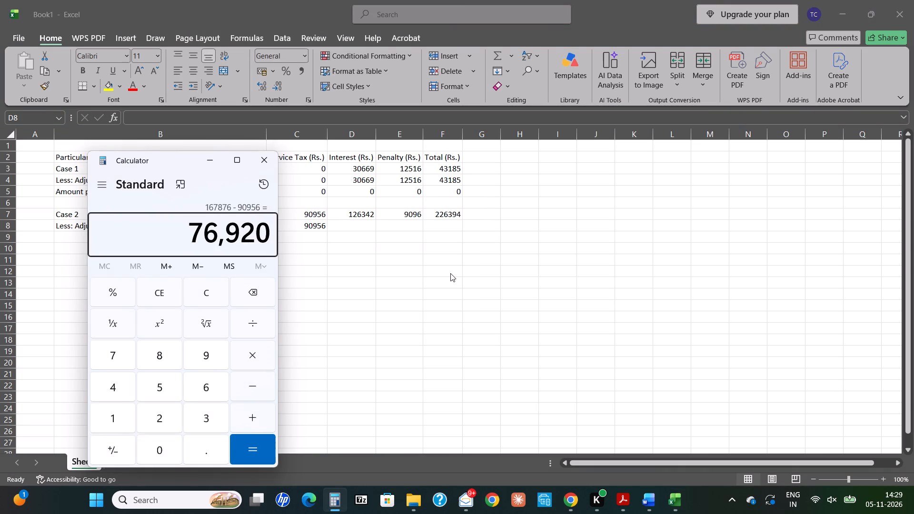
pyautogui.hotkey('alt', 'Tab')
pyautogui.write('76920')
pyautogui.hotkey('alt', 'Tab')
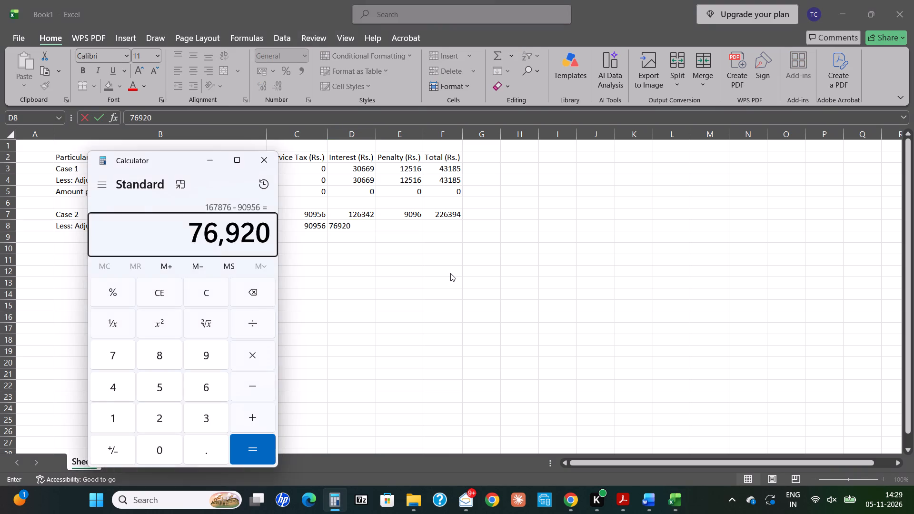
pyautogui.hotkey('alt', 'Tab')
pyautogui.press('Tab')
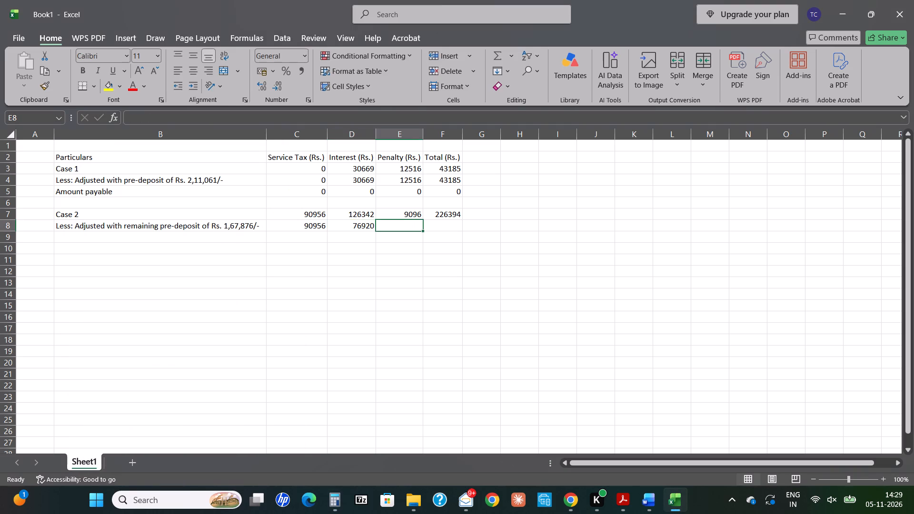
# Enter 0 as the adjusted Penalty in E8.
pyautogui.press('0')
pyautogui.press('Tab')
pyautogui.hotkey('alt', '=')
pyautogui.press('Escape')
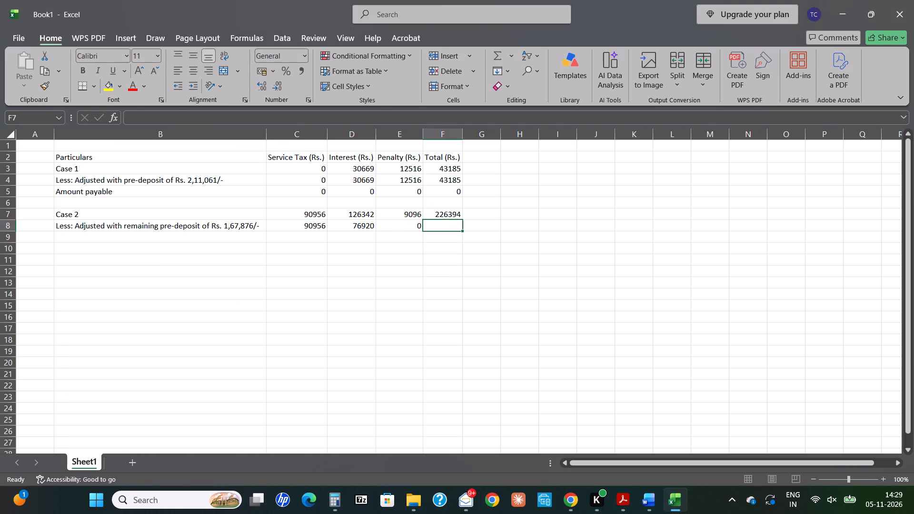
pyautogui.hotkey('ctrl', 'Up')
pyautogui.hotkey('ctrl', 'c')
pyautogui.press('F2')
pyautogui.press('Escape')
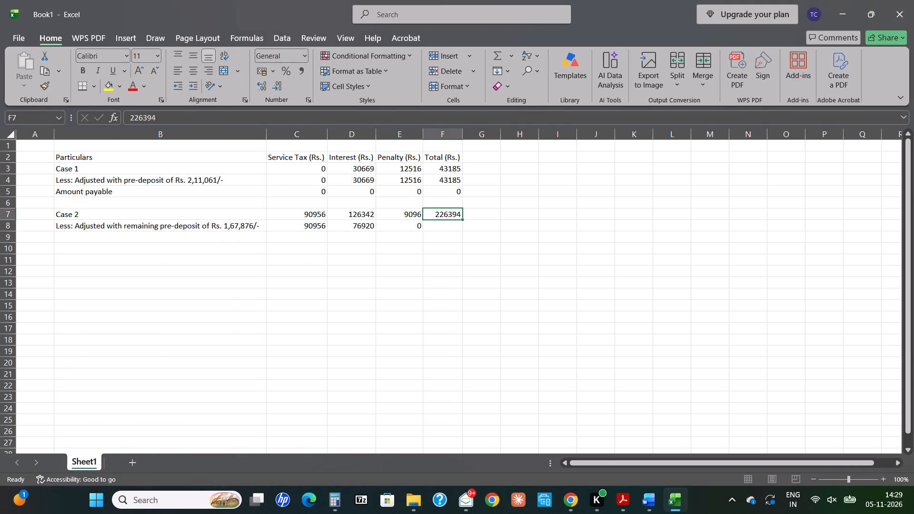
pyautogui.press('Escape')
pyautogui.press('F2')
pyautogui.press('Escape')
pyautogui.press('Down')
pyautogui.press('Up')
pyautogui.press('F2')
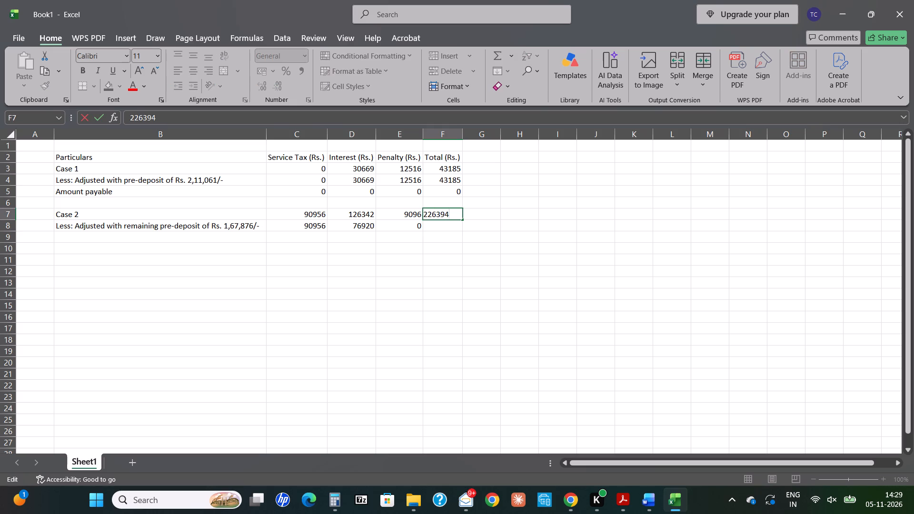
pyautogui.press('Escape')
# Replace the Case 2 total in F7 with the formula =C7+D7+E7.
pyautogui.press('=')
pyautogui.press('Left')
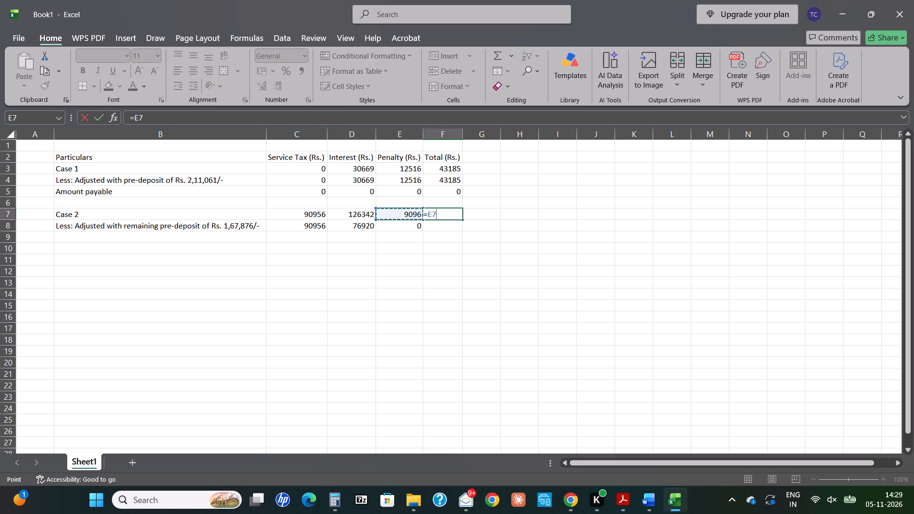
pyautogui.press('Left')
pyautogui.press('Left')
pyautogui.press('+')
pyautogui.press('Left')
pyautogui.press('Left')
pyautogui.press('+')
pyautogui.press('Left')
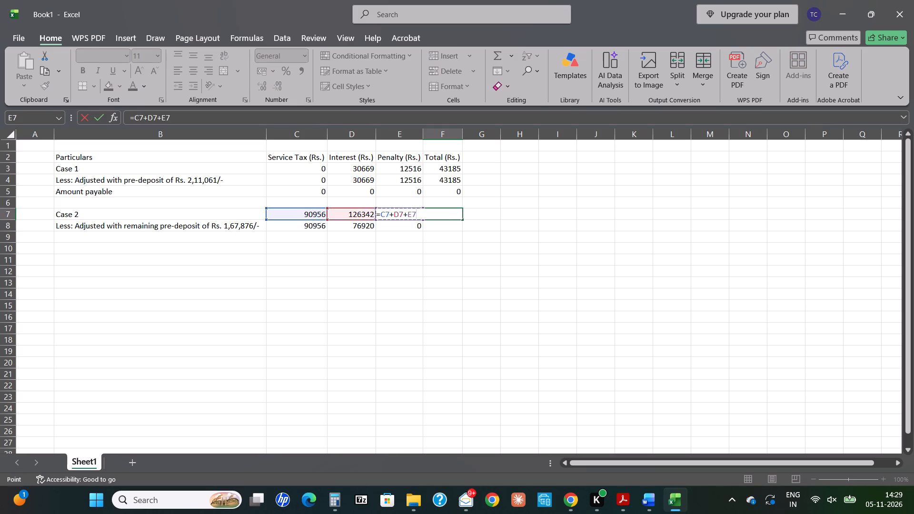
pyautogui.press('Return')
# Use AutoSum in F7 to total Case 2's Service Tax, Interest and Penalty.
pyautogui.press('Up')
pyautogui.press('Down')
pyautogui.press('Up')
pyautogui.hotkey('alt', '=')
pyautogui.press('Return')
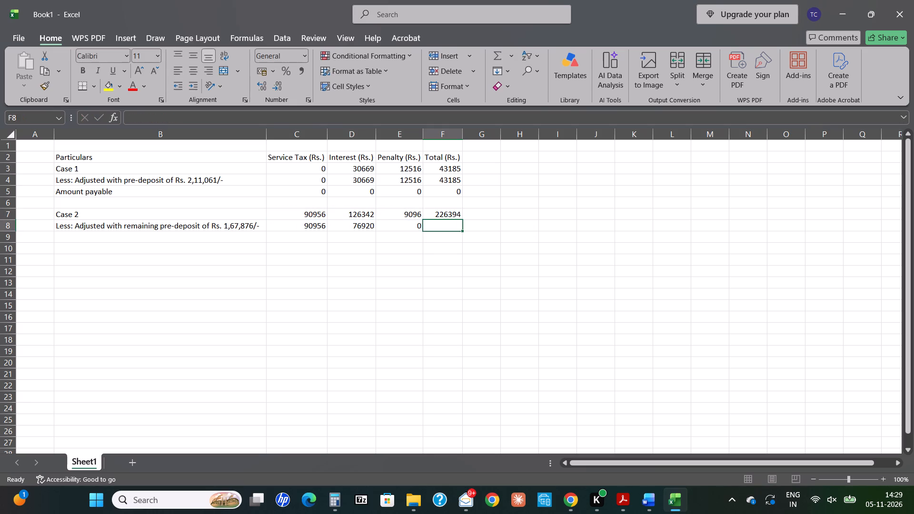
# Copy the Case 2 total formula from F7 into F8 to total the remaining pre-deposit row.
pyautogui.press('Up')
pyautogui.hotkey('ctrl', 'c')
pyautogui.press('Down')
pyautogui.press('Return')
# Enter the label "Less: Adjusted with pre-deposit" in B9, below the remaining pre-deposit row.
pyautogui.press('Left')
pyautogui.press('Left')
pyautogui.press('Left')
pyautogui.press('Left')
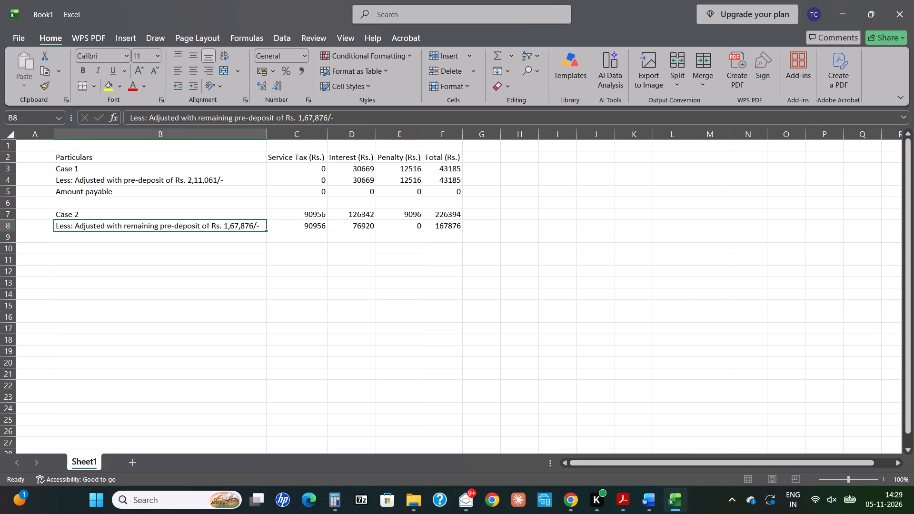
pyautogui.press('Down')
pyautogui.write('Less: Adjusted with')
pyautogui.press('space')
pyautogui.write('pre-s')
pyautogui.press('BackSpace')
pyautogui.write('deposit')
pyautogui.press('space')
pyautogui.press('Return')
# Insert "Balance of" after "Less:" in the B8 label.
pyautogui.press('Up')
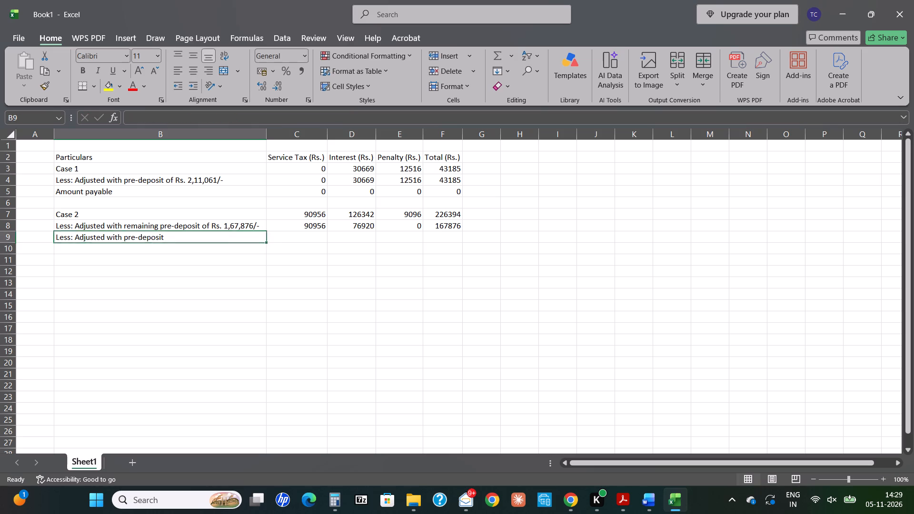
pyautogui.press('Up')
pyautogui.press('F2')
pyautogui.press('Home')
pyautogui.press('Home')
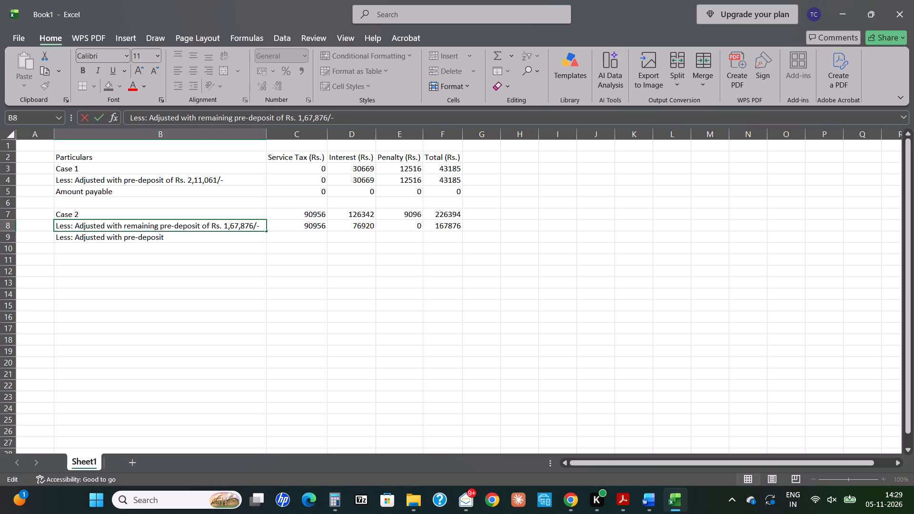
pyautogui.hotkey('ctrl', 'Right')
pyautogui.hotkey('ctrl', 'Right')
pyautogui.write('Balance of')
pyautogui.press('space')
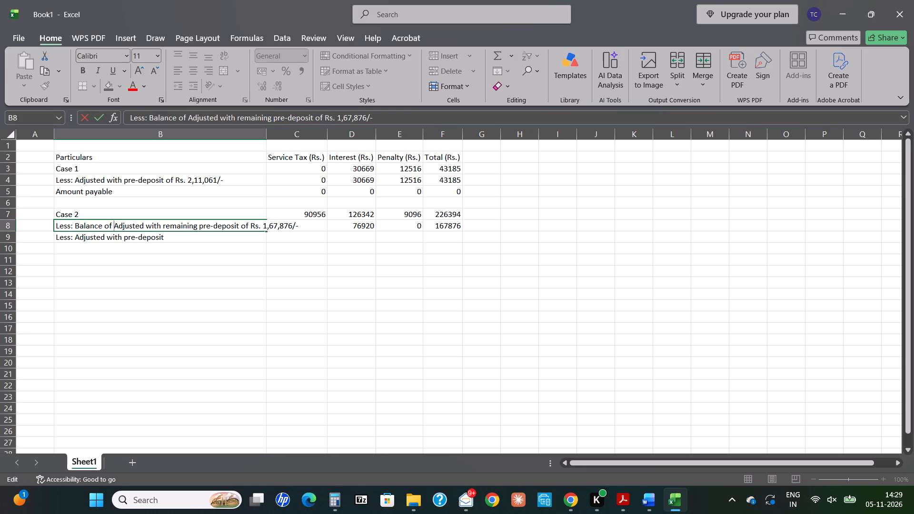
# Move "Rs. 1,67,876/-" directly after "Balance of" in the B8 label, leaving only one "of" before the amount.
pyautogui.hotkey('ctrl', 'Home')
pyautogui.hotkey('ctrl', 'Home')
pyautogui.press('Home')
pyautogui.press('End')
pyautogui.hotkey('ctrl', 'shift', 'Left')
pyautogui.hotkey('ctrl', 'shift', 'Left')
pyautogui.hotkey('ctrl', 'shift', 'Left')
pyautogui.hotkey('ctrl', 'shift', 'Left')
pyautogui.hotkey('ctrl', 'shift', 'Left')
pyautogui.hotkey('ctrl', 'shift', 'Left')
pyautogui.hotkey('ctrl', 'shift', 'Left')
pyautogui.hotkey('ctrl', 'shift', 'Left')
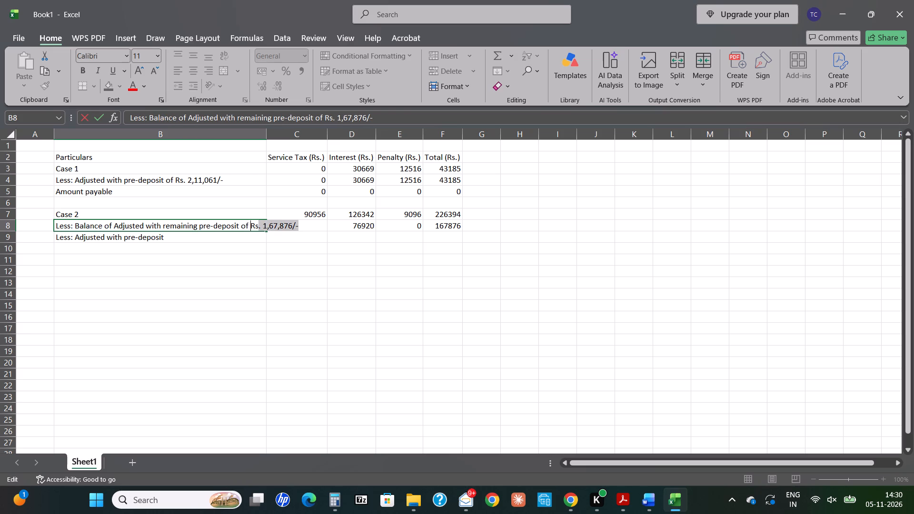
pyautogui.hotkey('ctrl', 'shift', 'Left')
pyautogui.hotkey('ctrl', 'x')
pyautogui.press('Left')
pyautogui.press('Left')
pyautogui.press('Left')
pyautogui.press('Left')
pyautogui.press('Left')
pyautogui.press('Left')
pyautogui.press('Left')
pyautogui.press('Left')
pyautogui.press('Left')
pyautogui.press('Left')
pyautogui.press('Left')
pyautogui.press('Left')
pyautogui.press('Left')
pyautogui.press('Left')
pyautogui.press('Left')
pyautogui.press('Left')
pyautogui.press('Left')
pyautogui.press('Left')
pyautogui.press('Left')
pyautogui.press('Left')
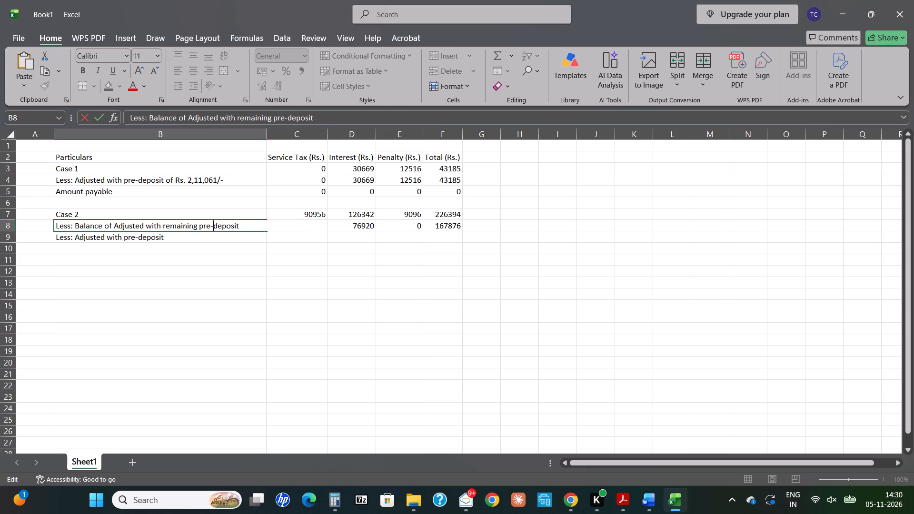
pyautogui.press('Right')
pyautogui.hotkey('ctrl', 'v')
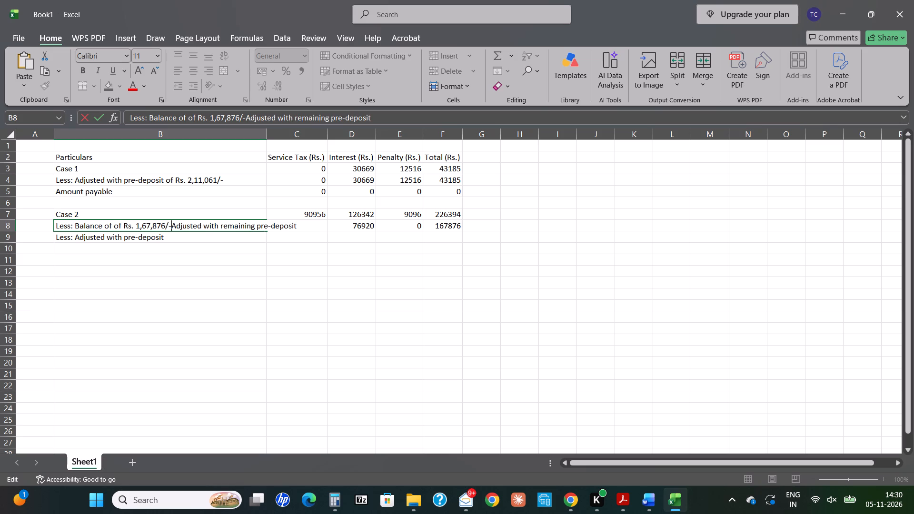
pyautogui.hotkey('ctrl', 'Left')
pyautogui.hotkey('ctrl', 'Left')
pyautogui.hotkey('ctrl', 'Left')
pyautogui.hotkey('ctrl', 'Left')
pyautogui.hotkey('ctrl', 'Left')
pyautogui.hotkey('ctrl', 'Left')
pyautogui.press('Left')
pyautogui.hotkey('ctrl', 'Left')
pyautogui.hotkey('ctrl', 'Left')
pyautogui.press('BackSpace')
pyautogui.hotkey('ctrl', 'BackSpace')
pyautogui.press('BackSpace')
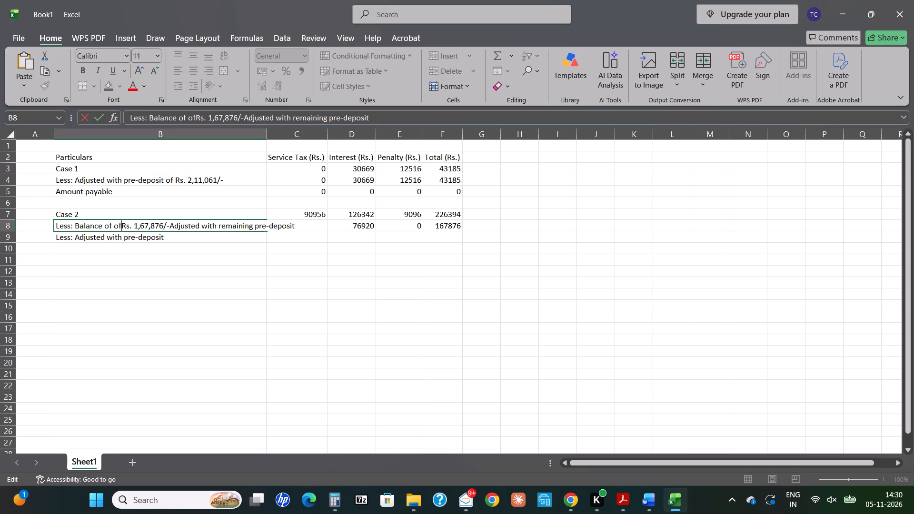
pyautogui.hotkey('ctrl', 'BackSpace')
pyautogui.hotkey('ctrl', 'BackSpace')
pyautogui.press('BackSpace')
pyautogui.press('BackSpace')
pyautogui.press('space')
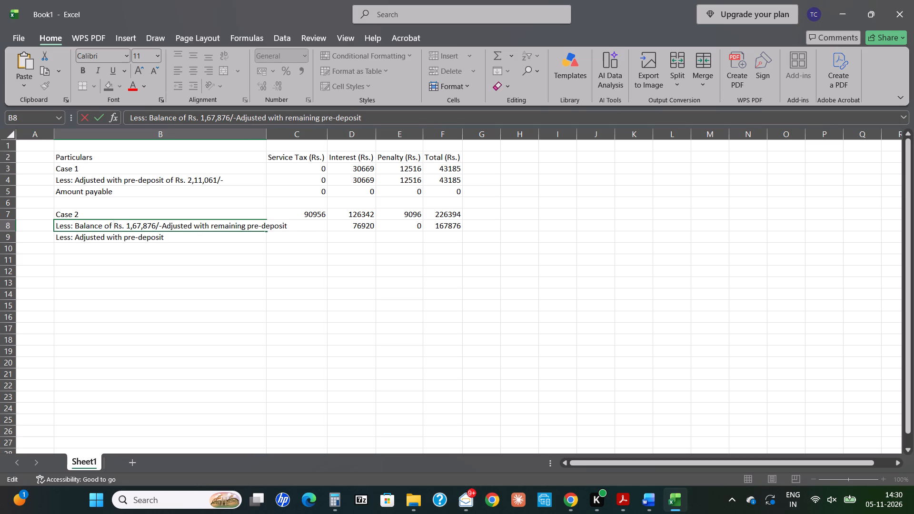
# Replace "Adjusted with remaining pre-deposit" so that B8 reads "Less: Balance of Rs. 1,67,876/- to be adjusted".
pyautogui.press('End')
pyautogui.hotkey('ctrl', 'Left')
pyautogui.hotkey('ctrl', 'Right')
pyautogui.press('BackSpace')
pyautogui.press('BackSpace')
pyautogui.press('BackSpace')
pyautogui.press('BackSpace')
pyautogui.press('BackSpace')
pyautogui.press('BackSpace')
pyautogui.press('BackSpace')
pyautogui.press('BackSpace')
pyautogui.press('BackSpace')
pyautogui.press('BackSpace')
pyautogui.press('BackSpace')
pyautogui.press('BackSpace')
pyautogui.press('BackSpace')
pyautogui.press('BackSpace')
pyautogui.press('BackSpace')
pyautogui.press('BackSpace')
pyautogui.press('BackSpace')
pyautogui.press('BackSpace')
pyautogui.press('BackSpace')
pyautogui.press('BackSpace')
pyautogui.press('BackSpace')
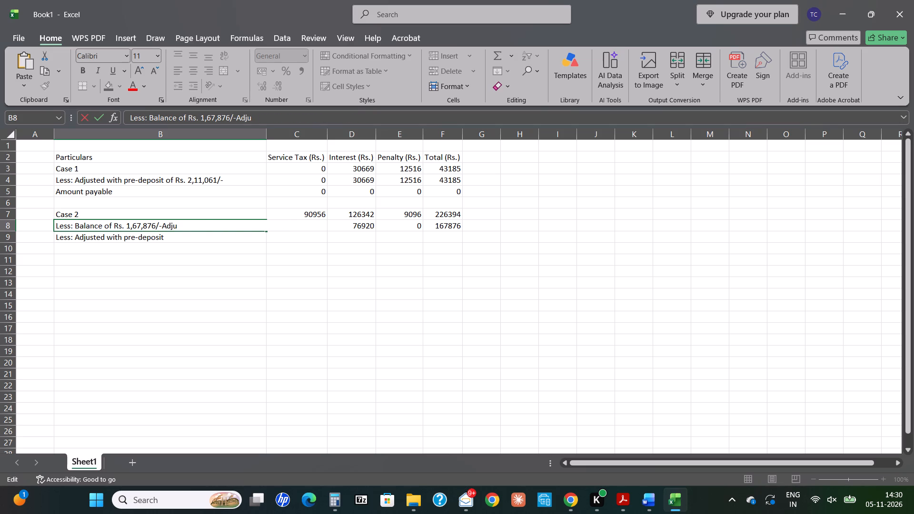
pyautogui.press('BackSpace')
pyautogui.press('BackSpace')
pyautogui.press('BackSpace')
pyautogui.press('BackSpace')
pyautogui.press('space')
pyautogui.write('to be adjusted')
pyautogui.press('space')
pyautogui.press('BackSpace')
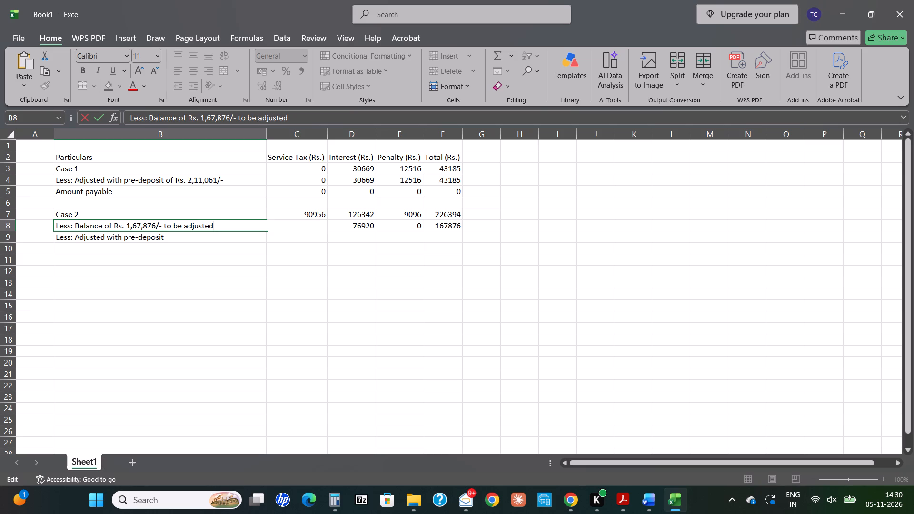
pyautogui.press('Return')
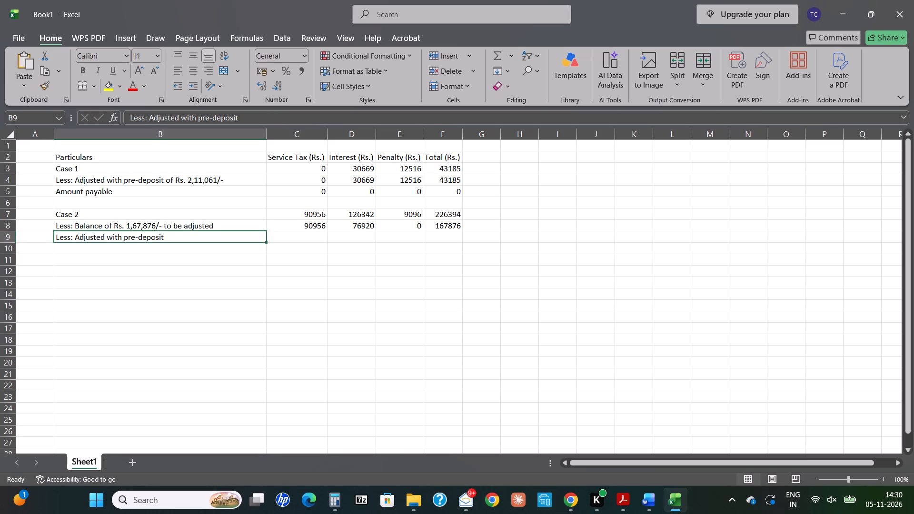
# Extend the B9 label to read "Less: Adjusted with pre-deposit of Rs. 6,935/-".
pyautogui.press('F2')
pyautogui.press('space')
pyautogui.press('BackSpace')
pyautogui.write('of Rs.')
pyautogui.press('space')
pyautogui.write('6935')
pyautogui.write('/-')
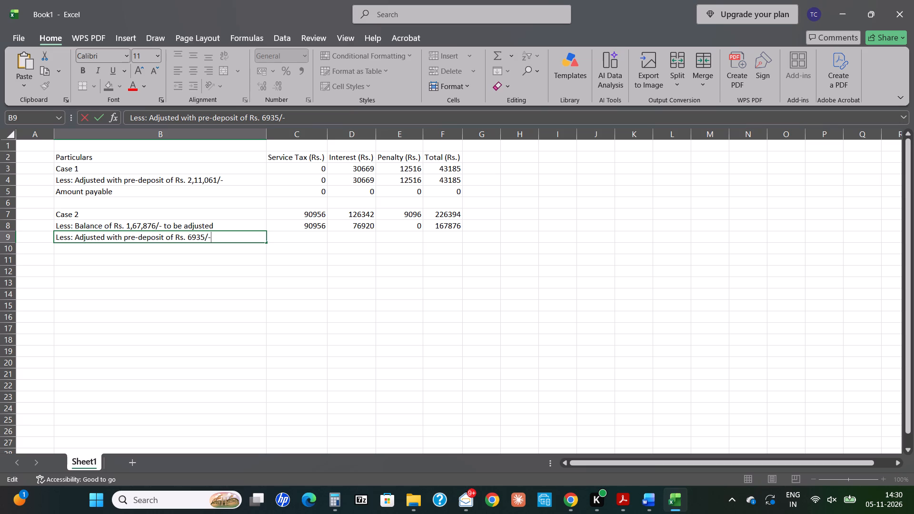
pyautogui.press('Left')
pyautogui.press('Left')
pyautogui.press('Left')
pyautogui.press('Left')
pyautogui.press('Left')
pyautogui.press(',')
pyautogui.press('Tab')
# Enter the Rs. 6,935 adjustment amounts in row 9: Service Tax 0, Interest 6935 and Penalty 0.
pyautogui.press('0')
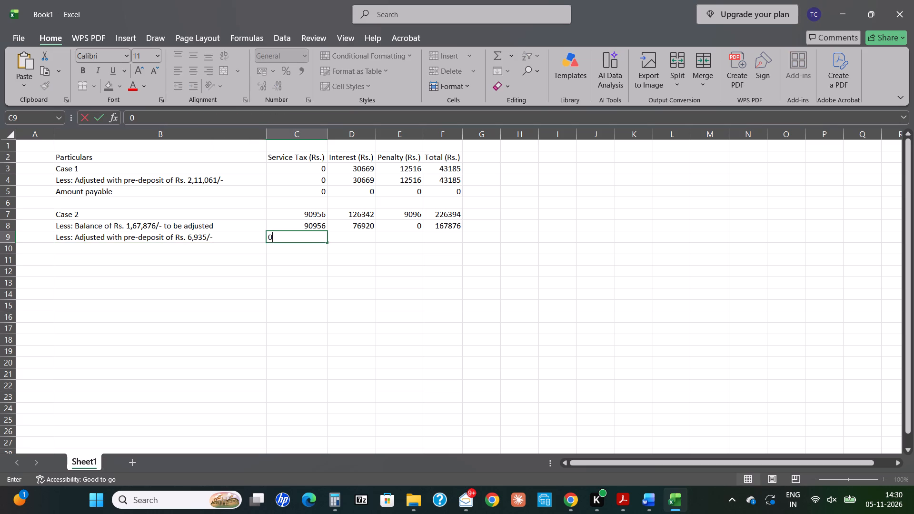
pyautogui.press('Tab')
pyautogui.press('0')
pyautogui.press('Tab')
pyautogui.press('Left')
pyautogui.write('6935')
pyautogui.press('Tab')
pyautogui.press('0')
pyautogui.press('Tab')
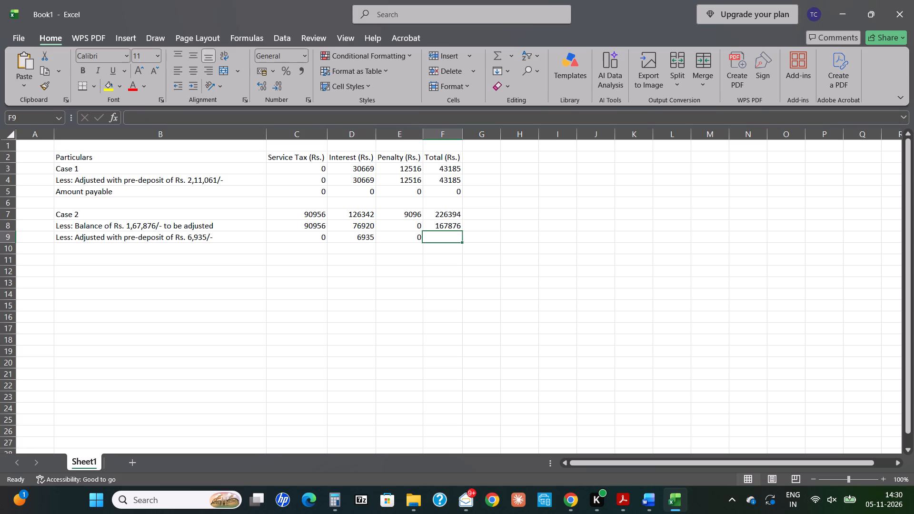
# Copy the row total formula from F8 into F9.
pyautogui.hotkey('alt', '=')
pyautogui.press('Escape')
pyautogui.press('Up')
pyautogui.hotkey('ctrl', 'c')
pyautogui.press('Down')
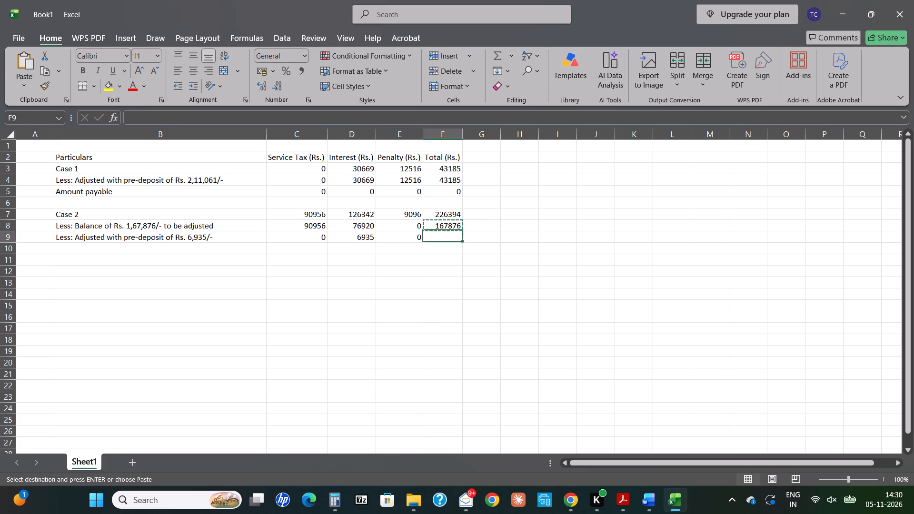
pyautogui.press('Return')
# Label cell B10 "Amount Payable".
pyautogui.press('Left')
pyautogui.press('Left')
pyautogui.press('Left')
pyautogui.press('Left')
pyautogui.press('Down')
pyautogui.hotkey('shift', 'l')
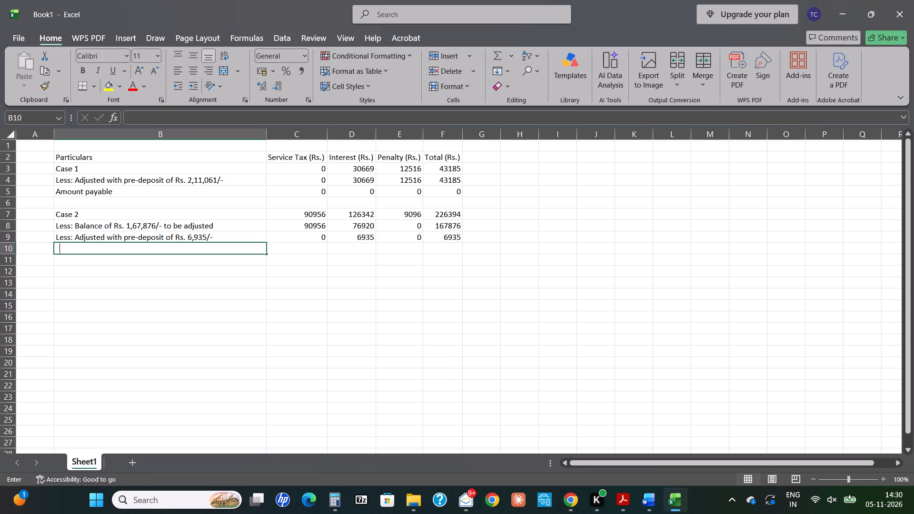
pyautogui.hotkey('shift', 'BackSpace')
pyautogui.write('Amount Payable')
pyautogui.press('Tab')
# Calculate the Service Tax amount payable in C10 with the formula =C7-C8-C9.
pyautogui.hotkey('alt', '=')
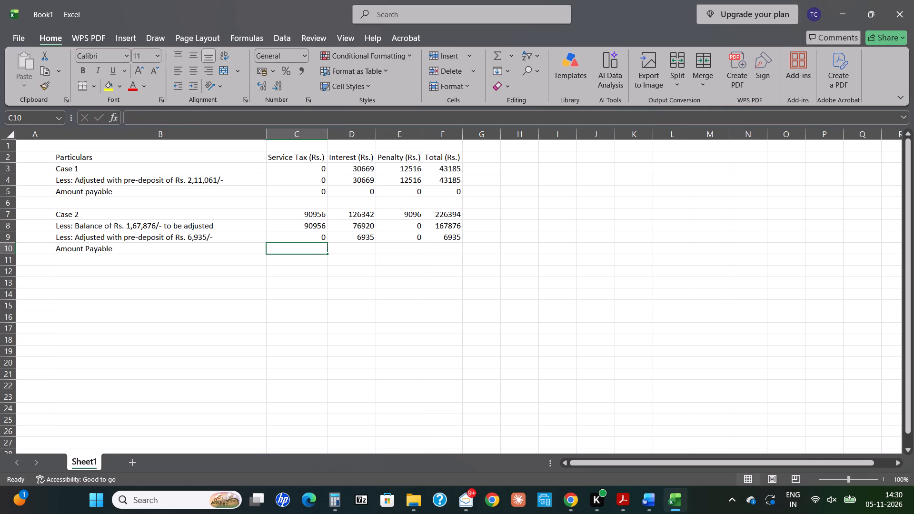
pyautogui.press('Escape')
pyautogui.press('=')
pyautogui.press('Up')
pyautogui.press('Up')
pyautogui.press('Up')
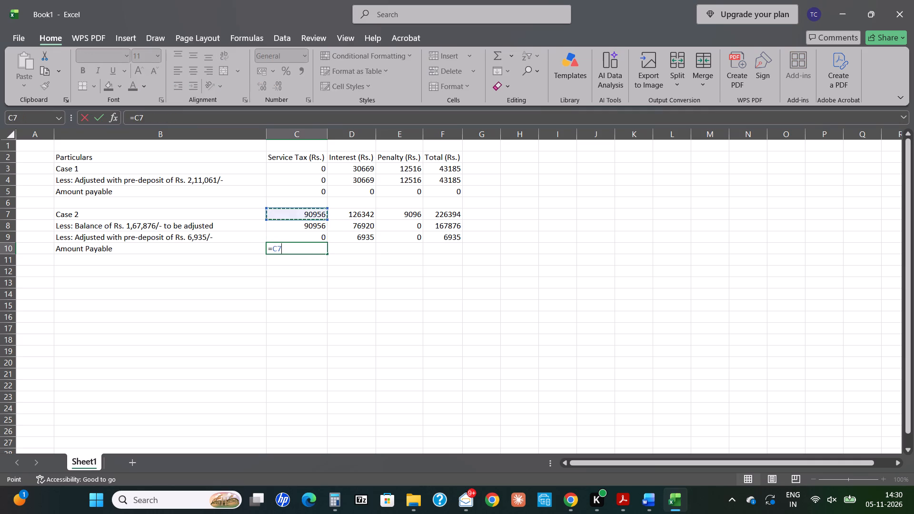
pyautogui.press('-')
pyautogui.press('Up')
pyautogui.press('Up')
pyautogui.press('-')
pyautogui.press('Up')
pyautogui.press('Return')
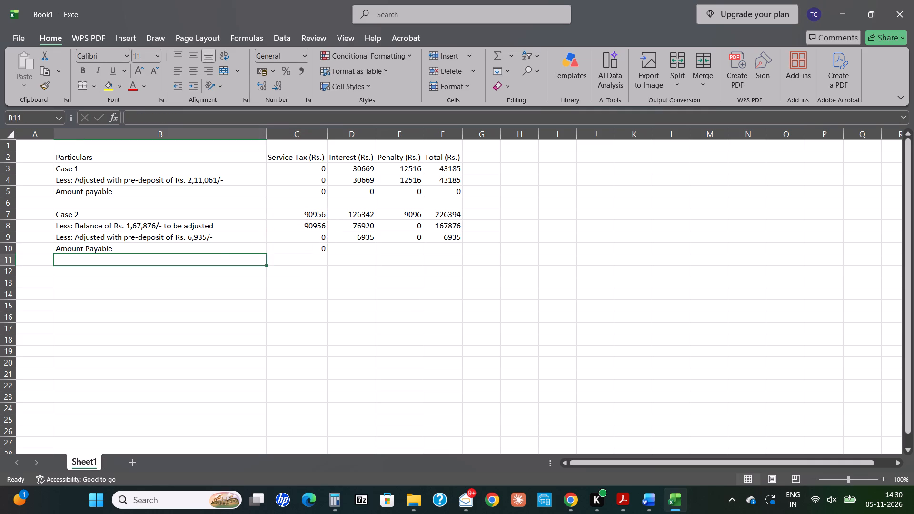
# Calculate the Interest amount payable in D10 with the formula =D7-D8-D9.
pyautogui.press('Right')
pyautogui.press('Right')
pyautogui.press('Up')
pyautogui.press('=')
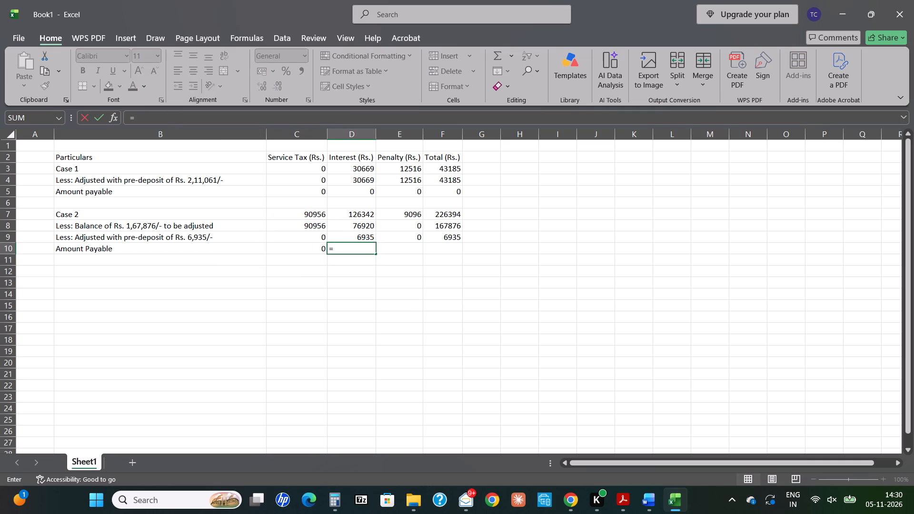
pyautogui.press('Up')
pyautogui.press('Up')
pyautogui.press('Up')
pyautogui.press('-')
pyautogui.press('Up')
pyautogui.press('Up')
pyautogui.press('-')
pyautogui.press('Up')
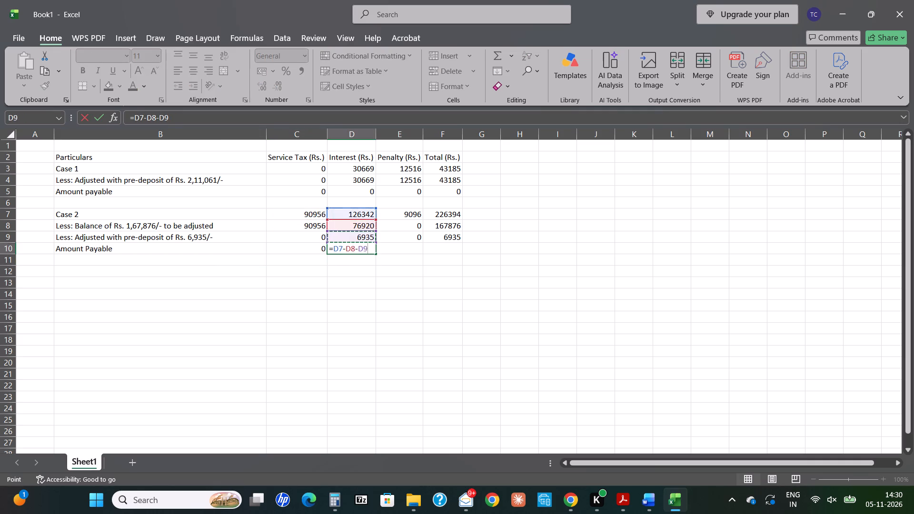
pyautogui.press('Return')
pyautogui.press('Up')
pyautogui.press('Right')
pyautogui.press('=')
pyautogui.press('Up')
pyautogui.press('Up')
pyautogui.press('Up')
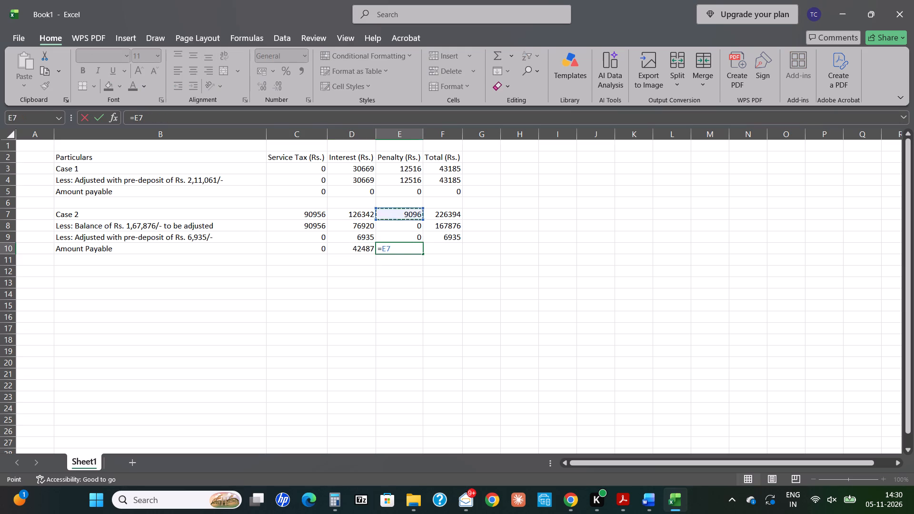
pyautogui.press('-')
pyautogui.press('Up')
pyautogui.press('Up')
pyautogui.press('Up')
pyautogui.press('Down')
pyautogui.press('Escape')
# Copy the D10 amount payable formula into the Penalty and Total cells E10 and F10, leaving G10 empty.
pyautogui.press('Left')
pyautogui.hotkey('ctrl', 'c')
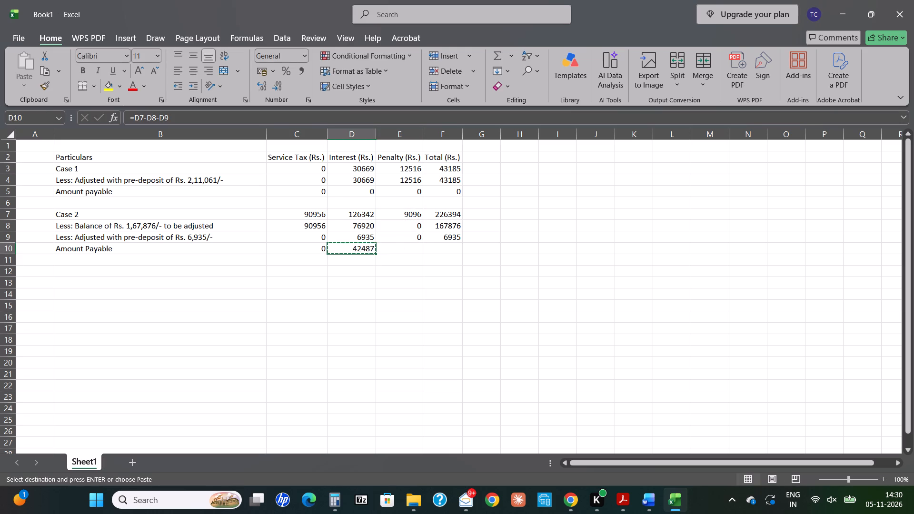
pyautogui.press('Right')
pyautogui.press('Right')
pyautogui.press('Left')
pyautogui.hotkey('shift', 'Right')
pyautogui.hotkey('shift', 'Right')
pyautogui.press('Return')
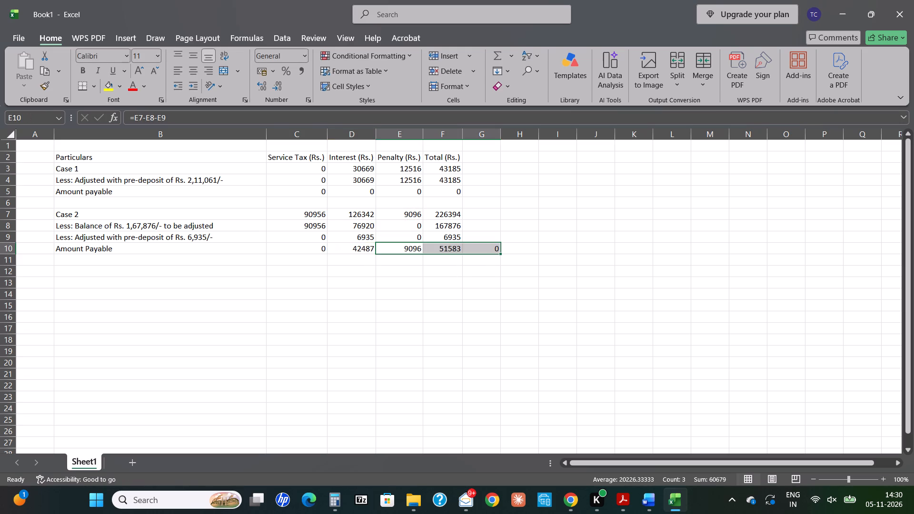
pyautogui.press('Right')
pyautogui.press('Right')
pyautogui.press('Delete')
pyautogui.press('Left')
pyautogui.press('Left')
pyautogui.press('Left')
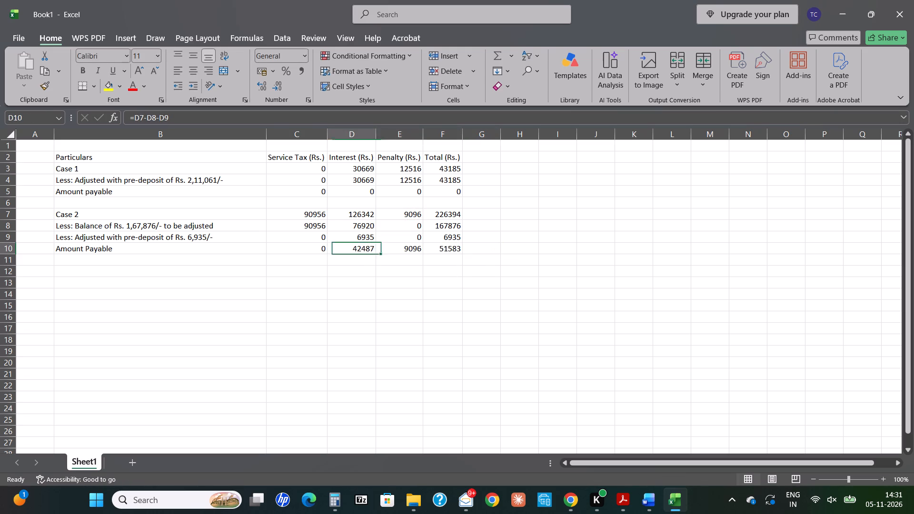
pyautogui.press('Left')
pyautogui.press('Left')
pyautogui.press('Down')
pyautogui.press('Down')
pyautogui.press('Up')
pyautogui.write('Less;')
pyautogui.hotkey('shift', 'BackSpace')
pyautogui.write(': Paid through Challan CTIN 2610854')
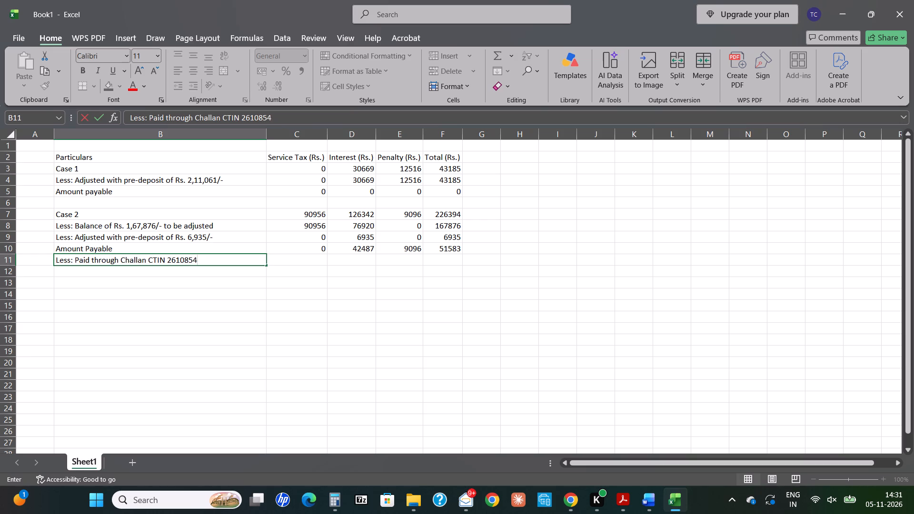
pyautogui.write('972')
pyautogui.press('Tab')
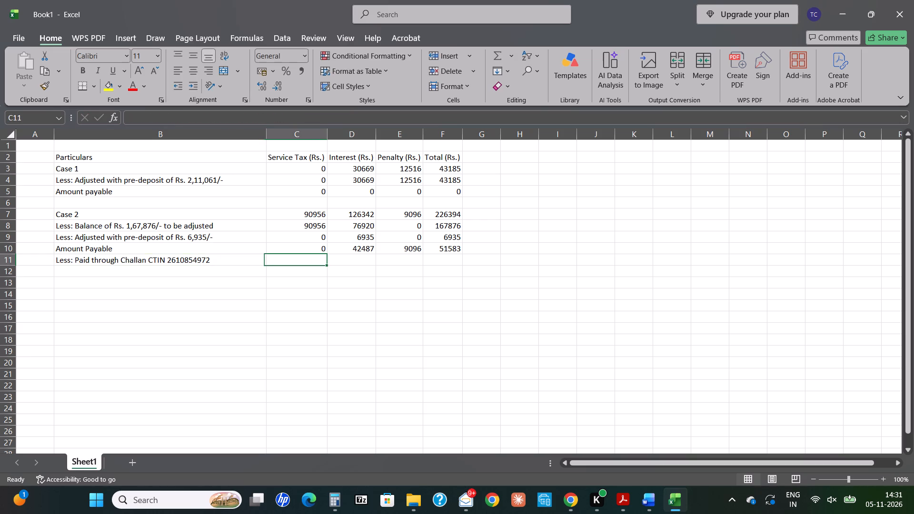
# Enter the challan payment amounts in row 11: Service Tax 0, Interest 42487 and Penalty 9096.
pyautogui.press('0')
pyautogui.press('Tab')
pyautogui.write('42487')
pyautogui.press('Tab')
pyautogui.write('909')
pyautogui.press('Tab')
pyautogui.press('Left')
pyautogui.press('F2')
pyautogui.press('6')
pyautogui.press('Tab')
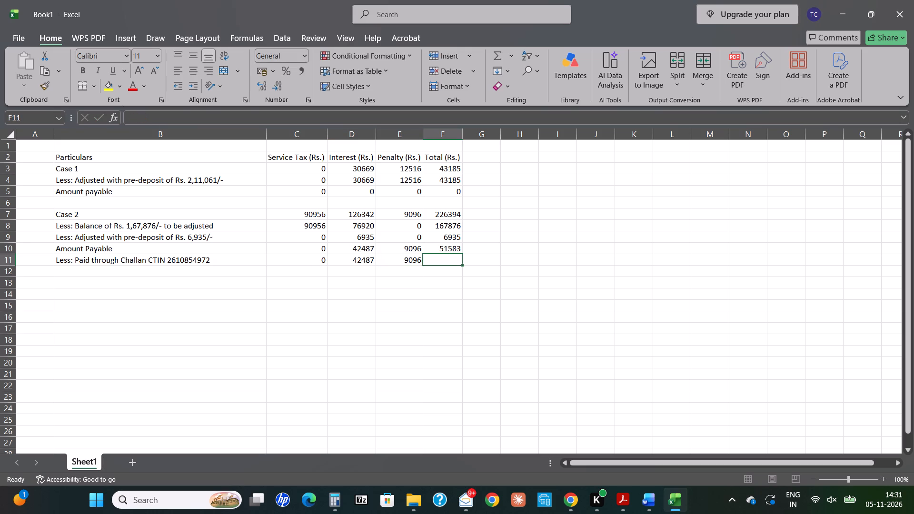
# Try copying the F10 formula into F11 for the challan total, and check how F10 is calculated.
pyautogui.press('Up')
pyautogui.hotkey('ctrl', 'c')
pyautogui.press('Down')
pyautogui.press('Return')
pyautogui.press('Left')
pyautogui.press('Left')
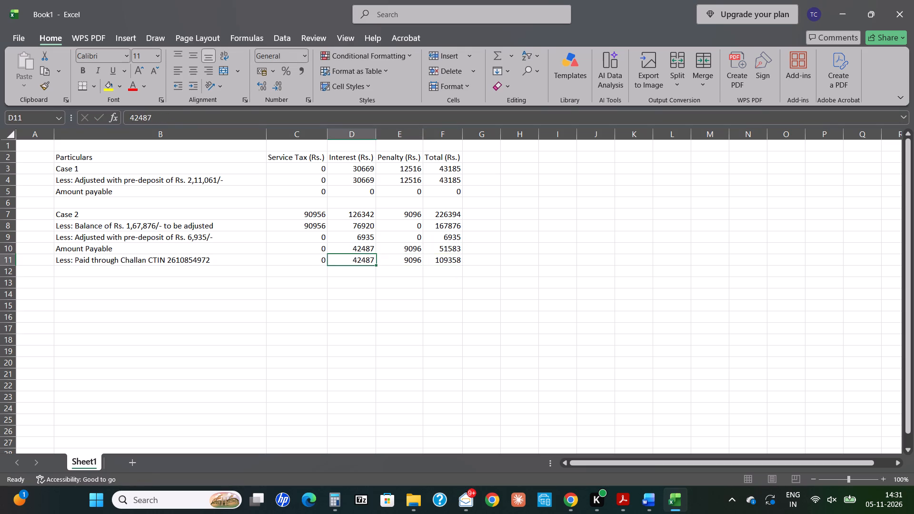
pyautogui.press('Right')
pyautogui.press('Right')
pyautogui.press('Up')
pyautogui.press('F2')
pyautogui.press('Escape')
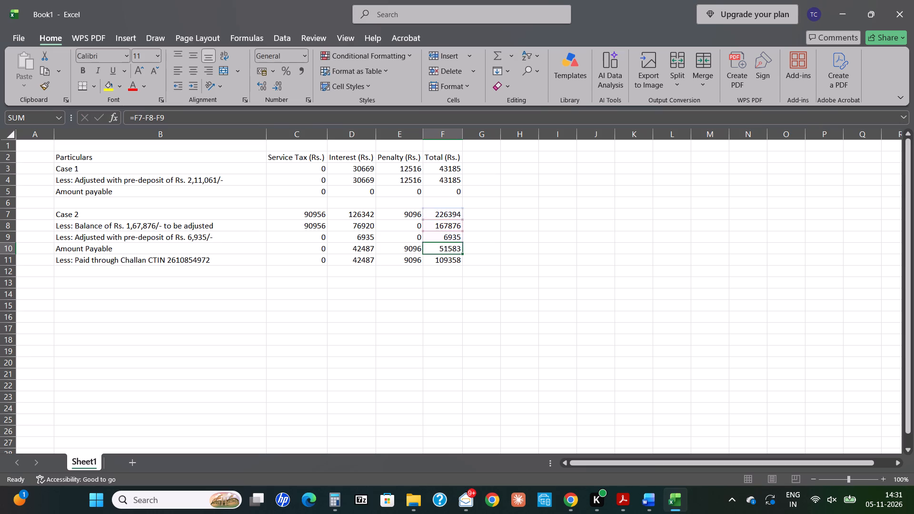
# Copy the row-sum formula from F9 into the Total cells F10 and F11.
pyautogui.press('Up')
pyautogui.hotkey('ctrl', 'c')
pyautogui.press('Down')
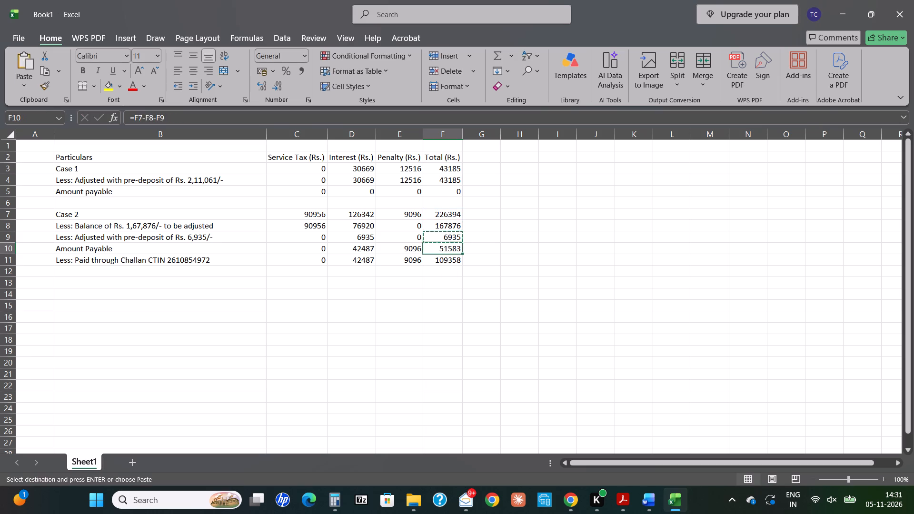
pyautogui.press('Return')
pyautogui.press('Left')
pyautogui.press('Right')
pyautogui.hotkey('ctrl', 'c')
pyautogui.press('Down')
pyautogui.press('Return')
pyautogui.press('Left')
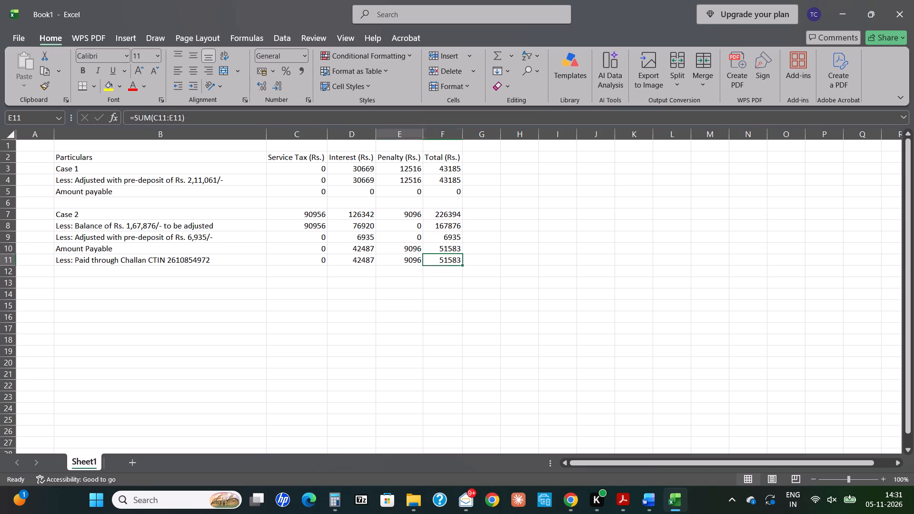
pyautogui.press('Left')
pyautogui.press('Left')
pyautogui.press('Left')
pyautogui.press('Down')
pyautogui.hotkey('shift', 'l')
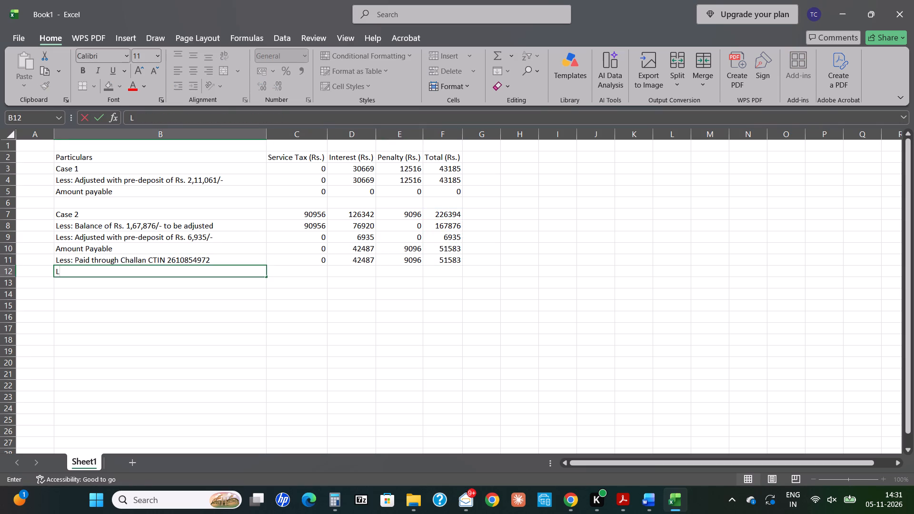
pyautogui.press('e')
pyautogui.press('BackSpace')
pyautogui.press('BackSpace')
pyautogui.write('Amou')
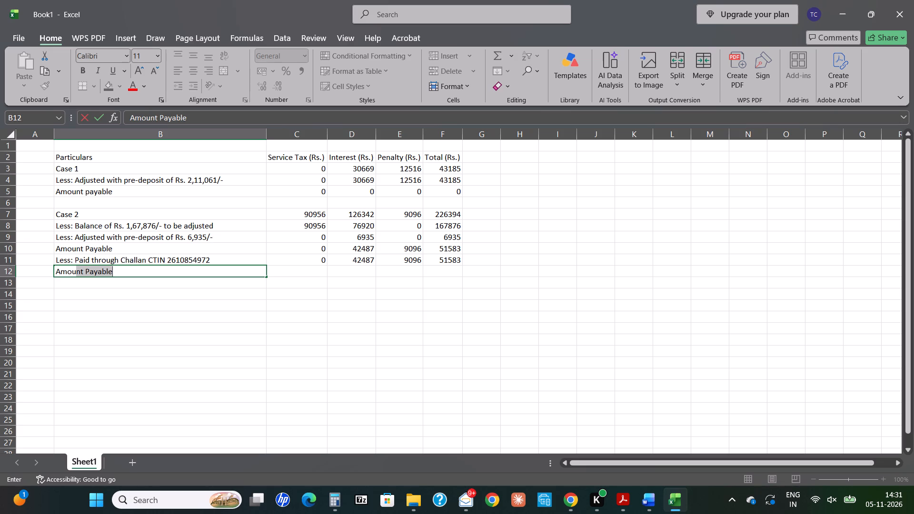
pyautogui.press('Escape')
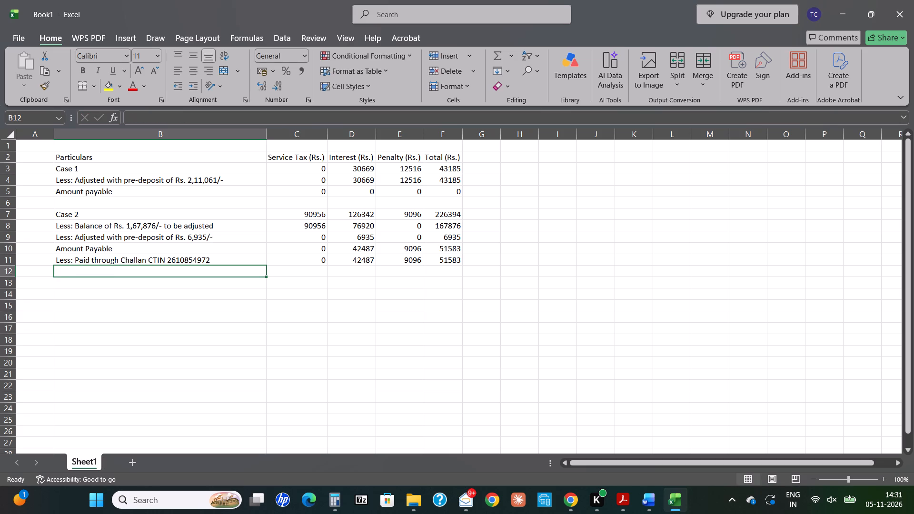
# Label cell B12 "Balance" and calculate the Service Tax balance in C12 with =C10-C11.
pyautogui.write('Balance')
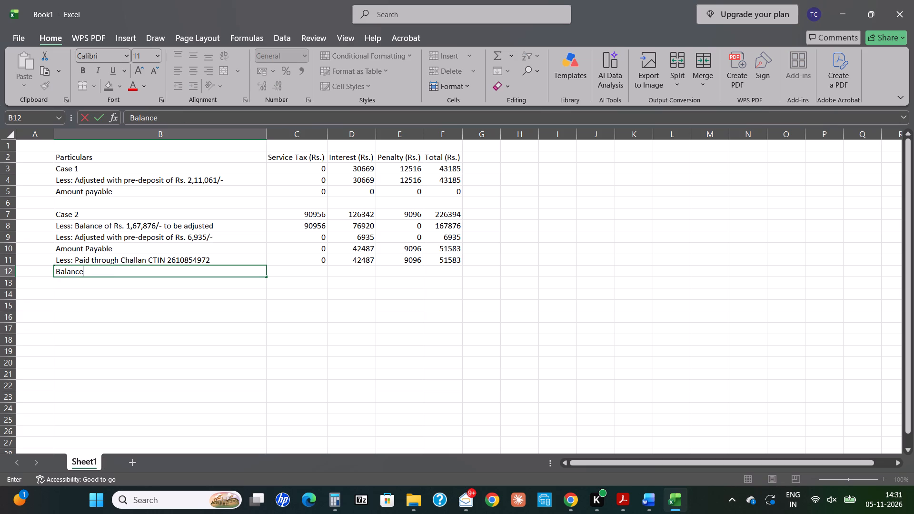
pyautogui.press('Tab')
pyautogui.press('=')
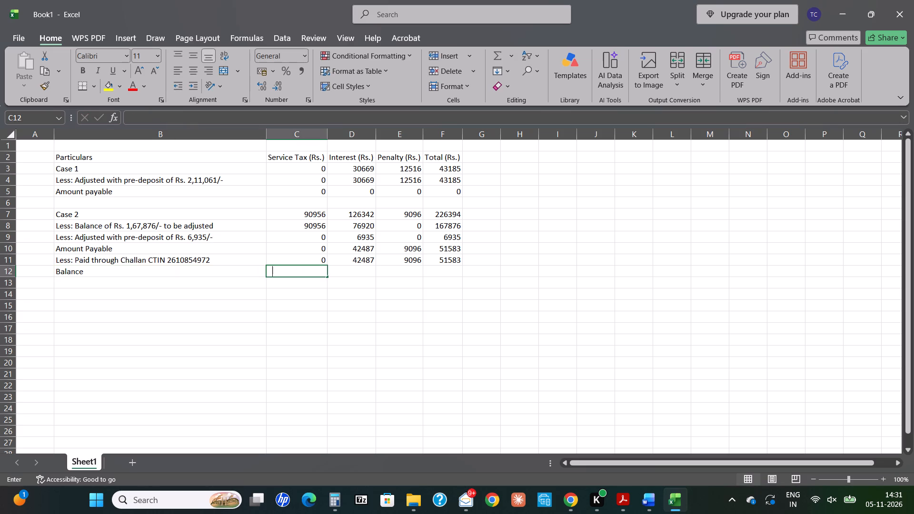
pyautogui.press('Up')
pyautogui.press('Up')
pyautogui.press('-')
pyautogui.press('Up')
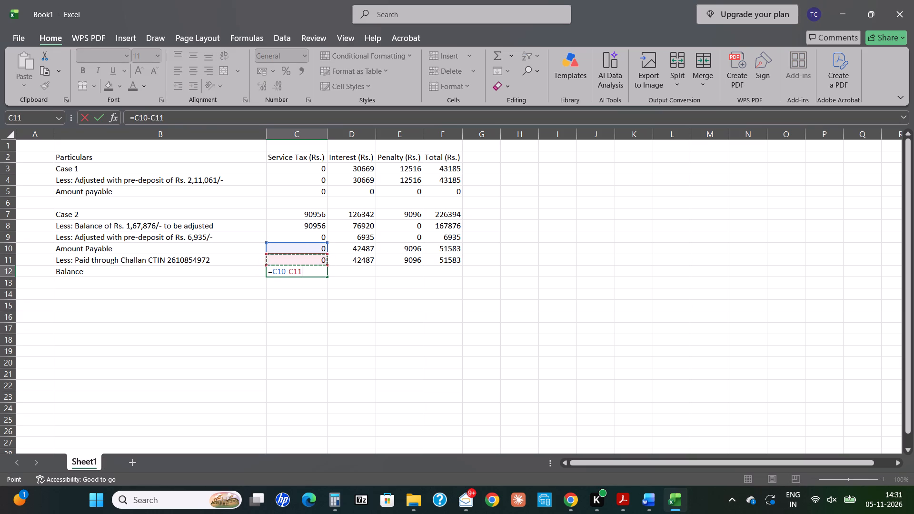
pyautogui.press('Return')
# Copy the C12 balance formula across the Interest, Penalty and Total cells D12:F12.
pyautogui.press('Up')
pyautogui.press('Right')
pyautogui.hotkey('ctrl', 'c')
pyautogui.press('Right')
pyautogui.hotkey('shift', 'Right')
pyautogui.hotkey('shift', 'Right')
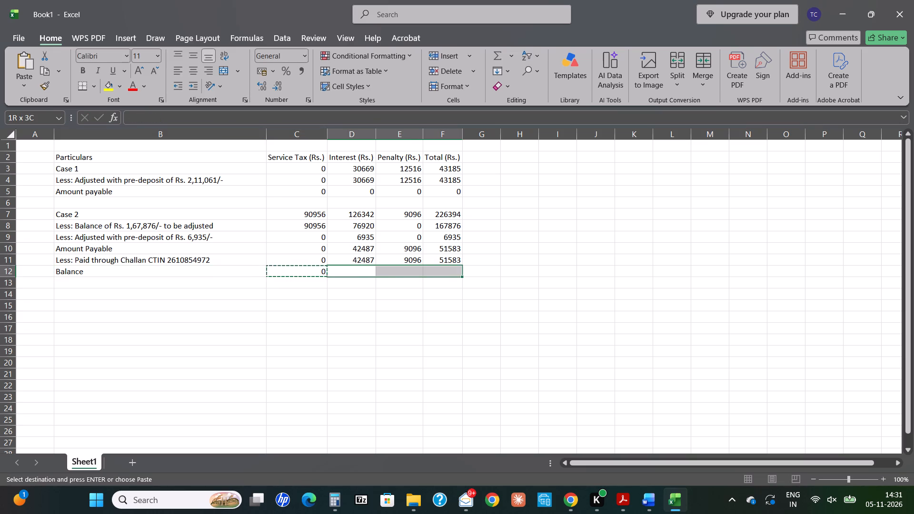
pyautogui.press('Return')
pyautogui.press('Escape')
# Apply all borders and top alignment to the whole calculation table B2:F12.
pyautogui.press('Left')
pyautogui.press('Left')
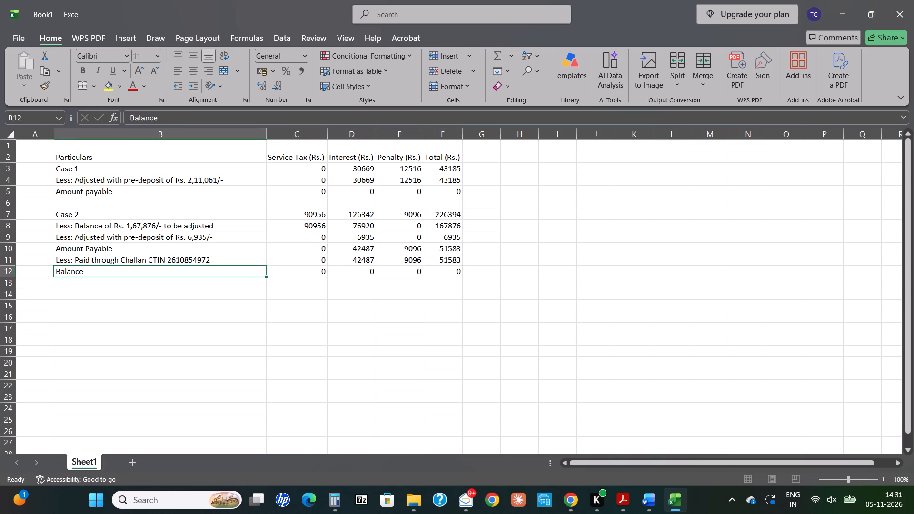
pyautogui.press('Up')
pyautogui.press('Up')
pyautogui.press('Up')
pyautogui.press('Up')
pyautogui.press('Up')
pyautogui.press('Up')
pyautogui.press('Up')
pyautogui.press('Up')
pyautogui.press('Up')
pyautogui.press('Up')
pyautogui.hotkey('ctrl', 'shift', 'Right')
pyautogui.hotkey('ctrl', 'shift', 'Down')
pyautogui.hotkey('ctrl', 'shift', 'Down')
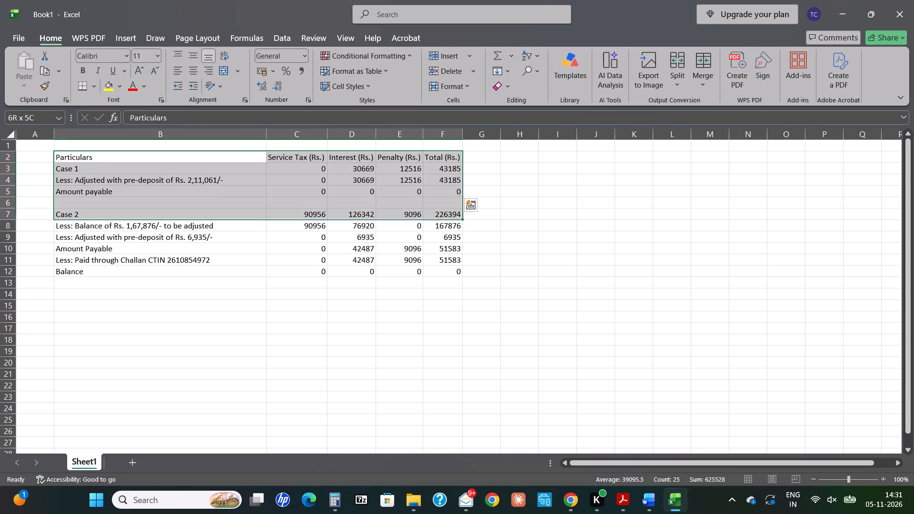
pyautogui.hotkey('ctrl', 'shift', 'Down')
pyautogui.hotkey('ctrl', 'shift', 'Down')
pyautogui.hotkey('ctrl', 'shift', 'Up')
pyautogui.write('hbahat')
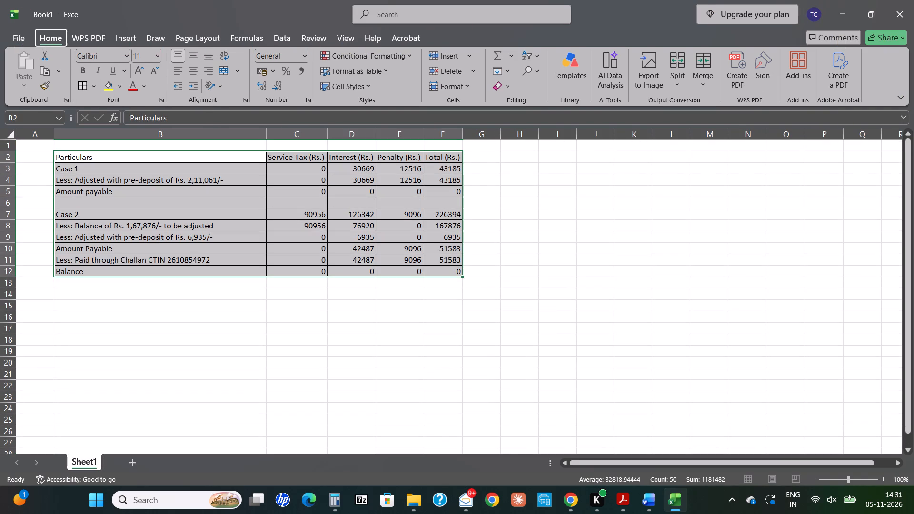
# Top-align and centre the amounts in C3:F12.
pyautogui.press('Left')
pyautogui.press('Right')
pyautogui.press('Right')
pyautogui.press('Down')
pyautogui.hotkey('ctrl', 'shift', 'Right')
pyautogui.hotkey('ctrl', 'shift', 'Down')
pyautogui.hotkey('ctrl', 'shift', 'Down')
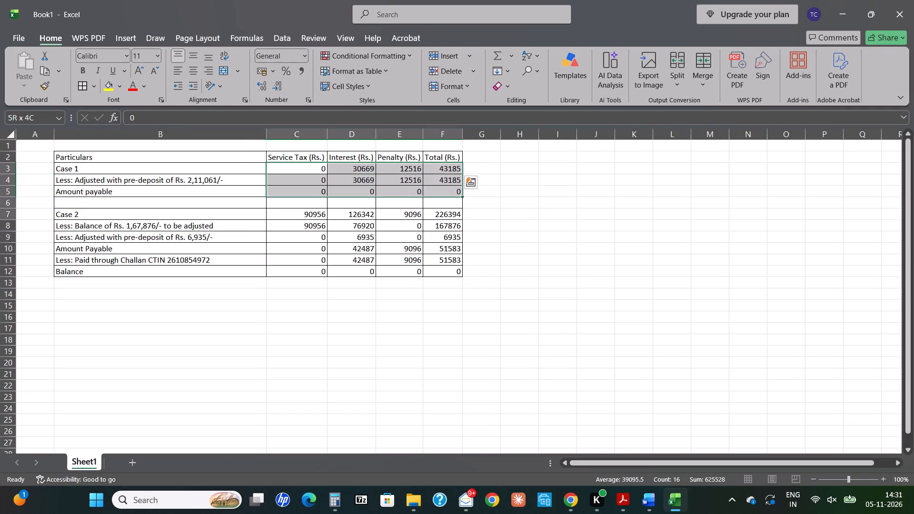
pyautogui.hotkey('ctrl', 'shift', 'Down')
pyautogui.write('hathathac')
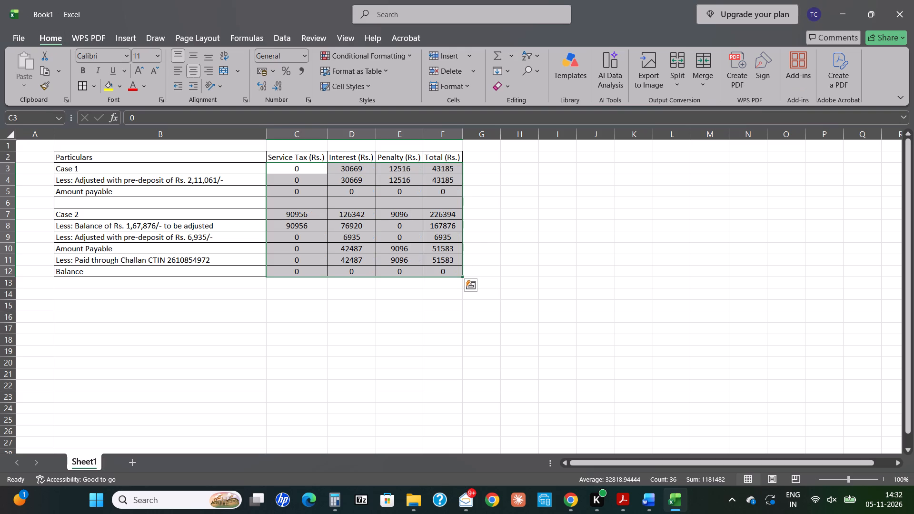
# Format the amounts in C3:F12 in comma style with no decimal places.
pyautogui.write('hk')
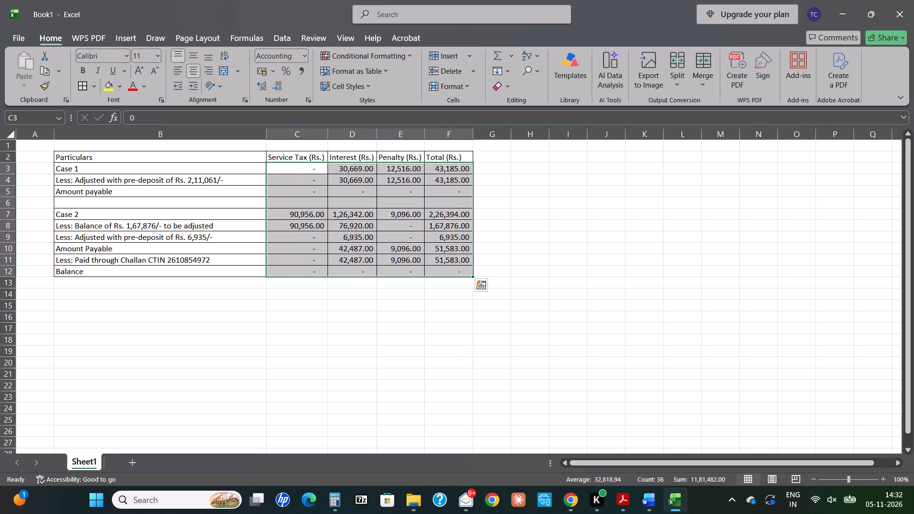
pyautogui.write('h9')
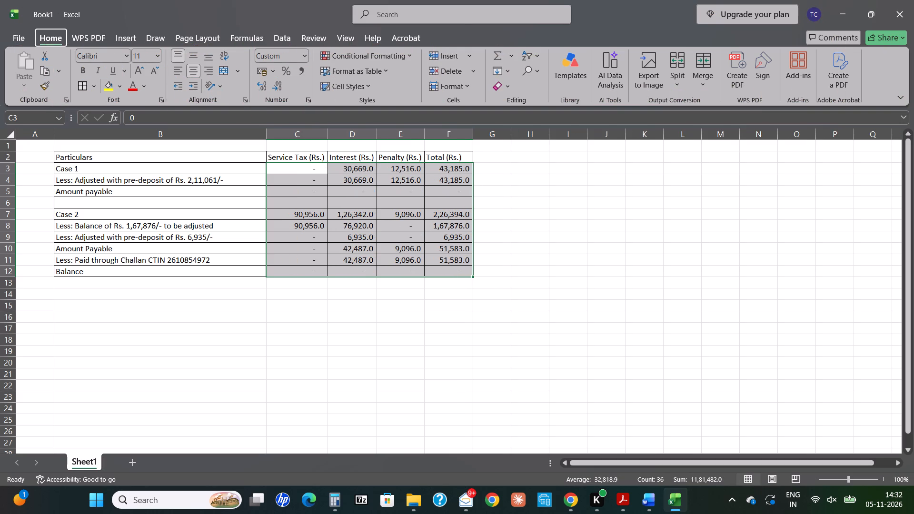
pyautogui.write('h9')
# AutoFit columns C to F so both the headings and the amounts fit.
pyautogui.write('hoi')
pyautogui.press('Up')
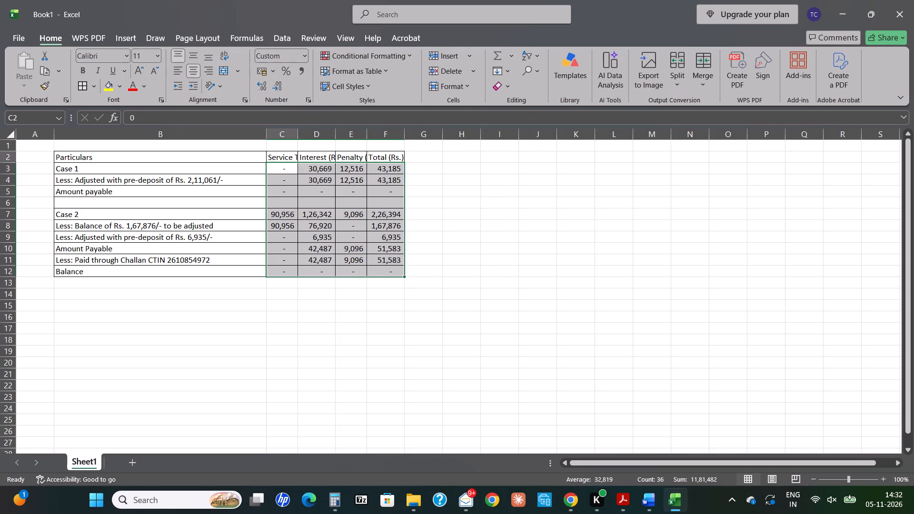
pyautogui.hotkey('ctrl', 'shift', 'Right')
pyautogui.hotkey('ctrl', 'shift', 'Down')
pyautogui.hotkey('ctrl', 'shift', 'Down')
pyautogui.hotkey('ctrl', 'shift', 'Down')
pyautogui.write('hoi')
# Make the header row B2:F2 bold and give it a medium grey theme fill.
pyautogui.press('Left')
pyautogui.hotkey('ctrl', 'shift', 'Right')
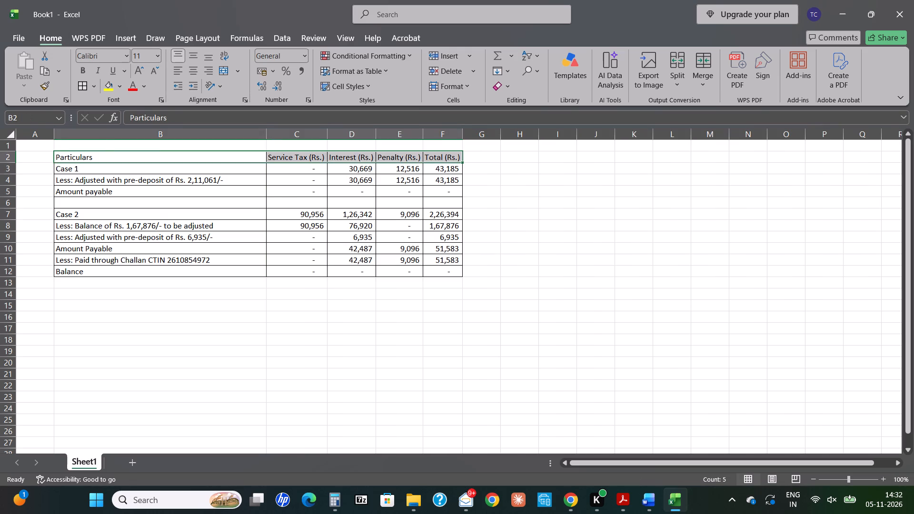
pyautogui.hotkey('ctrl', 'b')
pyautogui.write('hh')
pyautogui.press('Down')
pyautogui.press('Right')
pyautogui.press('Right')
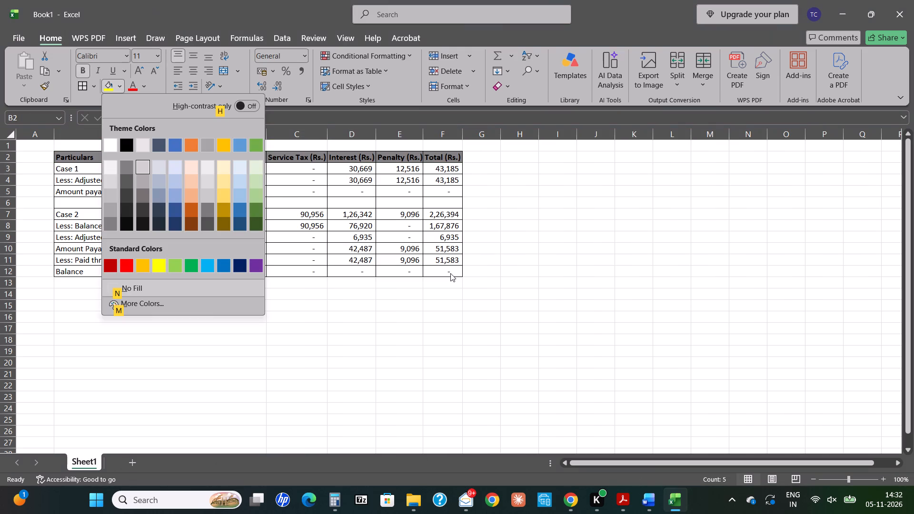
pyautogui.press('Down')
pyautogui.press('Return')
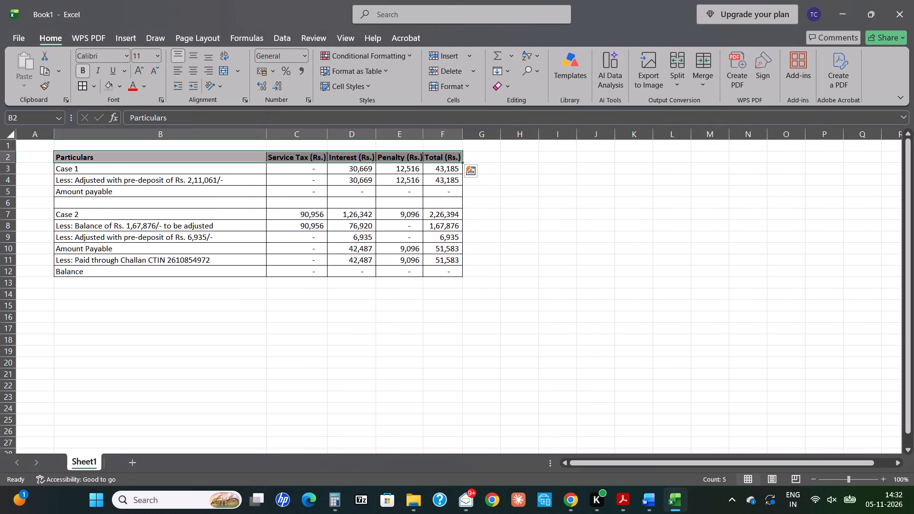
# AutoFit the width of the Particulars column B.
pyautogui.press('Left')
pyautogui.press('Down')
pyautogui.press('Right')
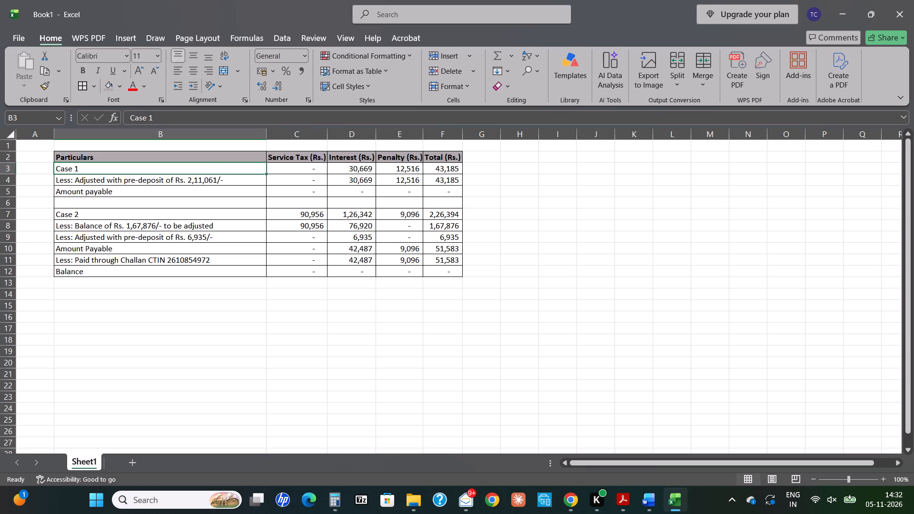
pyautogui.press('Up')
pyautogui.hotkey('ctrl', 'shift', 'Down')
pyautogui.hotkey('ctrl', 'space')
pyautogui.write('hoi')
# Apply a top and double bottom border to Case 1's "Amount payable" row, B5:F5.
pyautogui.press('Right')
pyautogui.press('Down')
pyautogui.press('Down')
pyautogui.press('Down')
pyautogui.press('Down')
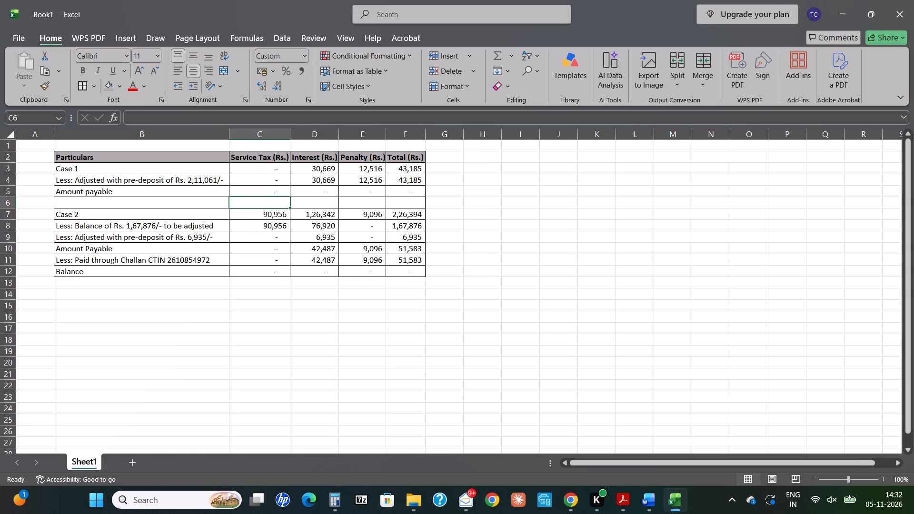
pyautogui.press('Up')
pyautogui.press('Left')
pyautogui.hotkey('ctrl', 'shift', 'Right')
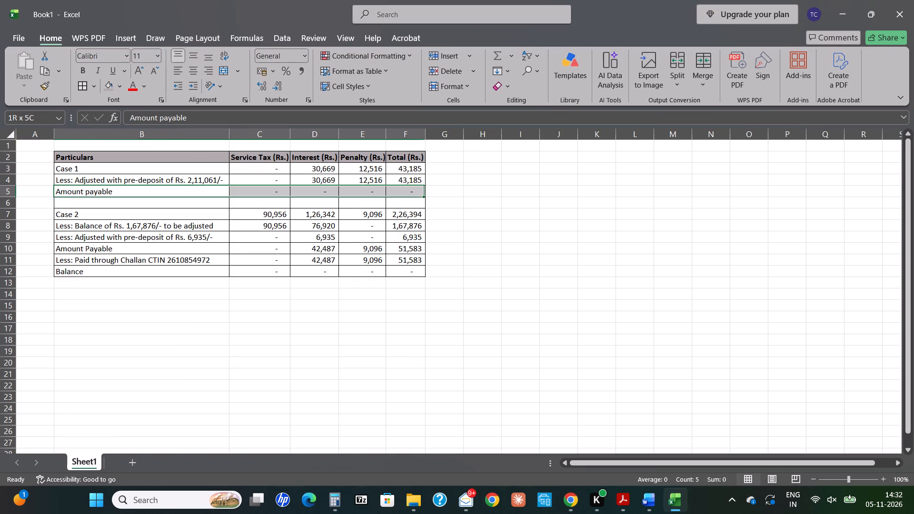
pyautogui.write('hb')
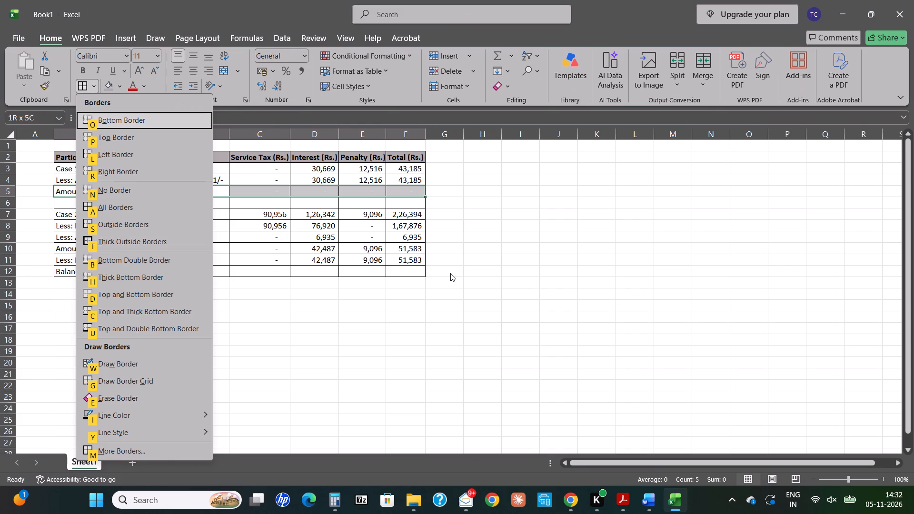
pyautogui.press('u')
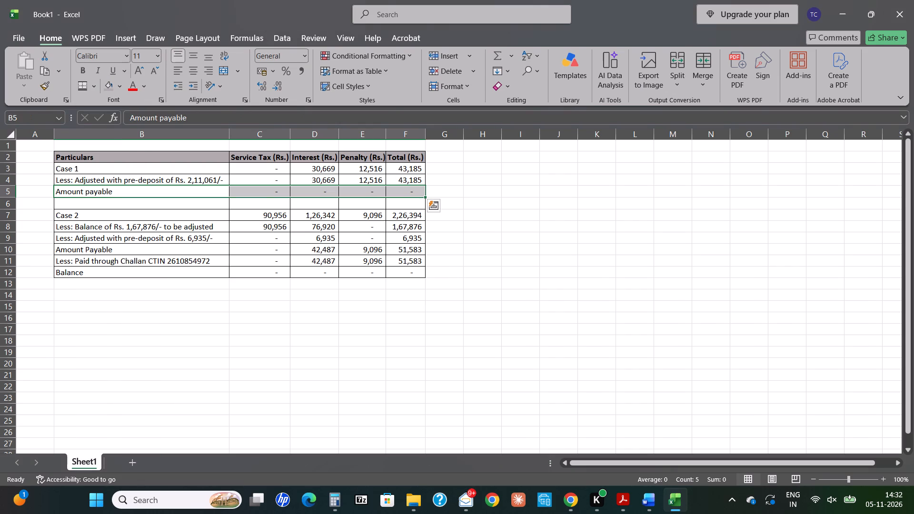
# Make Case 1's "Amount payable" row B5:F5 bold.
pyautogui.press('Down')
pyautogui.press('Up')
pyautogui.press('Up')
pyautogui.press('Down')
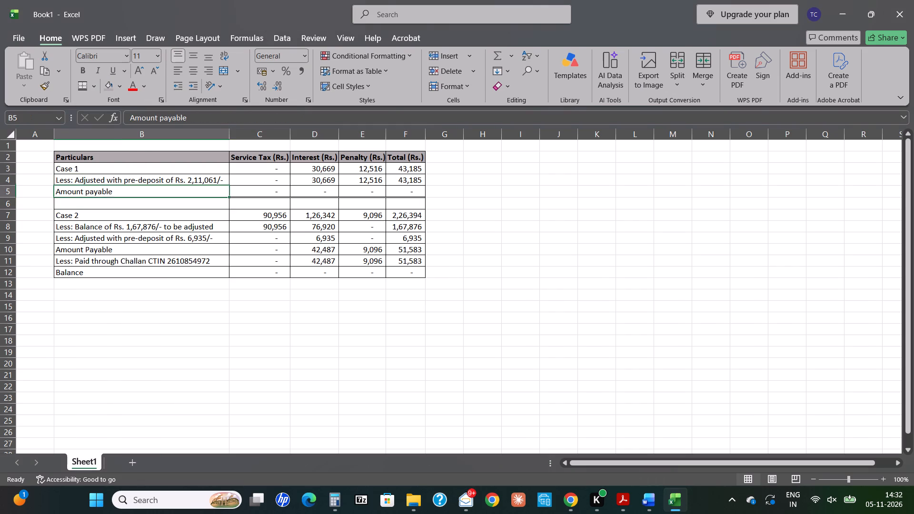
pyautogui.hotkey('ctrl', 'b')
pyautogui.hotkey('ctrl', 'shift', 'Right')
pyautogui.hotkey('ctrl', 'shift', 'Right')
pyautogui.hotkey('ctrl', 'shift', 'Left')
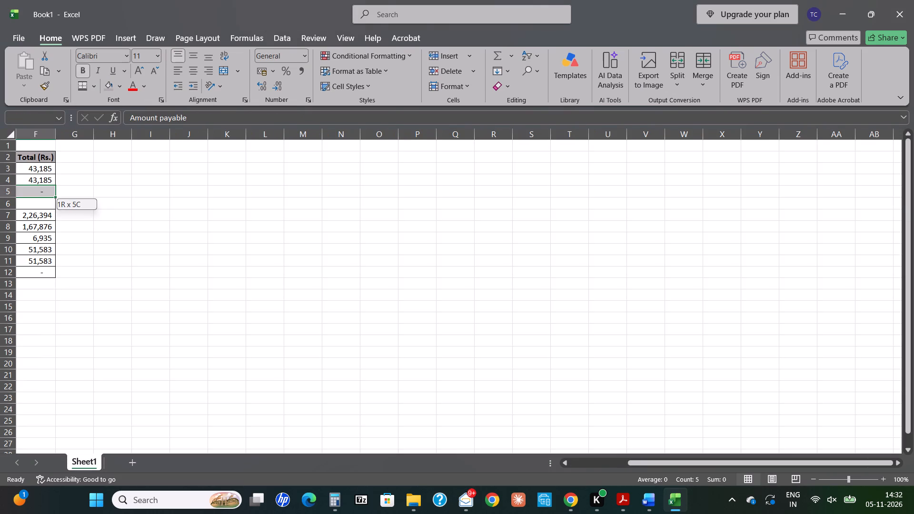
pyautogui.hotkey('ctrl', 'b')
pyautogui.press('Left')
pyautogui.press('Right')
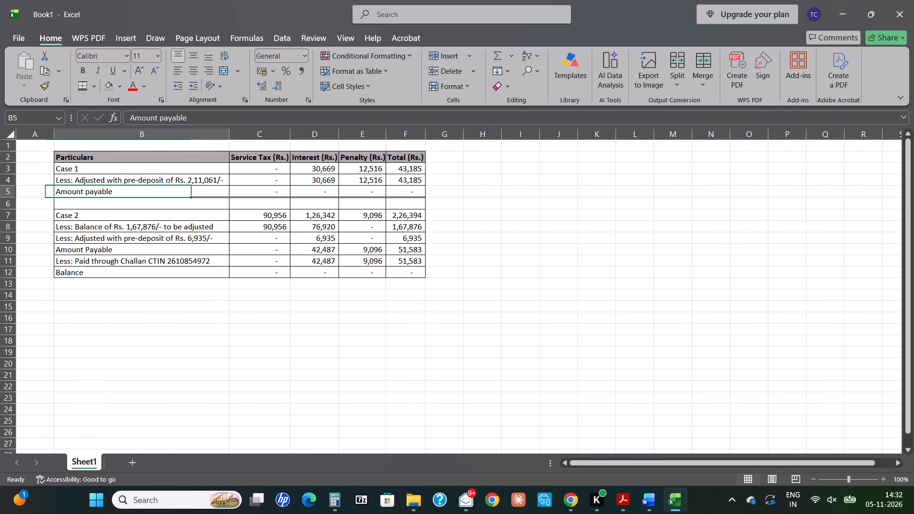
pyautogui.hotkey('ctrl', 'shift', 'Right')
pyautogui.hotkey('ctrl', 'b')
# Insert "pre-deposit" after "Balance of" in the B8 label under Case 2.
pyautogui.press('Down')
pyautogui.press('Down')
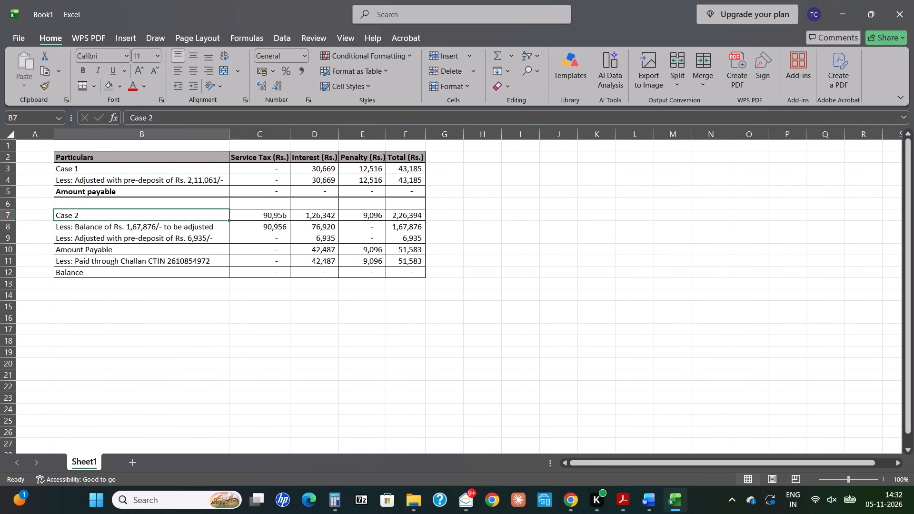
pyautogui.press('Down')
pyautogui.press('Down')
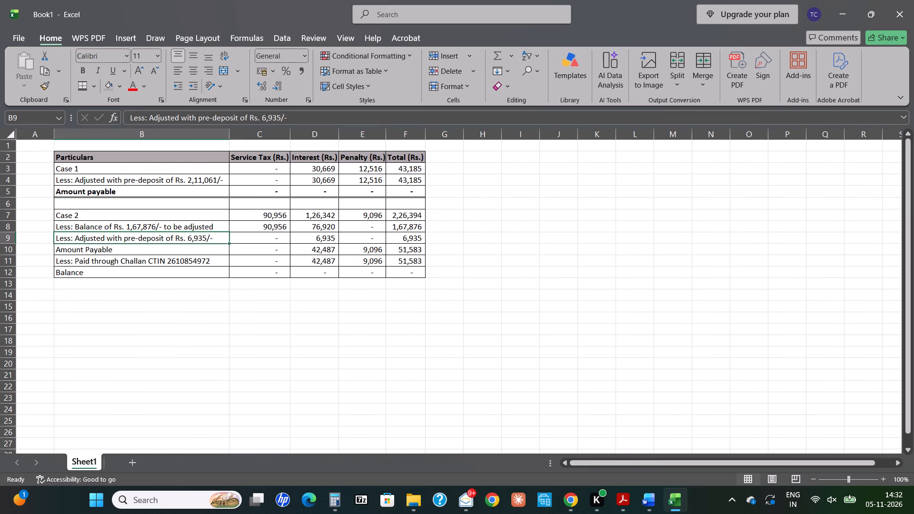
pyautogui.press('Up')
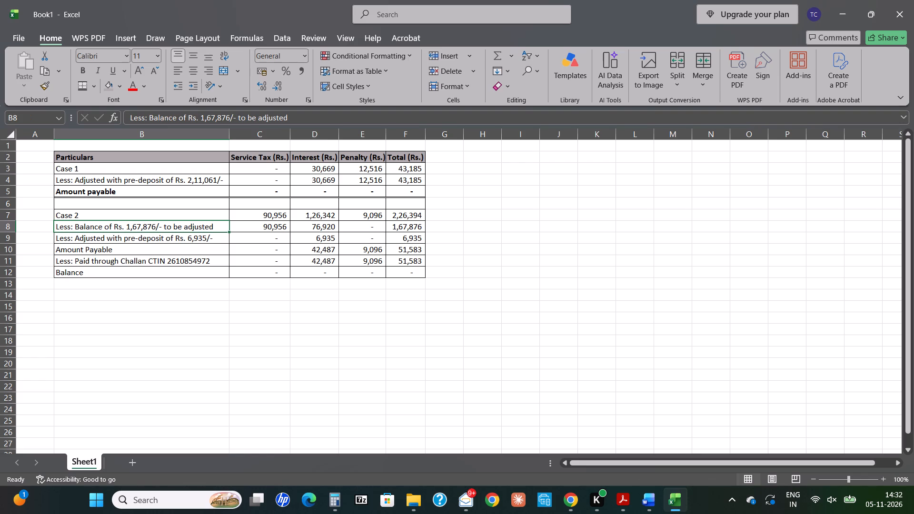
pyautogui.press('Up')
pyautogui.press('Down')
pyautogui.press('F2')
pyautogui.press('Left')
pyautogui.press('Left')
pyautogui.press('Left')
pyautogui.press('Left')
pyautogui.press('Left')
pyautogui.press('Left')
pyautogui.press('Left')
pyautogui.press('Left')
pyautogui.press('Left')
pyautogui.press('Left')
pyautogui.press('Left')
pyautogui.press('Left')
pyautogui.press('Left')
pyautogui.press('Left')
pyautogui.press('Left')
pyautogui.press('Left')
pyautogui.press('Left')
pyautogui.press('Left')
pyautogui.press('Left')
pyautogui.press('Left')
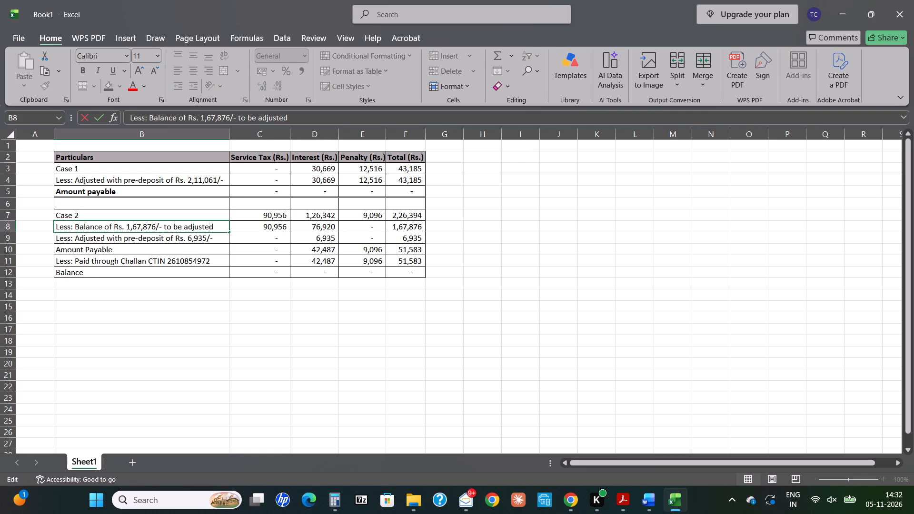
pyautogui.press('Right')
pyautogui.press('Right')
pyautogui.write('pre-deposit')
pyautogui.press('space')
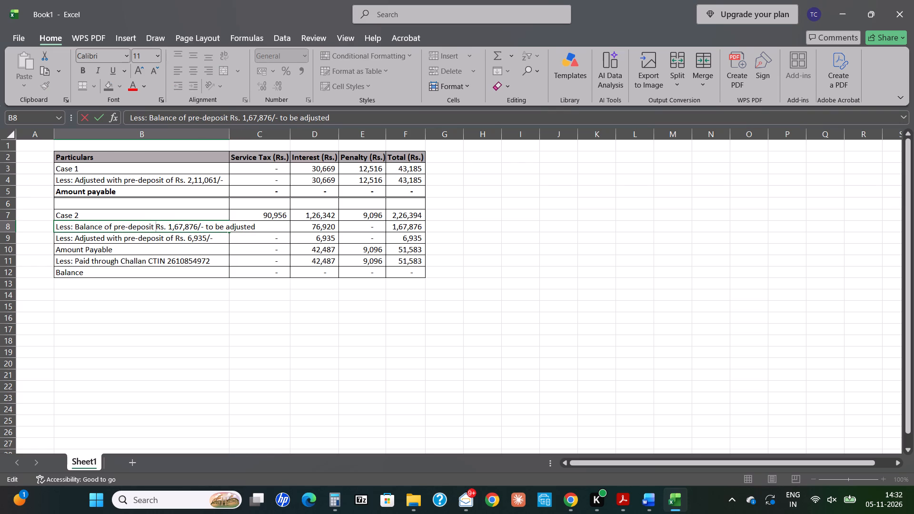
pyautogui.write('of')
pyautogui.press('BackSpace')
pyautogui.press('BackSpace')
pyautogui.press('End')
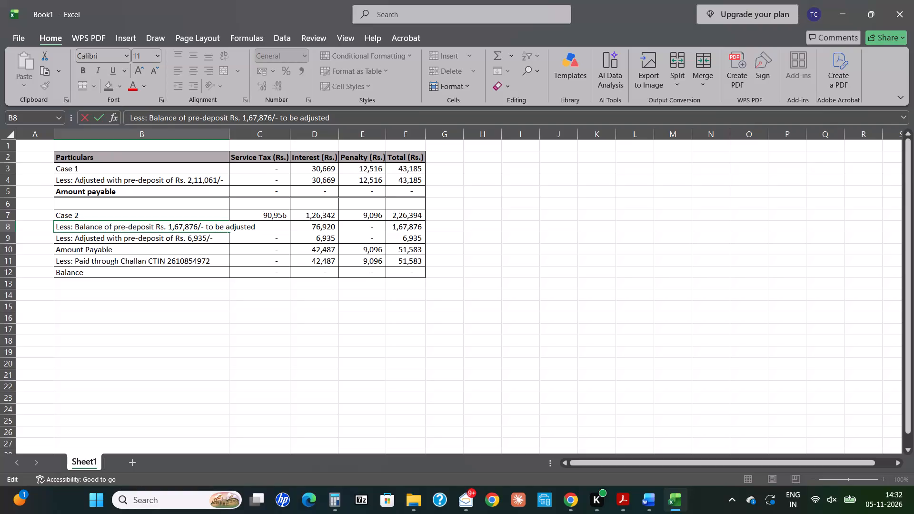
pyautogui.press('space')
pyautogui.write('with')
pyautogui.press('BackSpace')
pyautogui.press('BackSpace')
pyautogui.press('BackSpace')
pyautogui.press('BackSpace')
# Insert "of Case - 1" after "pre-deposit" in the B8 label and commit the entry.
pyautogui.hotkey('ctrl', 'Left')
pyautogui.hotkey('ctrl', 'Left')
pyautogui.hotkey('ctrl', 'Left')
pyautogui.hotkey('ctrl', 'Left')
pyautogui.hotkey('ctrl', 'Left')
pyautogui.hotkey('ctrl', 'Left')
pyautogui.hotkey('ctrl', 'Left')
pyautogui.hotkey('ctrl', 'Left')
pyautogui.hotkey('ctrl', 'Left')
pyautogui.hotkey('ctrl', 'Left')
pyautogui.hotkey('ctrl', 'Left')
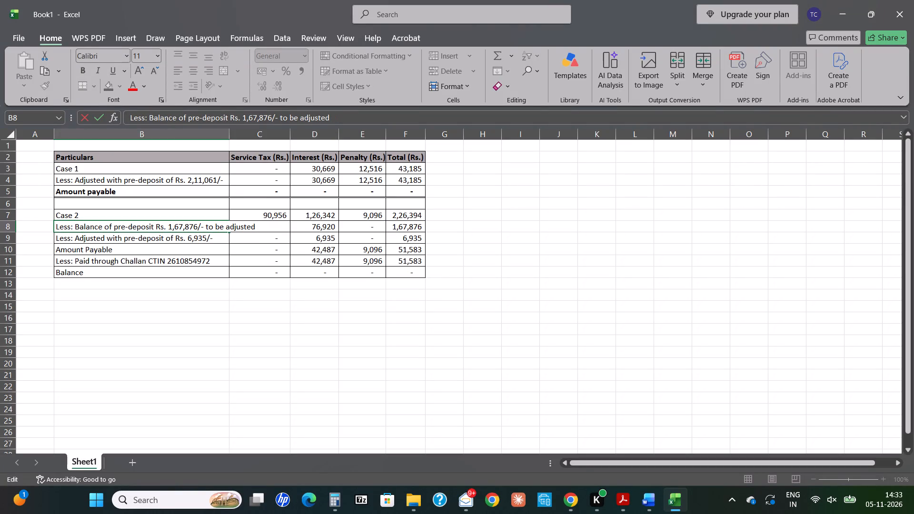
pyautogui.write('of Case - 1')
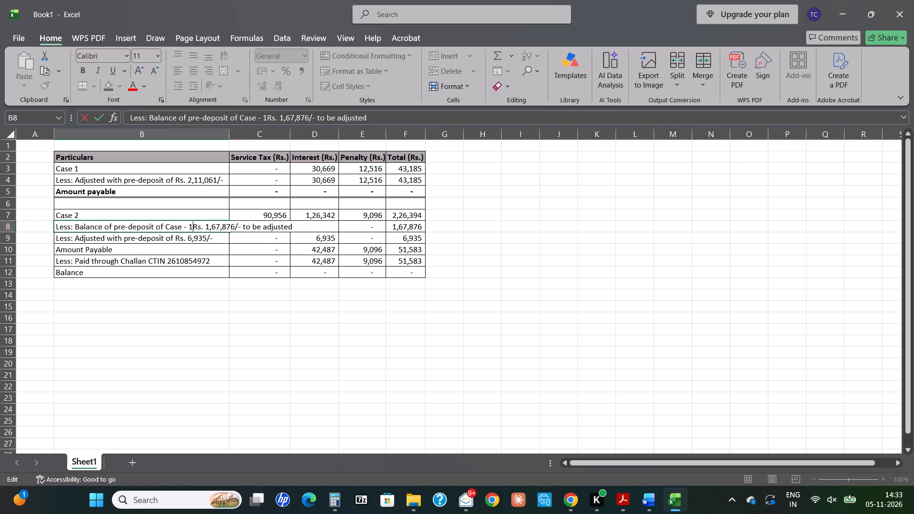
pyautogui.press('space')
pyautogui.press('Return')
# Remove the amount "Rs. 1,67,876/-" from the B8 label so it reads "Less: Balance of pre-deposit of Case - 1 to be adjusted".
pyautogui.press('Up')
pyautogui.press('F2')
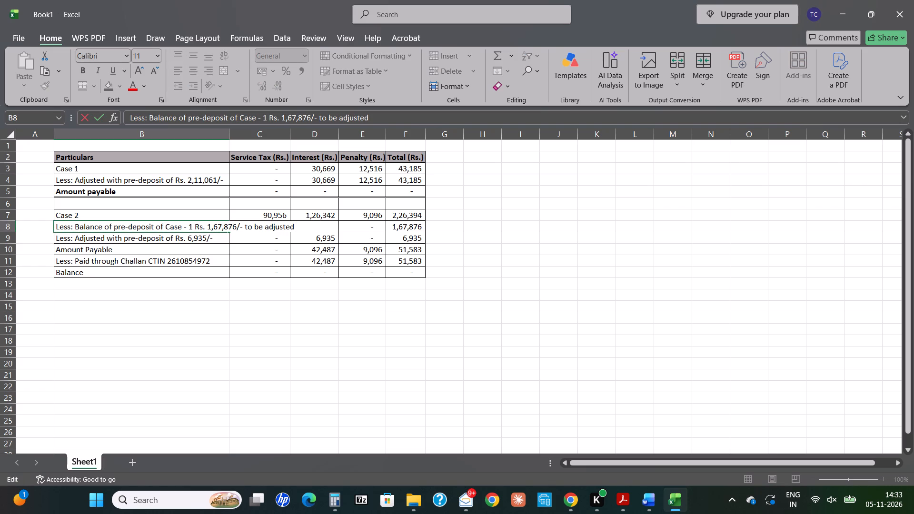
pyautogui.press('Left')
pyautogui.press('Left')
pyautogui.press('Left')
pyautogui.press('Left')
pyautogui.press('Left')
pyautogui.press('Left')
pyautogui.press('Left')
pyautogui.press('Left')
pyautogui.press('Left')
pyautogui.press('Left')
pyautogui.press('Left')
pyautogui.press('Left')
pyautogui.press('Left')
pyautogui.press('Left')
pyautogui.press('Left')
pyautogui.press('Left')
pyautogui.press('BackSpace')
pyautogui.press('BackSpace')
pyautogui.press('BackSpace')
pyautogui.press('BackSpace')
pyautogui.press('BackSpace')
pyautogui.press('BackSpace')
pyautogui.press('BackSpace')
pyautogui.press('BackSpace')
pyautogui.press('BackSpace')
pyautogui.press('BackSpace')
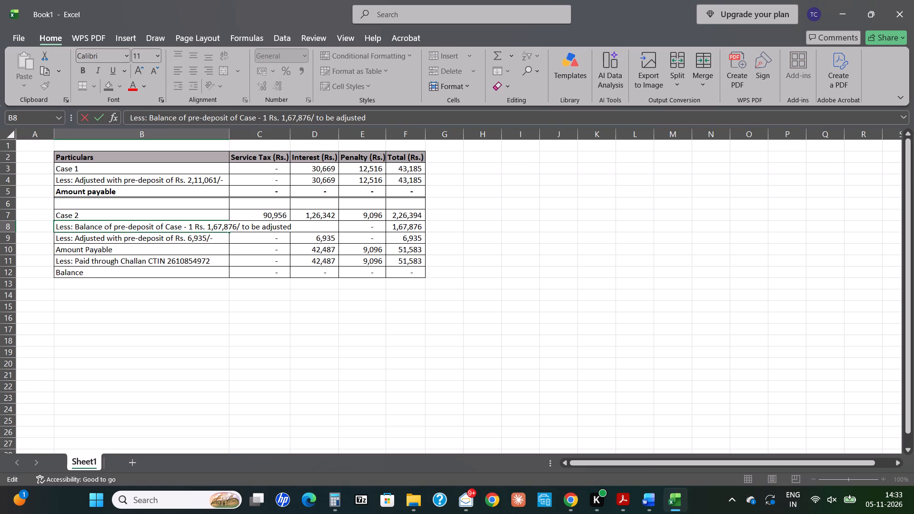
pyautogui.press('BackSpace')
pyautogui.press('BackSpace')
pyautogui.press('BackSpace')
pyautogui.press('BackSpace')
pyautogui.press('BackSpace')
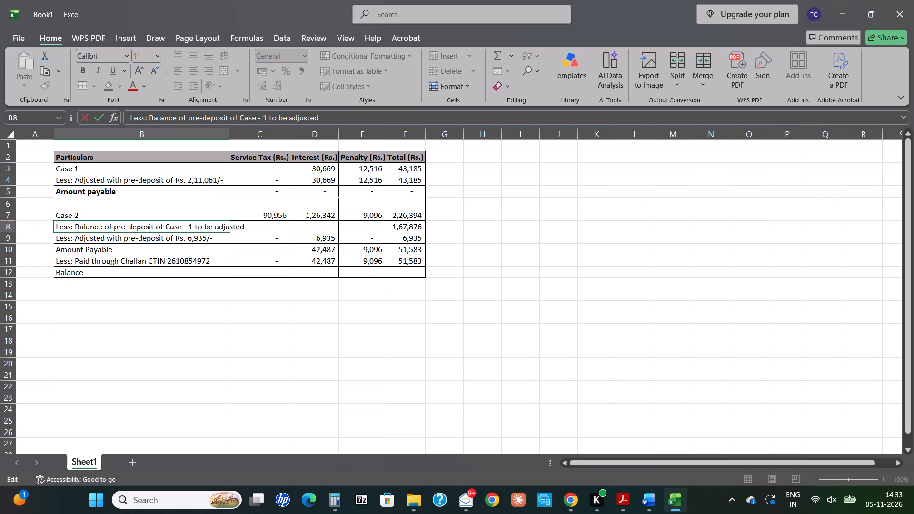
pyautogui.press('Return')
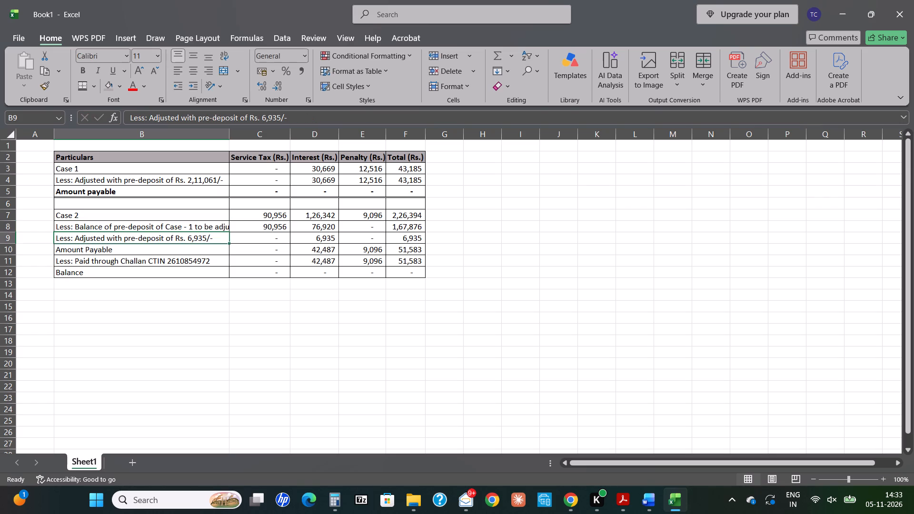
# AutoFit the width of column B to the B8 label.
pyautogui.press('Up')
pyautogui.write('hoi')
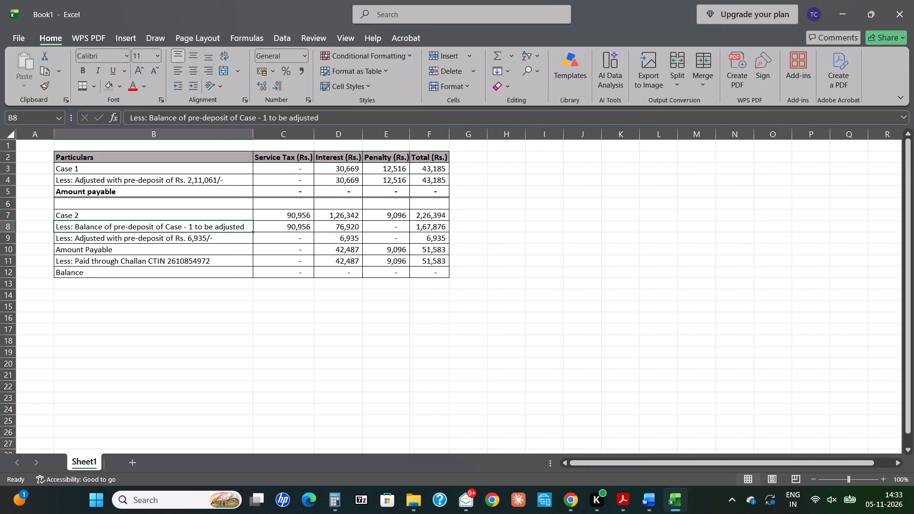
# Reword the B8 label to "Less: Adjusted with balance of pre-deposit of Case - 1".
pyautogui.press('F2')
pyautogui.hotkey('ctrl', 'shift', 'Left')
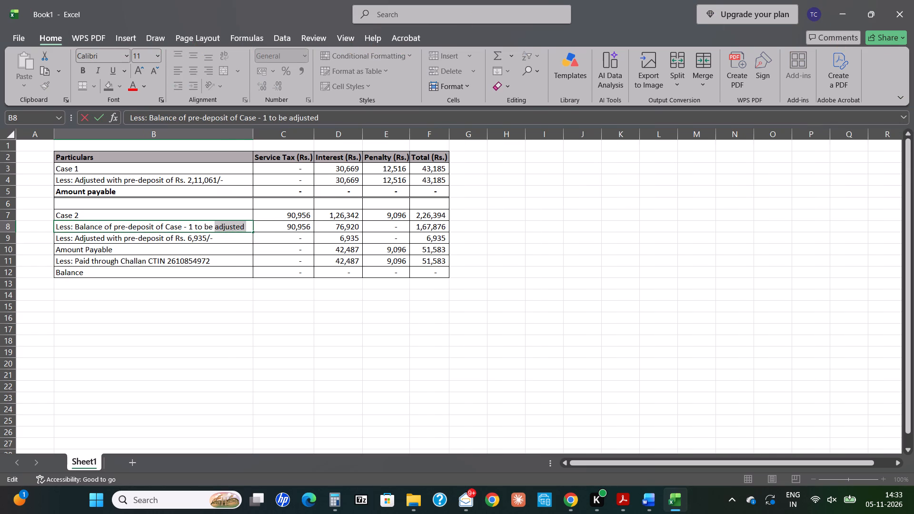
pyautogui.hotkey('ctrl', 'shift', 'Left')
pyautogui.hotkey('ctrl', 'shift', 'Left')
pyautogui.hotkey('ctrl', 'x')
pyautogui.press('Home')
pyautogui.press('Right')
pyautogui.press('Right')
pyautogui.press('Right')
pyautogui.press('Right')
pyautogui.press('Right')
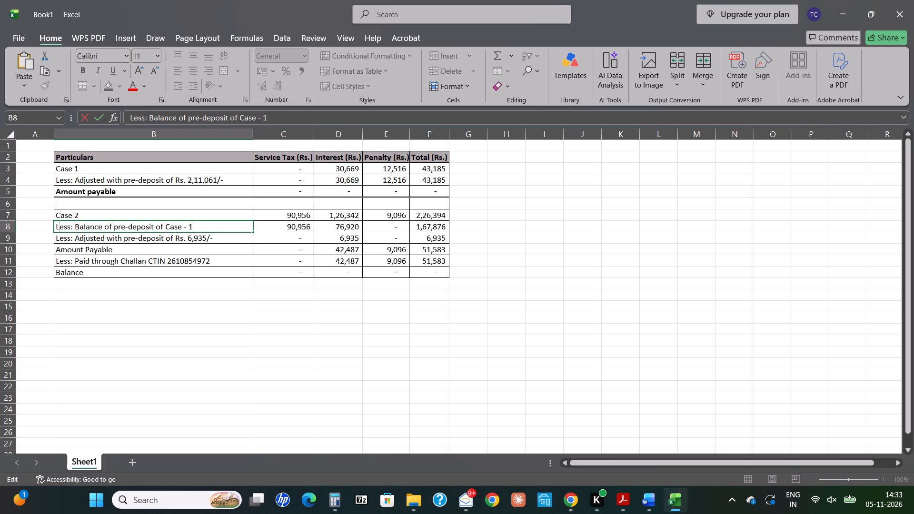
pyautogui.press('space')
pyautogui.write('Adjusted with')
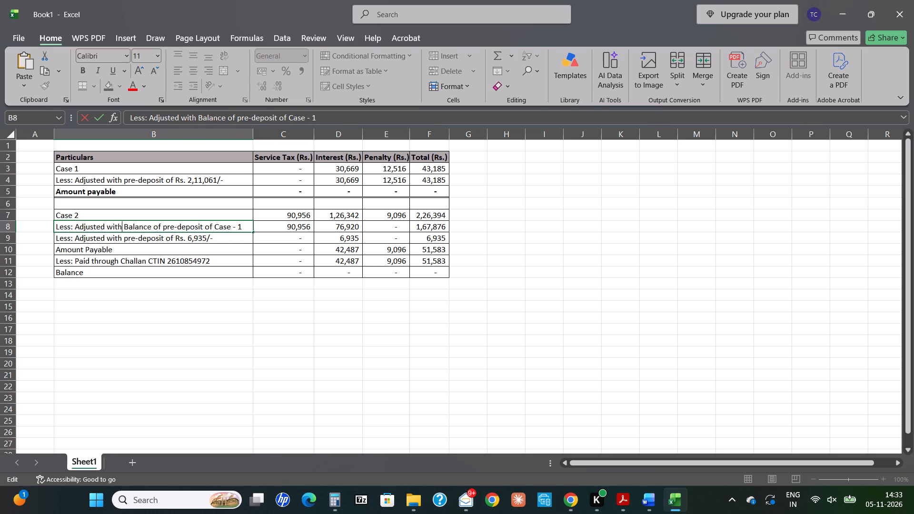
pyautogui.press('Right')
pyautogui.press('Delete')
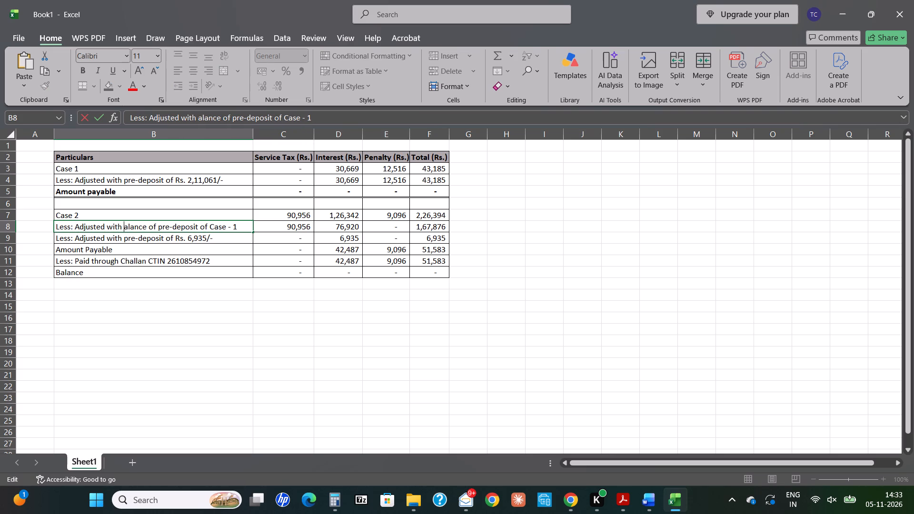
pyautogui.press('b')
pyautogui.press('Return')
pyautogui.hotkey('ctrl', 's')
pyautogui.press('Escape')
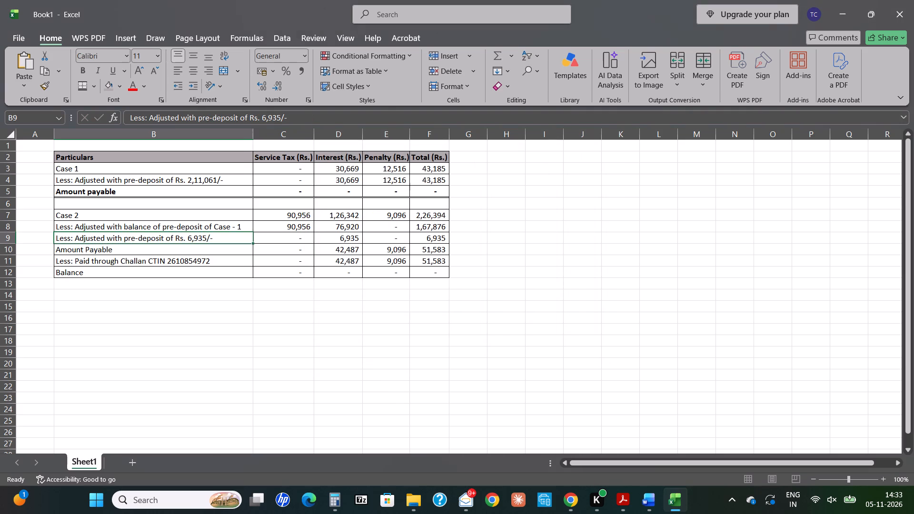
# Append "of Case-2" to the pre-deposit label in B9.
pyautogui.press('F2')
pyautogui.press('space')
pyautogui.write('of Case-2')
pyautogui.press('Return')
# Append "of Case 1" to the pre-deposit label in B4.
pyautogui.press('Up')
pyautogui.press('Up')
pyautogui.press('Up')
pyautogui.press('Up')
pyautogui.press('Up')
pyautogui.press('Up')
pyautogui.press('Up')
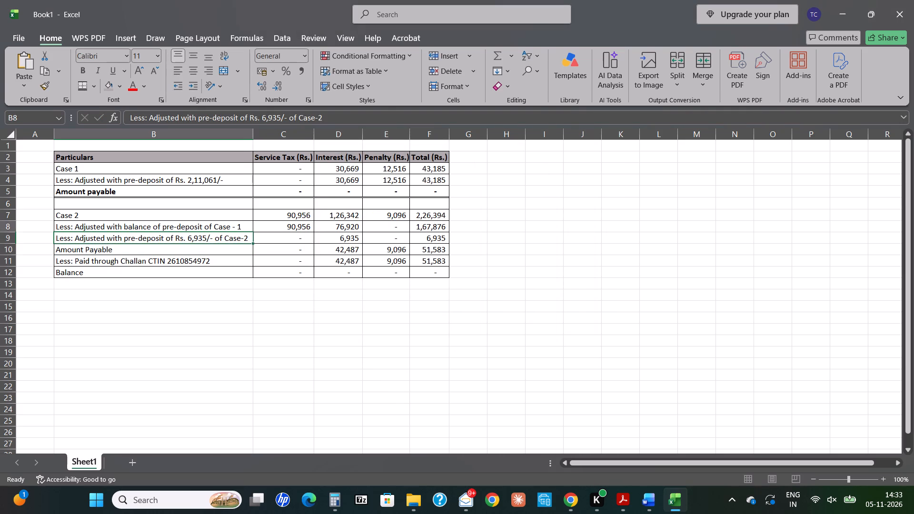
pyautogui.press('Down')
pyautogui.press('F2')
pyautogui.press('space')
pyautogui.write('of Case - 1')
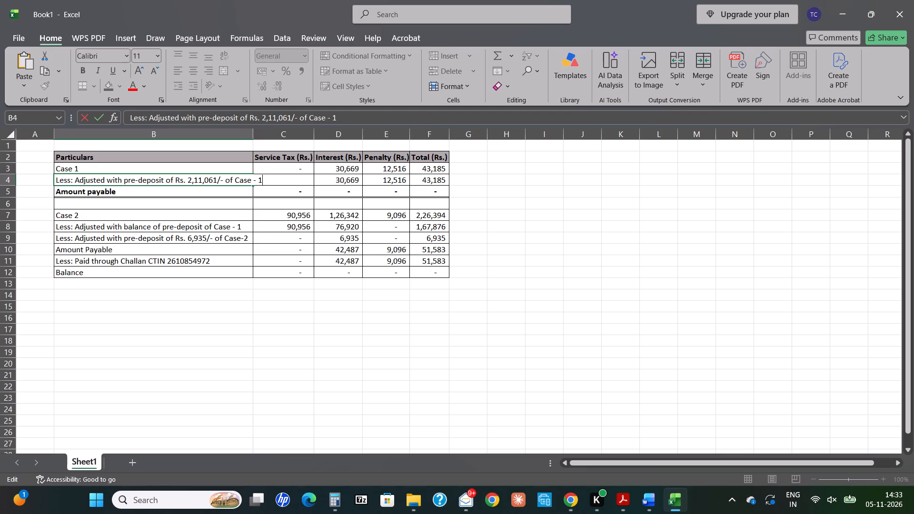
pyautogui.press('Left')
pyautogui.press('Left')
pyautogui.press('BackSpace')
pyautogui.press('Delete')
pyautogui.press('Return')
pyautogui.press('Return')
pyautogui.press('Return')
# AutoFit the width of column B to the lengthened B4 label.
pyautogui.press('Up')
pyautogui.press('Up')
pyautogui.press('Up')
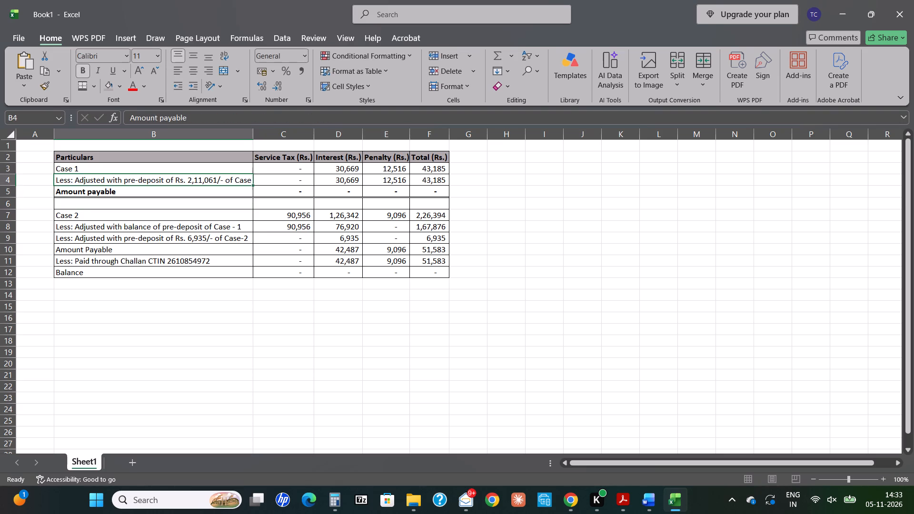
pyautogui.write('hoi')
# Remove the hyphen from "Case - 1" in the B8 label so it ends with "Case 1".
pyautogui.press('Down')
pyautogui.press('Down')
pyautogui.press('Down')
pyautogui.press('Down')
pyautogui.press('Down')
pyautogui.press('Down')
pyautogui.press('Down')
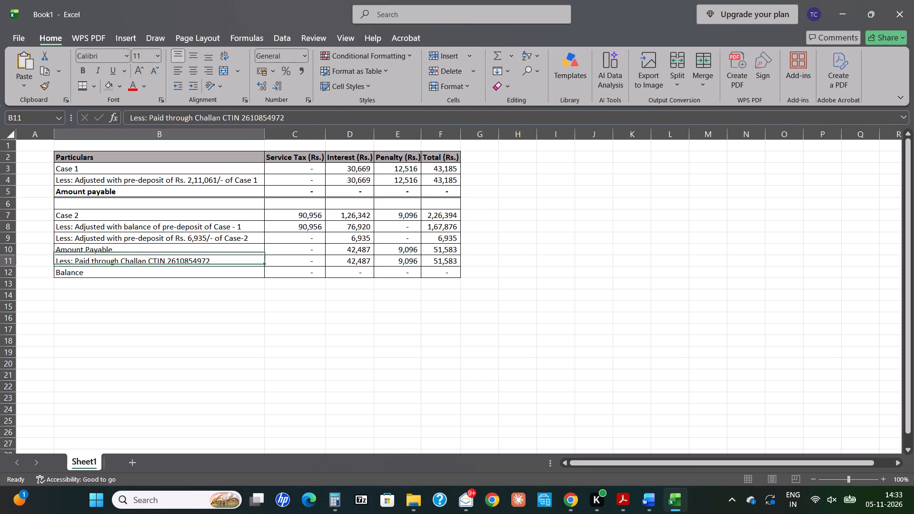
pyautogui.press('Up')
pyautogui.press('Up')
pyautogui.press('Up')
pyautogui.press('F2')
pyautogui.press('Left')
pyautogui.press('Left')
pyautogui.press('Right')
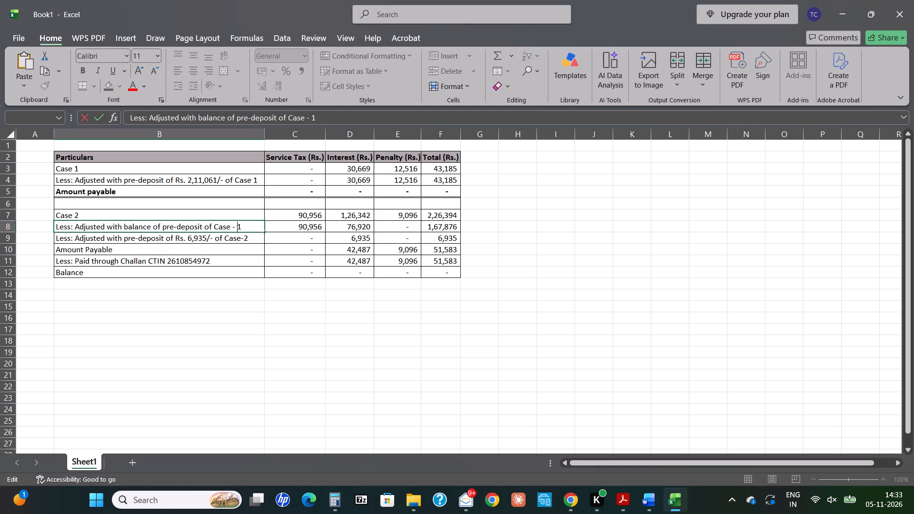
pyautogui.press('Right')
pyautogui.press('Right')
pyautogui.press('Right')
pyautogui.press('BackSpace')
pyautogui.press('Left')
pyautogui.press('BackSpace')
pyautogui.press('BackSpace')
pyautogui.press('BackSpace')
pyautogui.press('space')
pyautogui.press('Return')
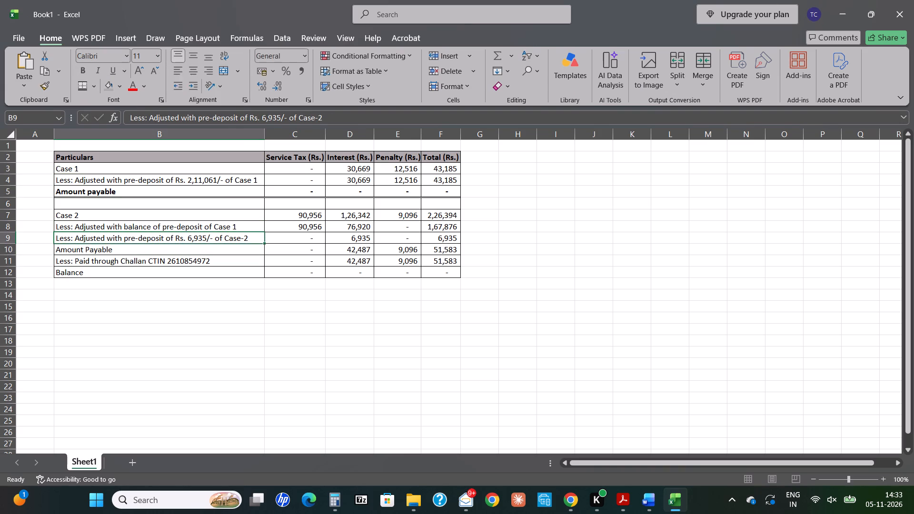
# Replace the hyphen in "Case-2" with a space in the B9 label so it ends with "Case 2".
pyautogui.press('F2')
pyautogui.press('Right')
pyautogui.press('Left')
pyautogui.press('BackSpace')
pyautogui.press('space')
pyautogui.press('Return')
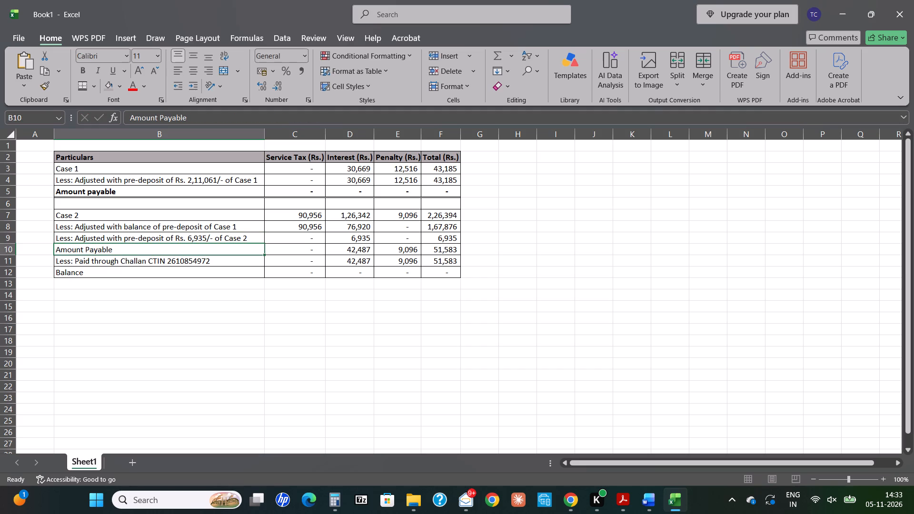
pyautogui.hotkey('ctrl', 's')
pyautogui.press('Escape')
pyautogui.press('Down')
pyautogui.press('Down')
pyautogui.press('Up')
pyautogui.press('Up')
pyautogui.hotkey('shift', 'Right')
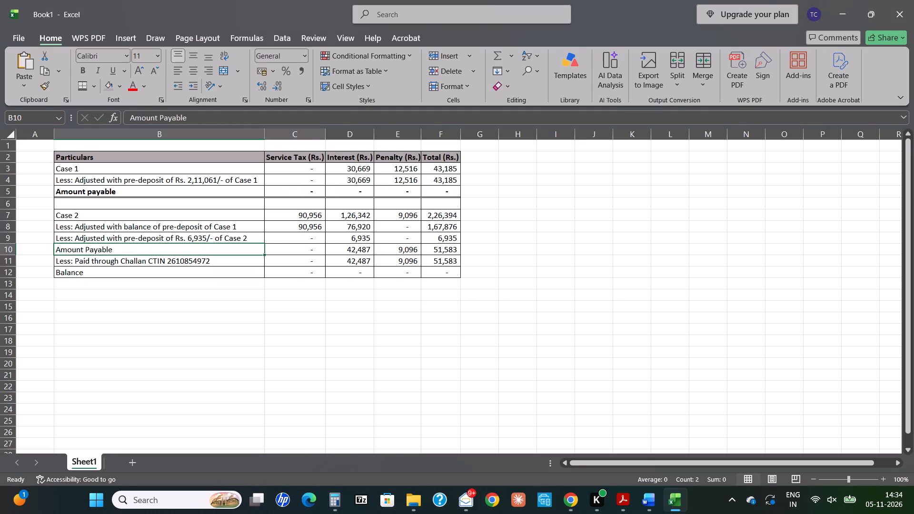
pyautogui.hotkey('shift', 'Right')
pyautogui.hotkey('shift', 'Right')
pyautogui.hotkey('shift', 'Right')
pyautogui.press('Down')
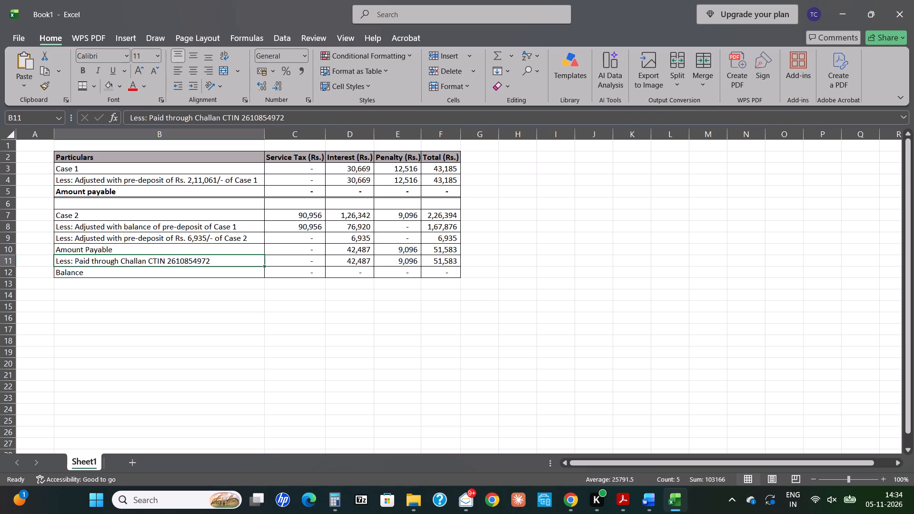
# Make the "Case 2" label in B7 and the "Case 1" label in B3 bold.
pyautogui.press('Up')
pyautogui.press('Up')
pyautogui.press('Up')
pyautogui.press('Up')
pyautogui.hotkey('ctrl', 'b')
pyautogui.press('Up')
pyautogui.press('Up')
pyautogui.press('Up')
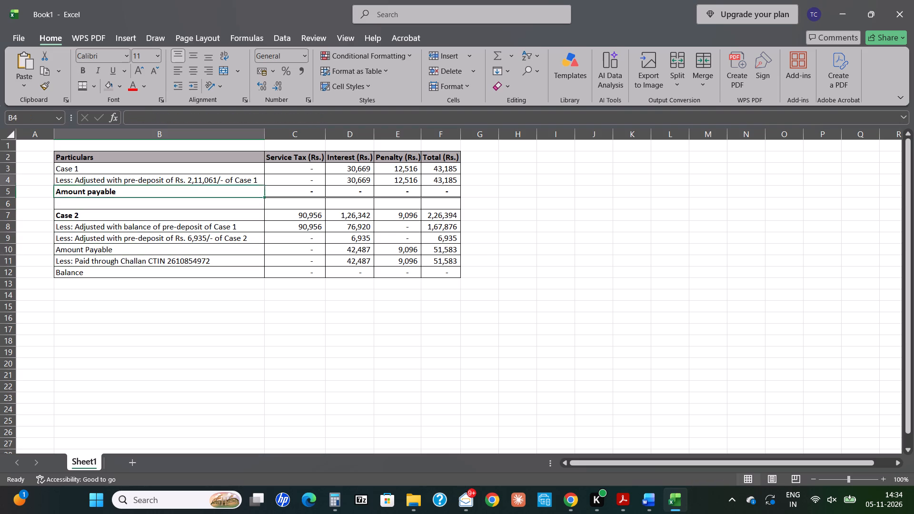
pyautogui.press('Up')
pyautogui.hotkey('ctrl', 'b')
# Make the "Balance" row B12:F12 bold.
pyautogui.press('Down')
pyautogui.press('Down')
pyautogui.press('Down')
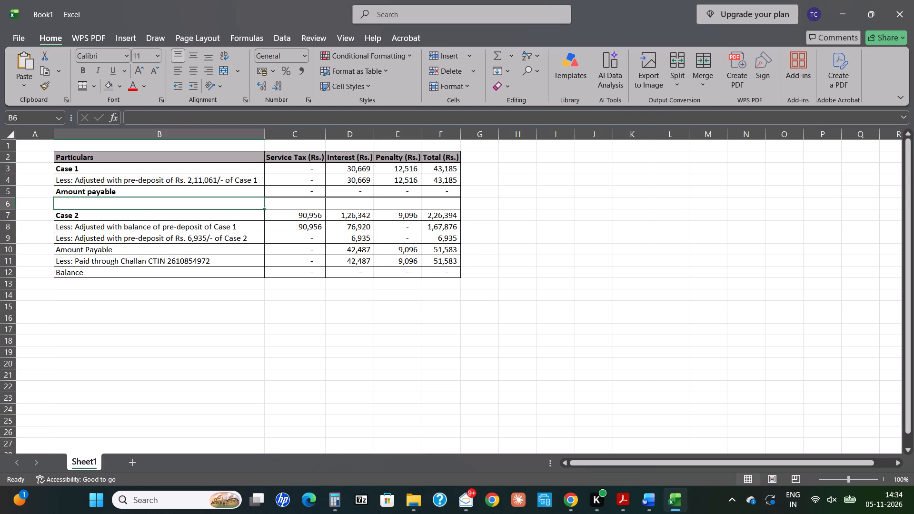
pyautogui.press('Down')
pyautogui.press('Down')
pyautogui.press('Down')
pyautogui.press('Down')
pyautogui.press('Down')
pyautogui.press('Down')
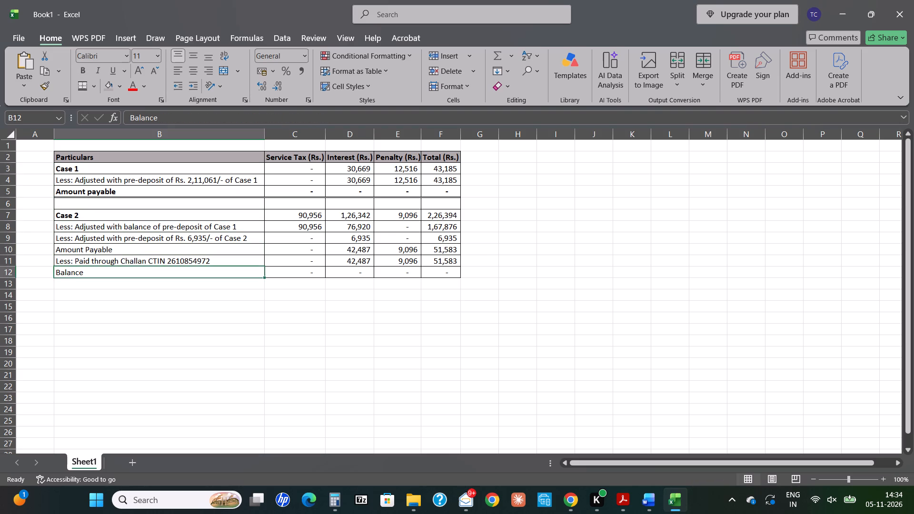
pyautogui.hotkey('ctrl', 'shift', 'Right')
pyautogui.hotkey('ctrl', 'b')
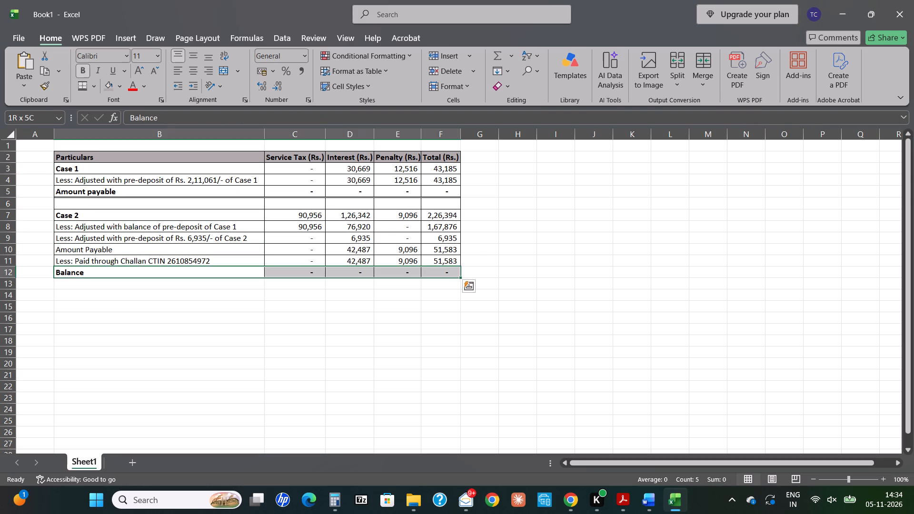
# Copy the whole table B2:F12 from the worksheet and switch to the BCCI letter in Word.
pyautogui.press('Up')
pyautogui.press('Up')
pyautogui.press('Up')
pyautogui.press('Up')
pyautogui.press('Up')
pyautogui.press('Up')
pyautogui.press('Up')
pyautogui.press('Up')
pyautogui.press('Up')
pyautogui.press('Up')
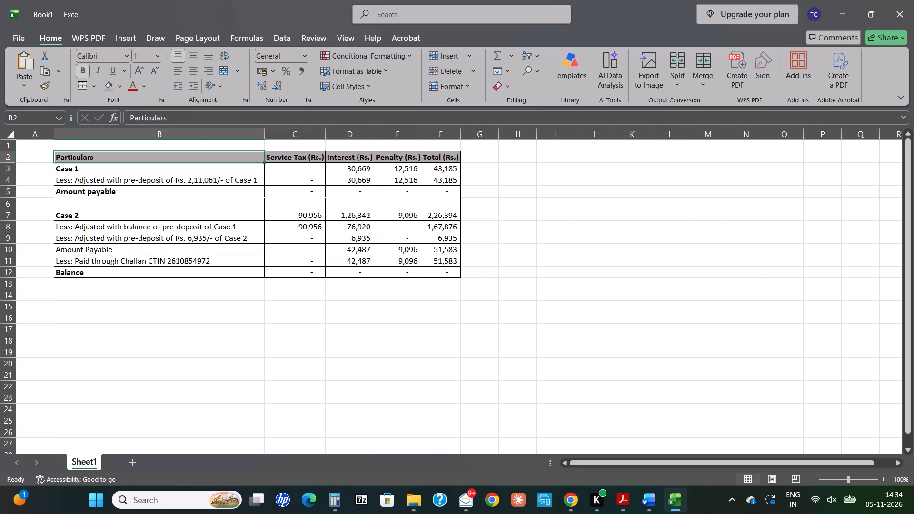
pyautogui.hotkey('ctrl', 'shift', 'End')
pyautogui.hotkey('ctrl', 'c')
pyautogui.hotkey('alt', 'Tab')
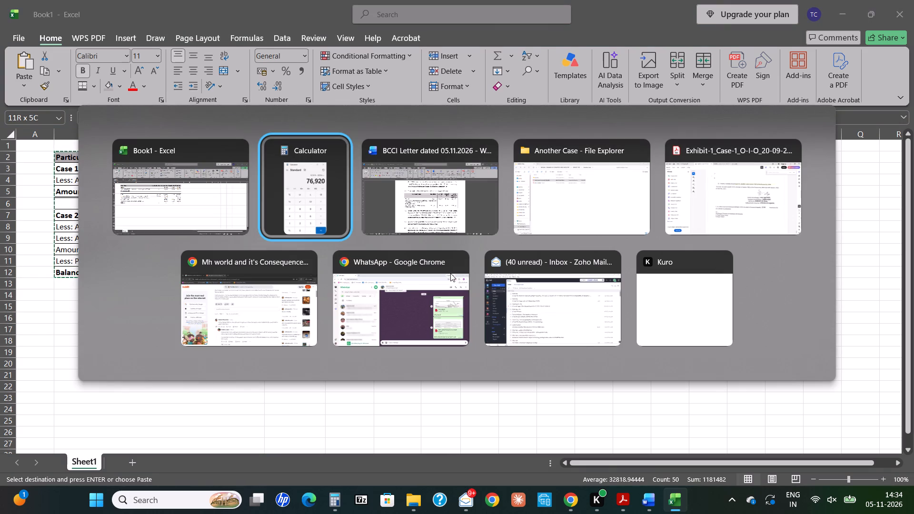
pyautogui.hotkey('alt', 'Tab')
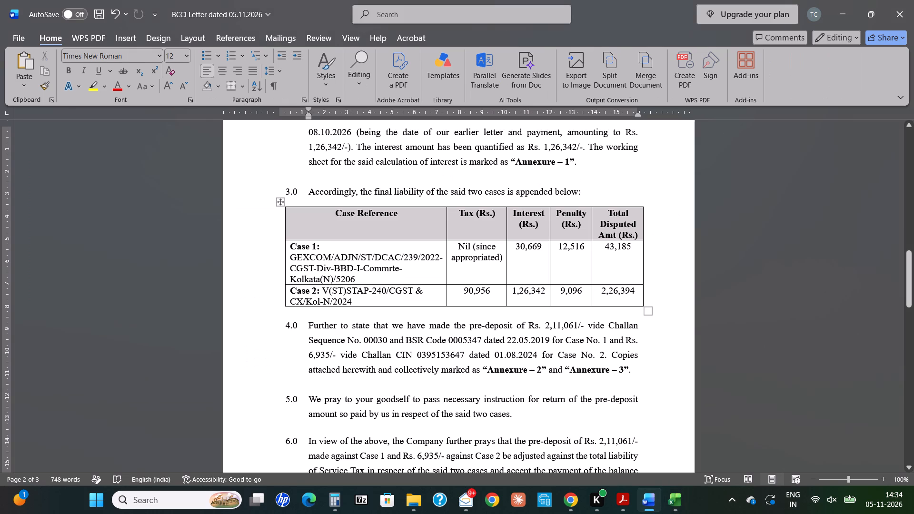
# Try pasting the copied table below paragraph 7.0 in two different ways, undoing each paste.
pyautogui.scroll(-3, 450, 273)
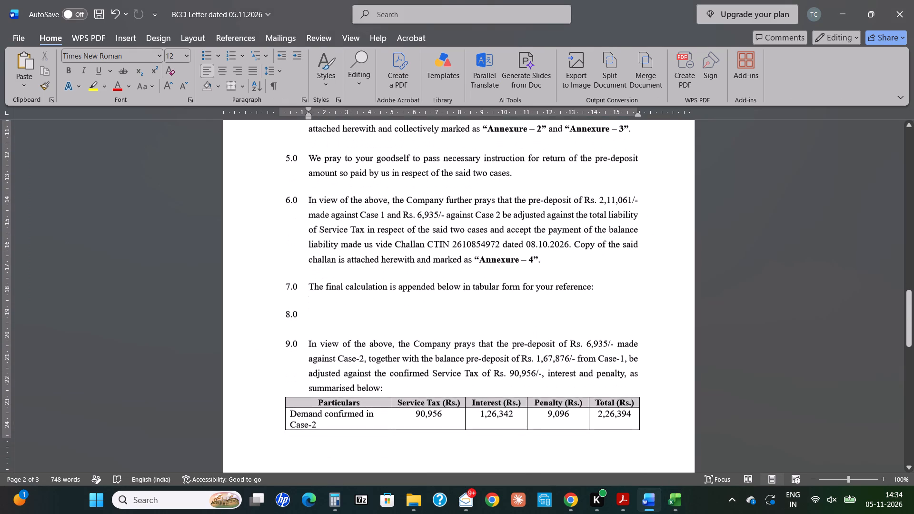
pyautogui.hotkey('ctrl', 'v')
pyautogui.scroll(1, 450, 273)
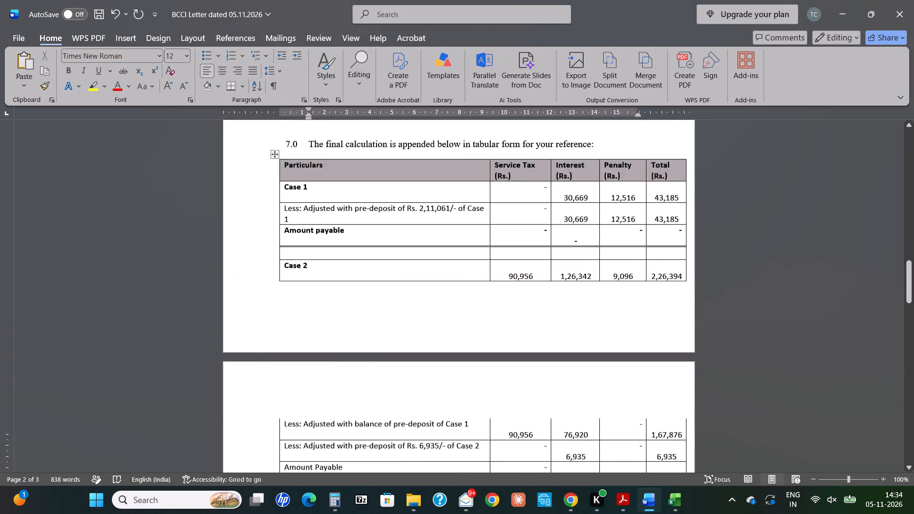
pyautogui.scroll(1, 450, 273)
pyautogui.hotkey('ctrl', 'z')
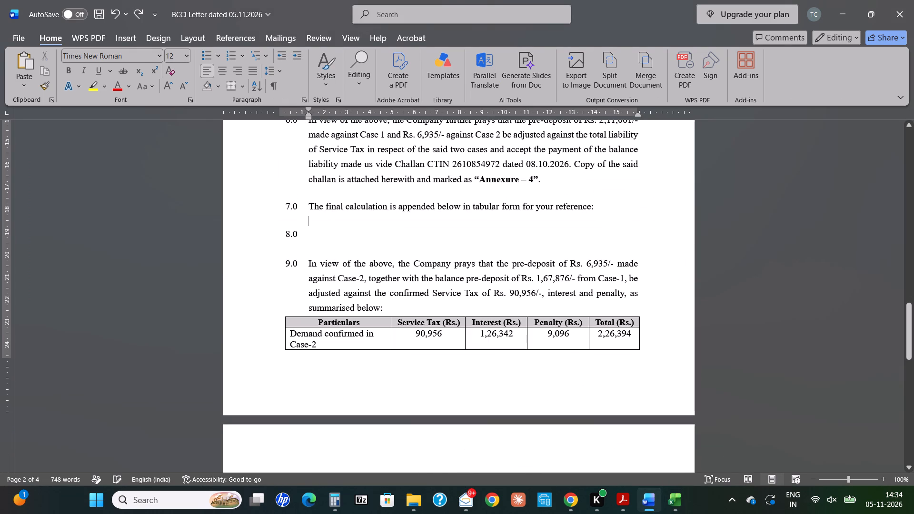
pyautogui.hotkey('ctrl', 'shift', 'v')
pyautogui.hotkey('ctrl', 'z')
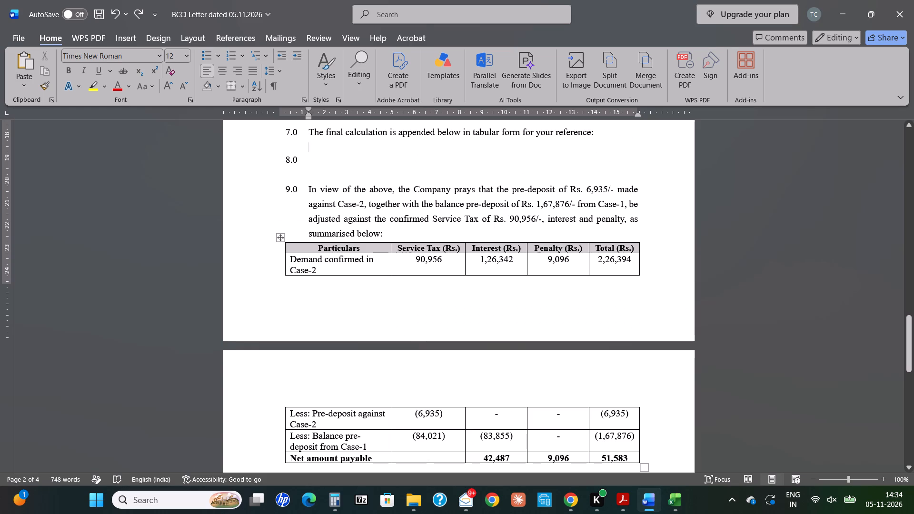
# Paste the copied table below paragraph 7.0 using the destination styles.
pyautogui.hotkey('ctrl', 'alt', 'v')
pyautogui.click(14, 79)
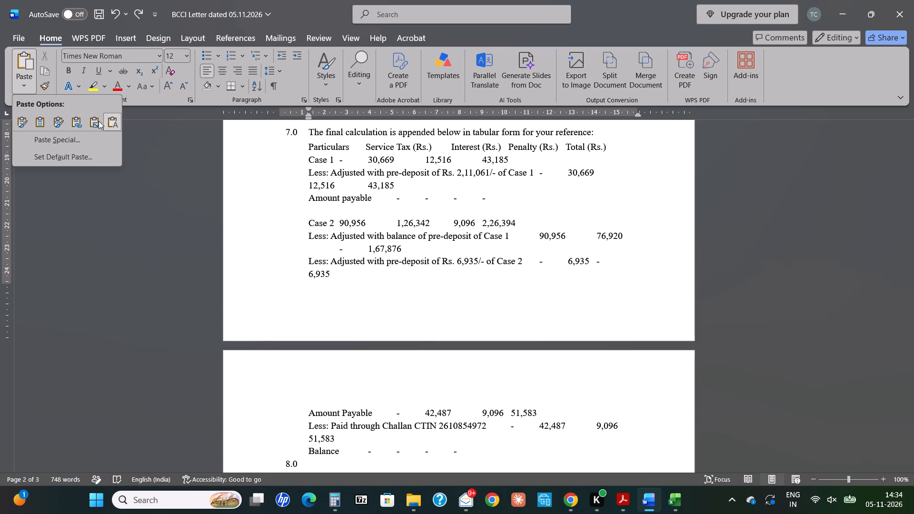
pyautogui.click(41, 127)
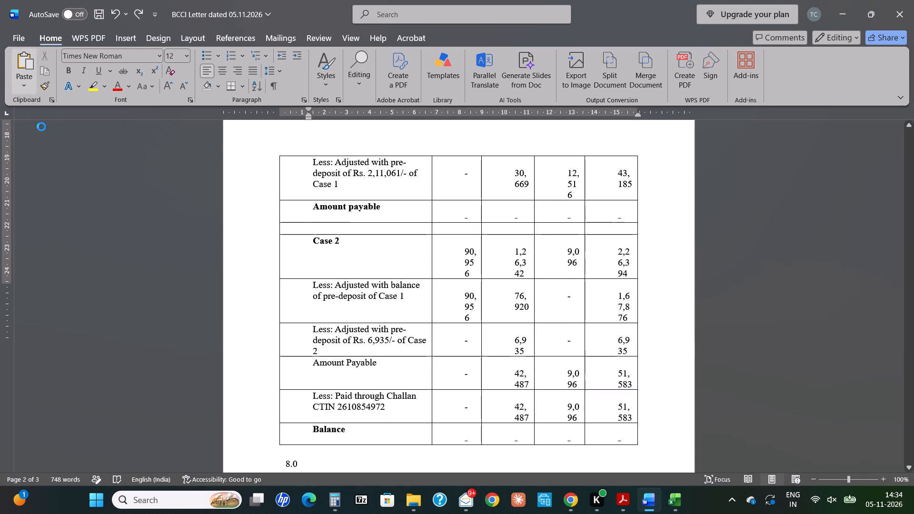
pyautogui.scroll(1, 225, 221)
pyautogui.scroll(1, 262, 281)
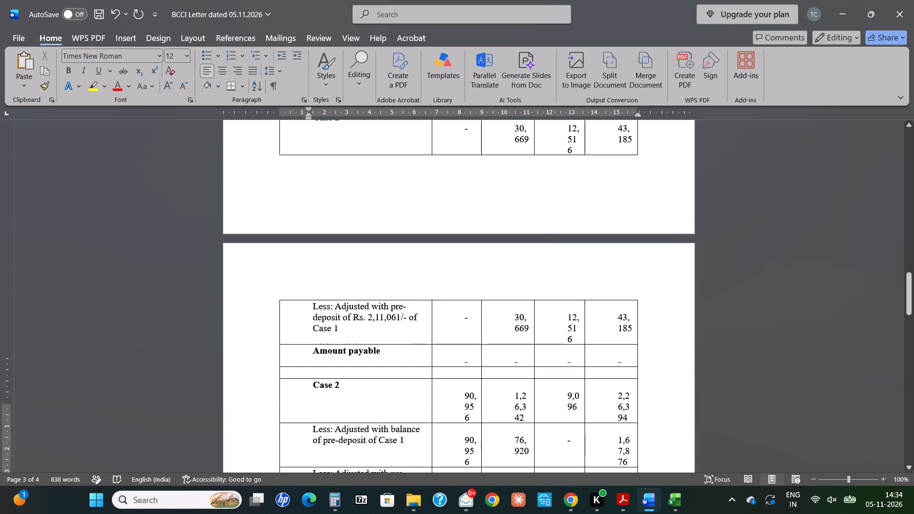
pyautogui.scroll(1, 262, 281)
pyautogui.scroll(-3, 309, 298)
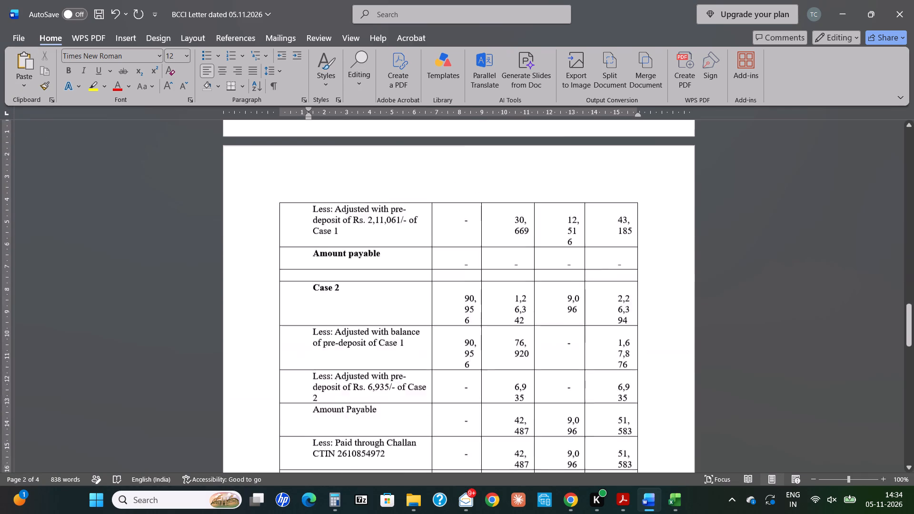
pyautogui.scroll(3, 309, 298)
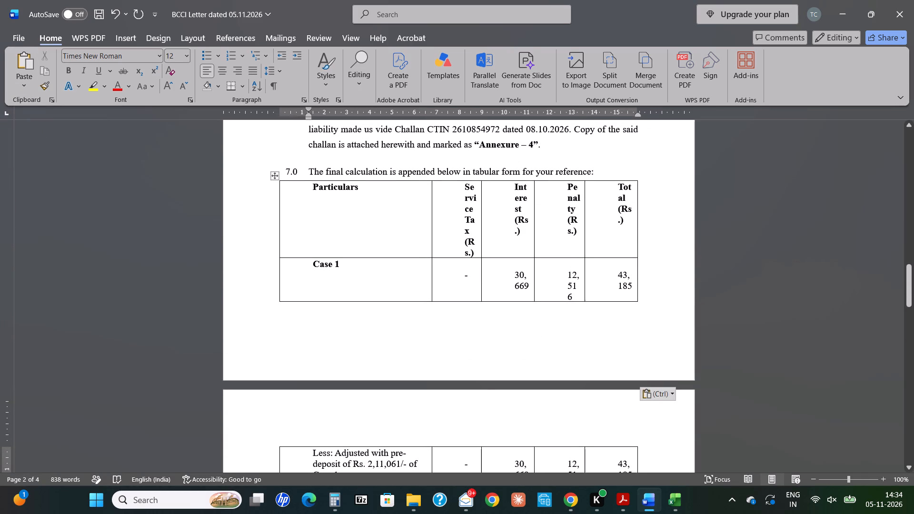
# Remove the left indent from all cells of the Particulars column in the paragraph 7.0 table.
pyautogui.moveTo(318, 206); pyautogui.dragTo(338, 237)
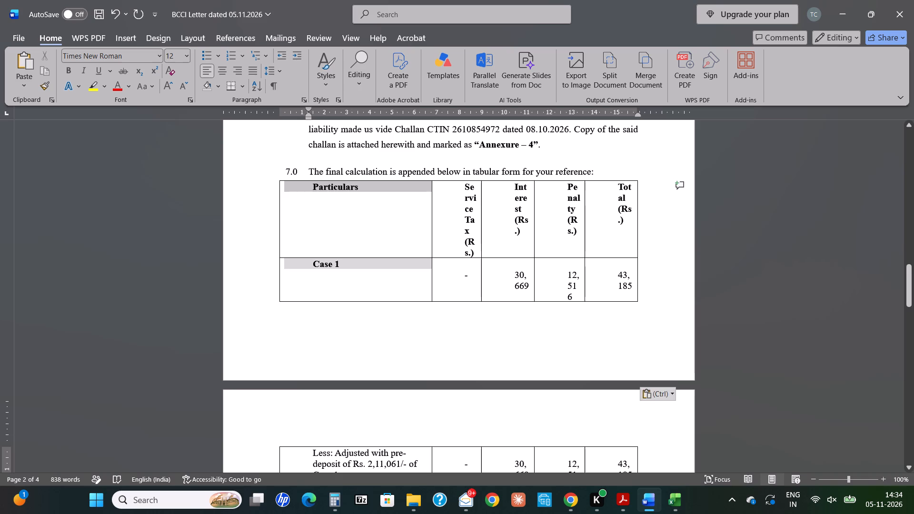
pyautogui.moveTo(338, 237); pyautogui.dragTo(337, 238)
pyautogui.click(337, 238)
pyautogui.hotkey('shift', 'Down')
pyautogui.hotkey('shift', 'Down')
pyautogui.hotkey('shift', 'Down')
pyautogui.hotkey('shift', 'Down')
pyautogui.hotkey('shift', 'Down')
pyautogui.hotkey('shift', 'Down')
pyautogui.hotkey('shift', 'Down')
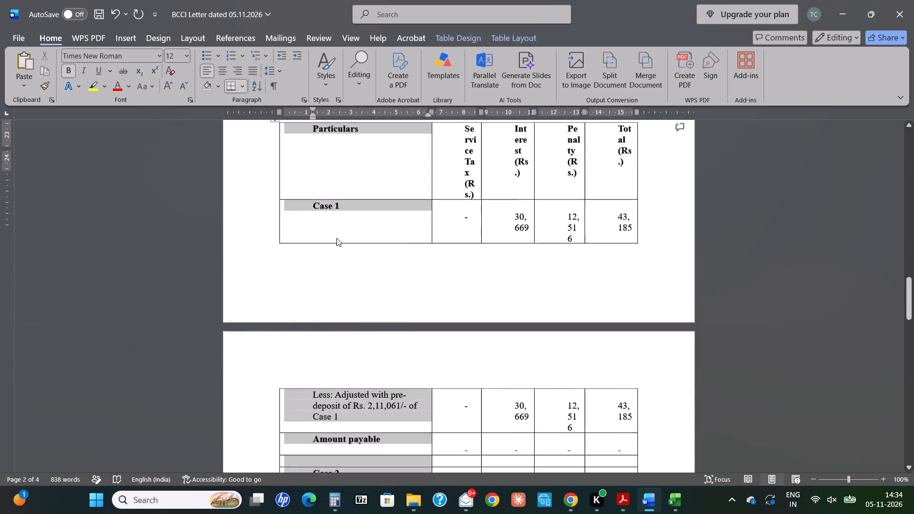
pyautogui.hotkey('shift', 'Down')
pyautogui.hotkey('shift', 'Down')
pyautogui.hotkey('shift', 'Down')
pyautogui.hotkey('shift', 'Down')
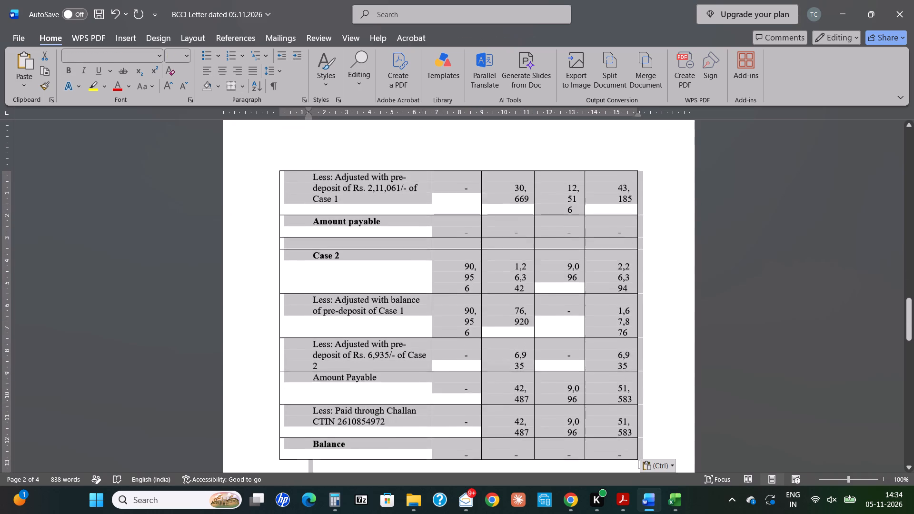
pyautogui.hotkey('shift', 'Up')
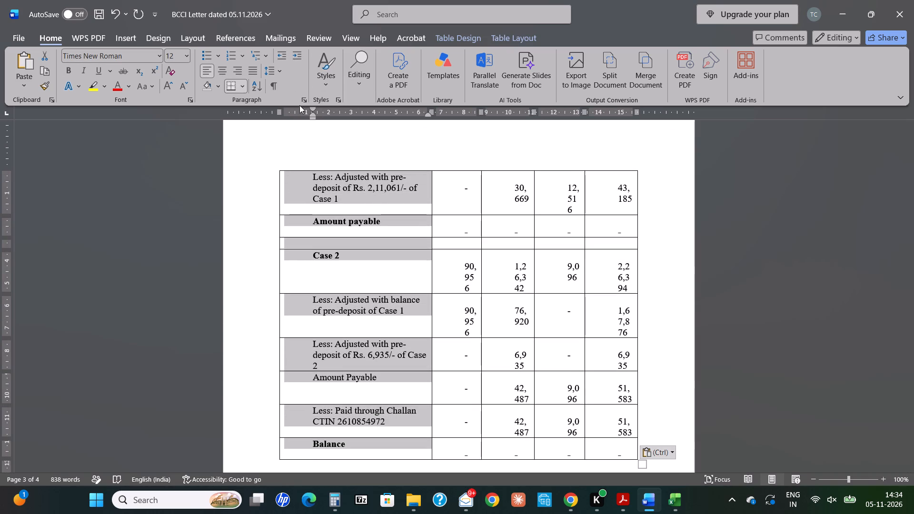
pyautogui.moveTo(312, 118); pyautogui.dragTo(299, 119)
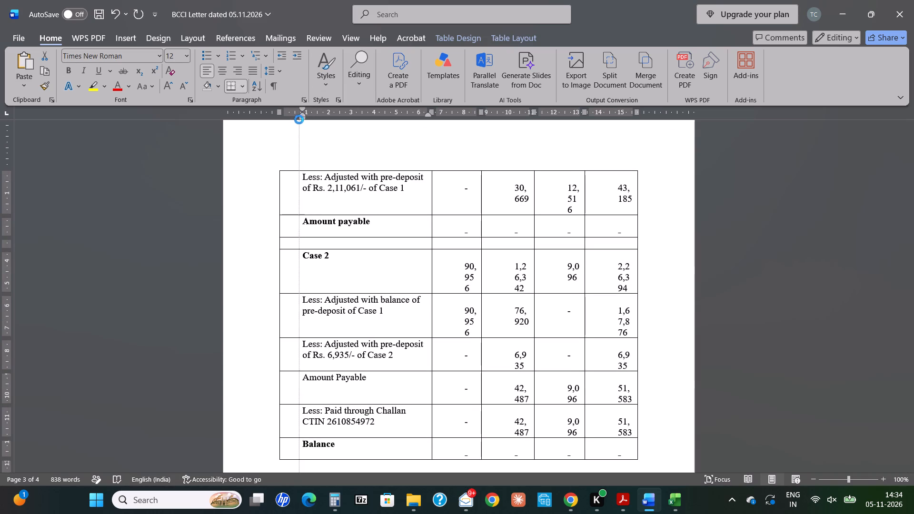
pyautogui.moveTo(299, 119); pyautogui.dragTo(285, 121)
# Remove the left indent from all cells of the Service Tax (Rs.) column in the paragraph 7.0 table.
pyautogui.scroll(2, 309, 205)
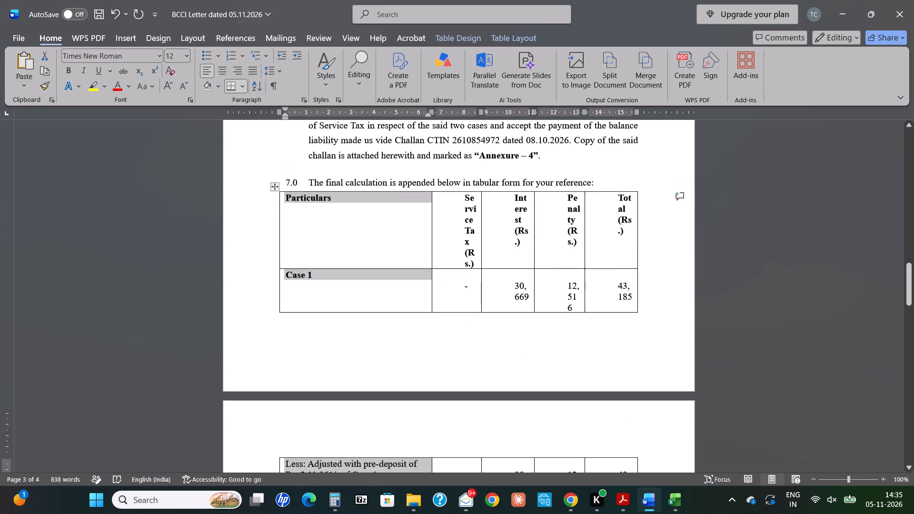
pyautogui.click(461, 213)
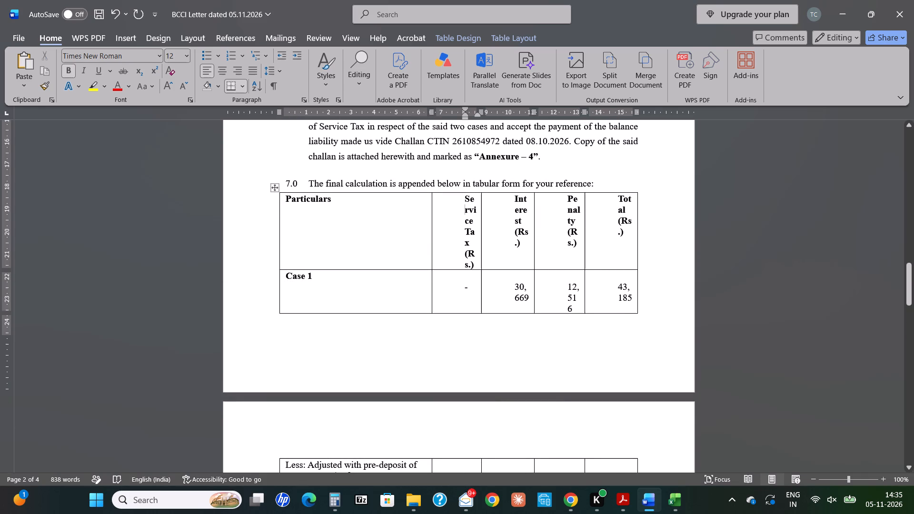
pyautogui.moveTo(461, 208); pyautogui.dragTo(455, 379)
pyautogui.hotkey('shift', 'Down')
pyautogui.hotkey('shift', 'Down')
pyautogui.hotkey('shift', 'Down')
pyautogui.hotkey('shift', 'Down')
pyautogui.hotkey('shift', 'Down')
pyautogui.hotkey('shift', 'Down')
pyautogui.hotkey('shift', 'Down')
pyautogui.hotkey('shift', 'Down')
pyautogui.hotkey('shift', 'Down')
pyautogui.hotkey('shift', 'Down')
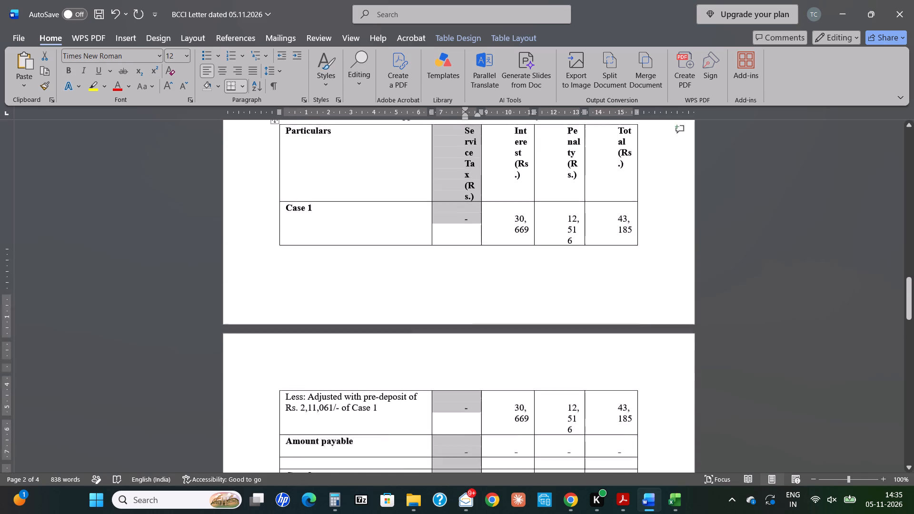
pyautogui.hotkey('shift', 'Down')
pyautogui.hotkey('shift', 'Up')
pyautogui.hotkey('shift', 'Up')
pyautogui.hotkey('shift', 'Right')
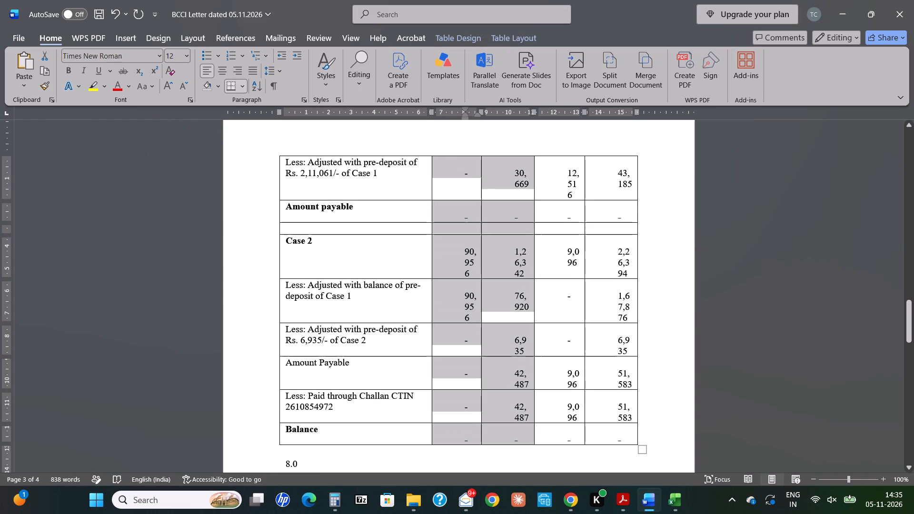
pyautogui.hotkey('shift', 'Right')
pyautogui.hotkey('shift', 'Right')
pyautogui.hotkey('shift', 'Left')
pyautogui.hotkey('shift', 'Left')
pyautogui.hotkey('shift', 'Left')
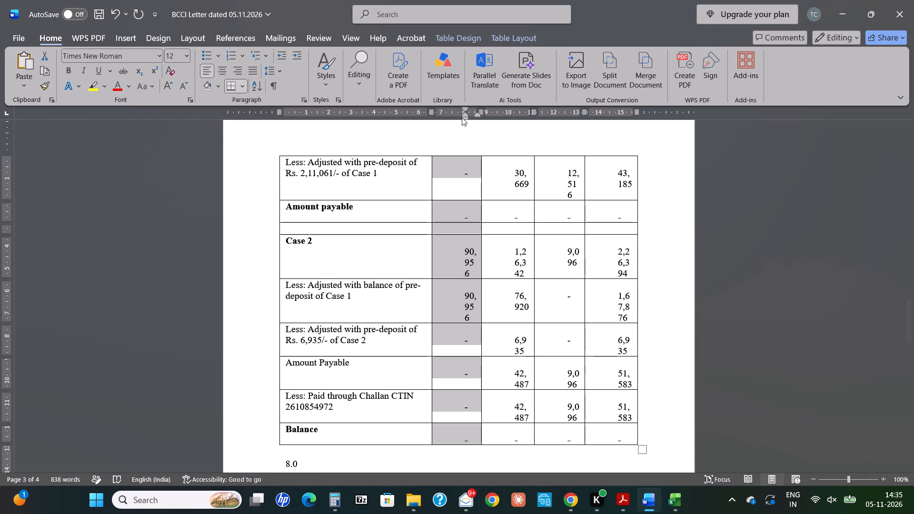
pyautogui.moveTo(463, 119); pyautogui.dragTo(440, 119)
# Remove the left indent from all cells of the Interest (Rs.) column so its figures start at the cell edge.
pyautogui.scroll(2, 472, 222)
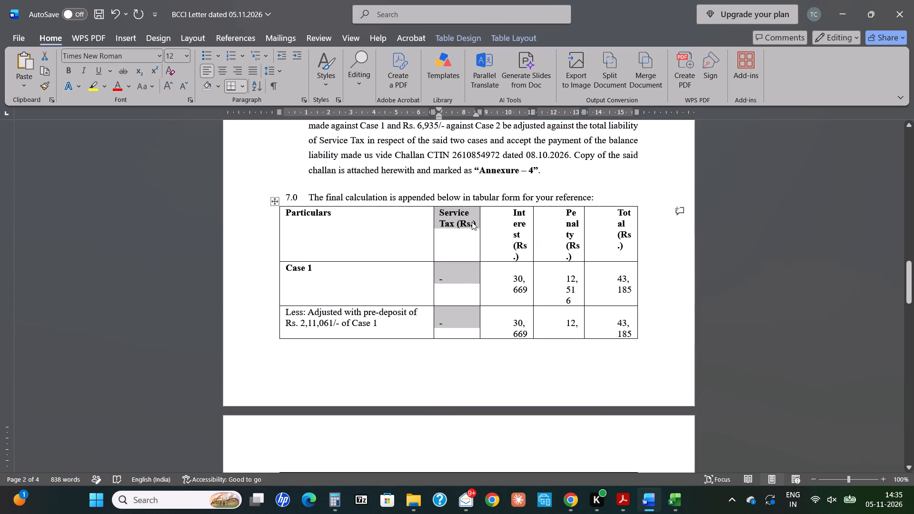
pyautogui.click(485, 217)
pyautogui.hotkey('shift', 'Down')
pyautogui.hotkey('shift', 'Down')
pyautogui.hotkey('shift', 'Down')
pyautogui.hotkey('shift', 'Down')
pyautogui.hotkey('shift', 'Down')
pyautogui.hotkey('shift', 'Down')
pyautogui.hotkey('shift', 'Down')
pyautogui.hotkey('shift', 'Down')
pyautogui.hotkey('shift', 'Down')
pyautogui.hotkey('shift', 'Down')
pyautogui.hotkey('shift', 'Down')
pyautogui.hotkey('shift', 'Down')
pyautogui.hotkey('shift', 'Down')
pyautogui.hotkey('shift', 'Down')
pyautogui.hotkey('shift', 'Down')
pyautogui.hotkey('shift', 'Down')
pyautogui.hotkey('shift', 'Down')
pyautogui.hotkey('shift', 'Down')
pyautogui.hotkey('shift', 'Down')
pyautogui.hotkey('shift', 'Down')
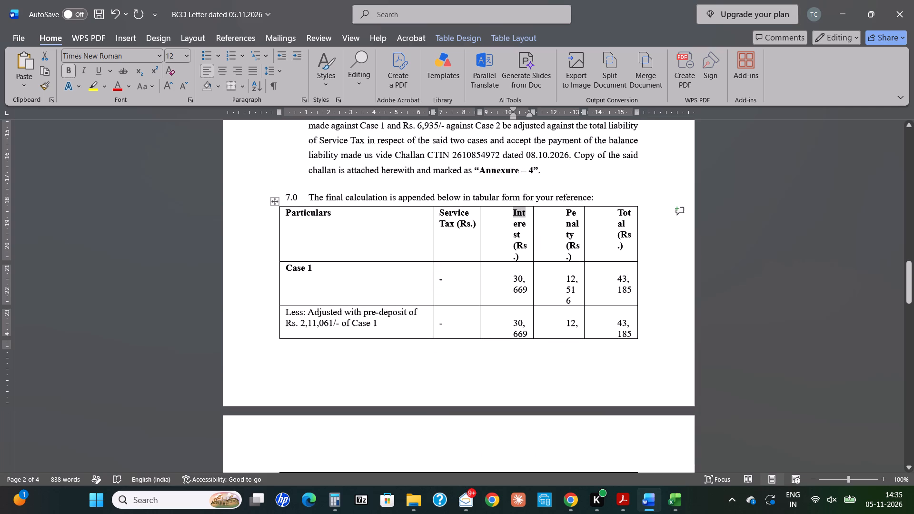
pyautogui.hotkey('shift', 'Up')
pyautogui.hotkey('shift', 'Up')
pyautogui.hotkey('shift', 'Up')
pyautogui.hotkey('shift', 'Up')
pyautogui.hotkey('shift', 'Up')
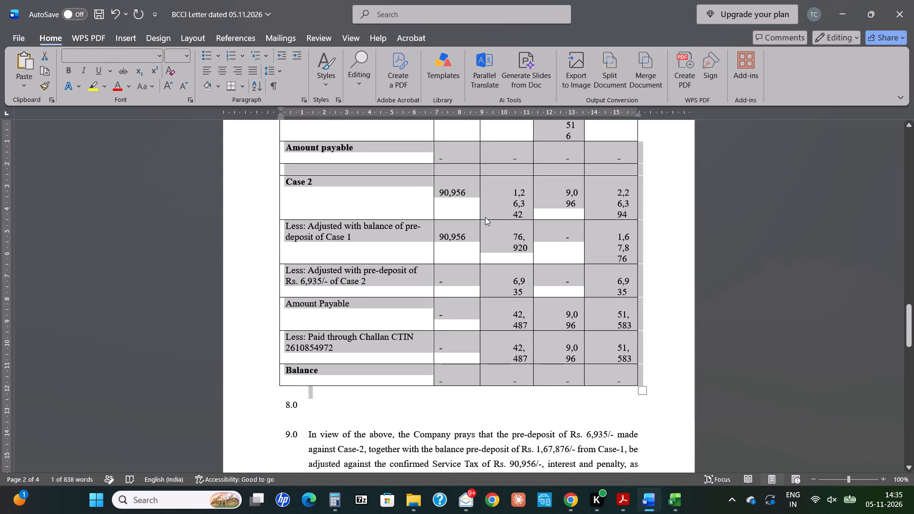
pyautogui.hotkey('shift', 'Up')
pyautogui.hotkey('shift', 'Left')
pyautogui.hotkey('shift', 'Left')
pyautogui.hotkey('shift', 'Down')
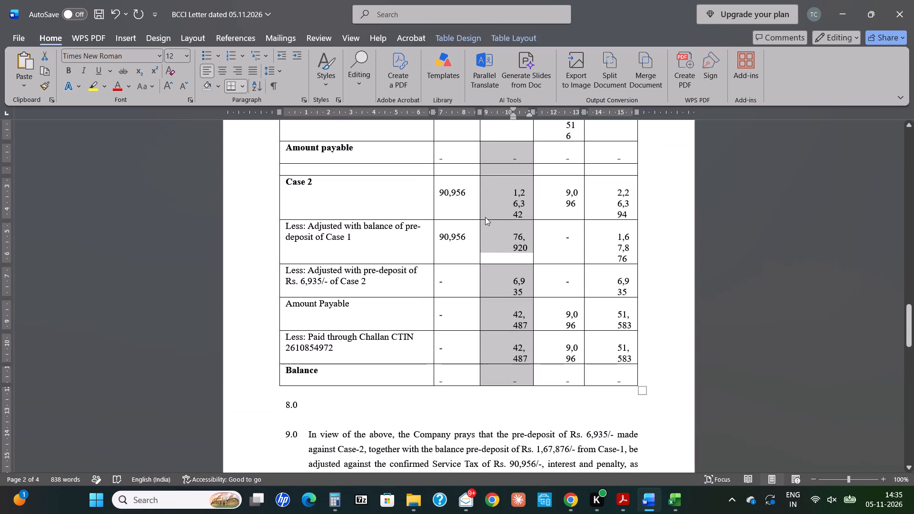
pyautogui.moveTo(510, 119); pyautogui.dragTo(496, 119)
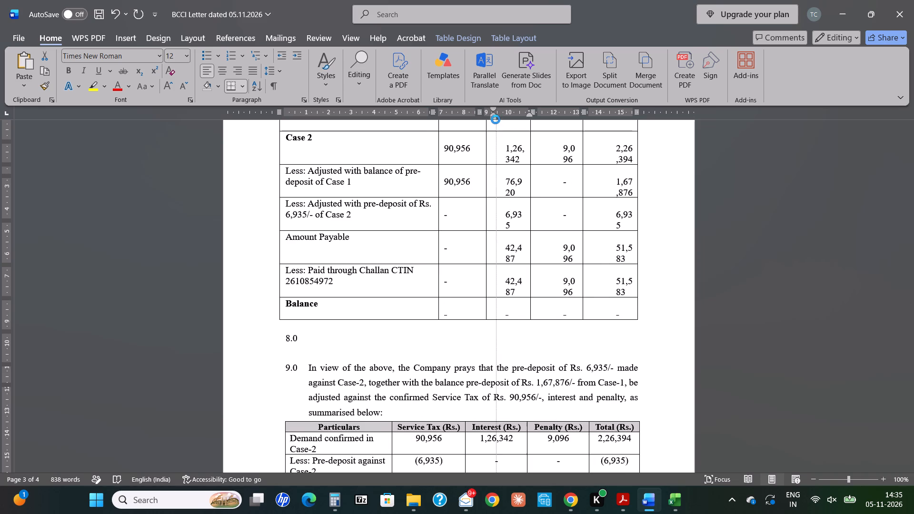
pyautogui.moveTo(496, 119); pyautogui.dragTo(492, 120)
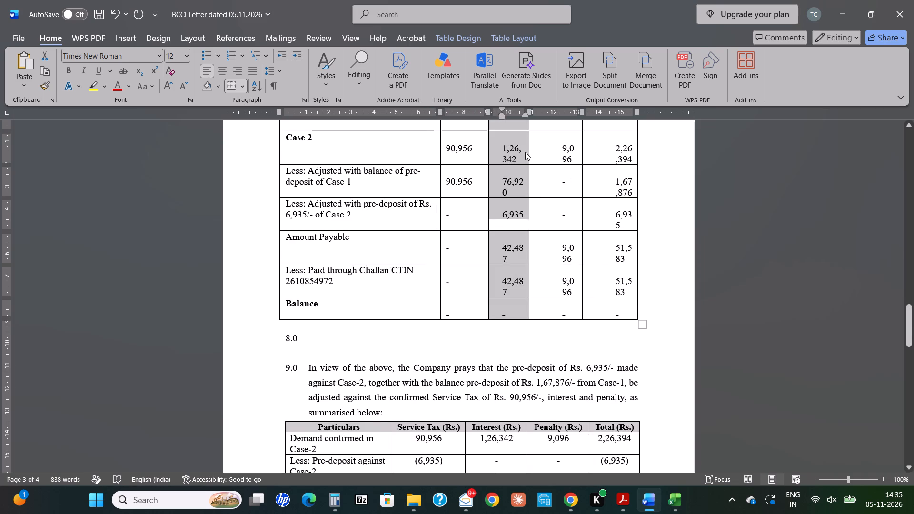
pyautogui.scroll(2, 525, 152)
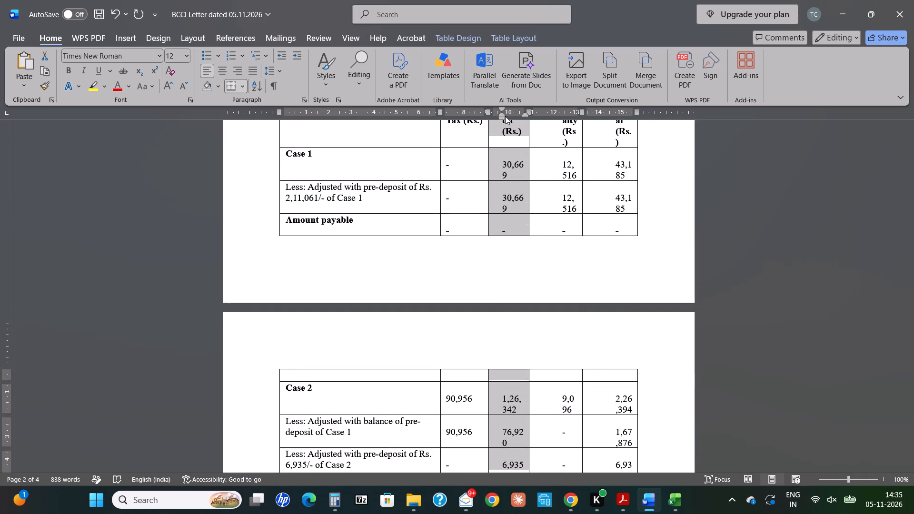
pyautogui.moveTo(504, 118); pyautogui.dragTo(497, 119)
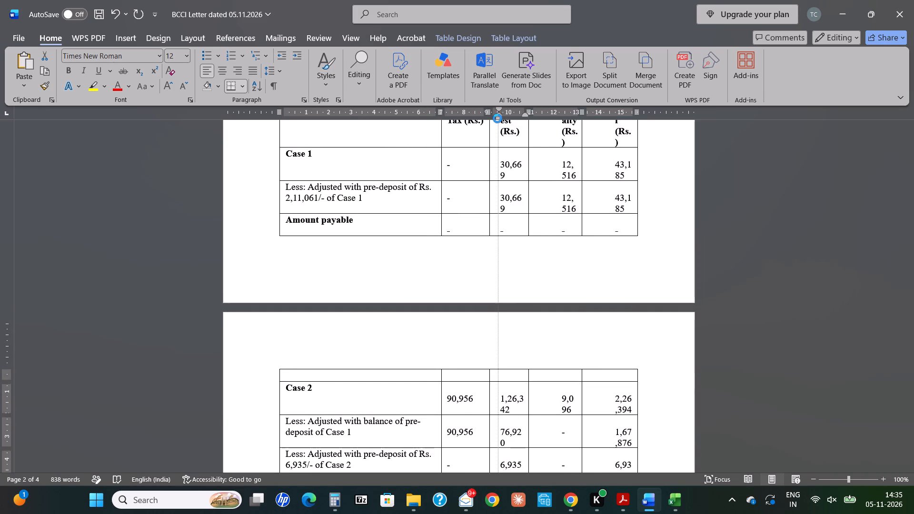
pyautogui.moveTo(497, 119); pyautogui.dragTo(492, 122)
# Remove the left indent from all cells of the Penalty (Rs.) column in the paragraph 7.0 table.
pyautogui.scroll(1, 512, 188)
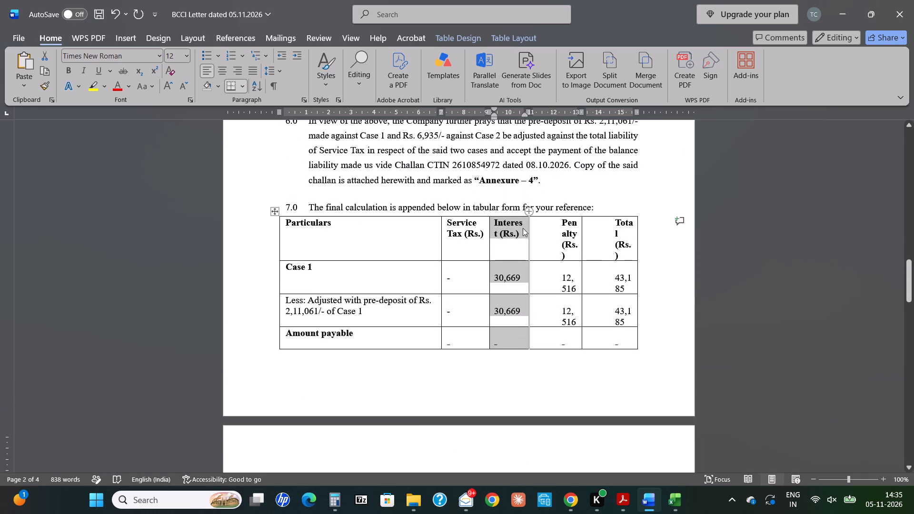
pyautogui.click(544, 231)
pyautogui.hotkey('shift', 'Down')
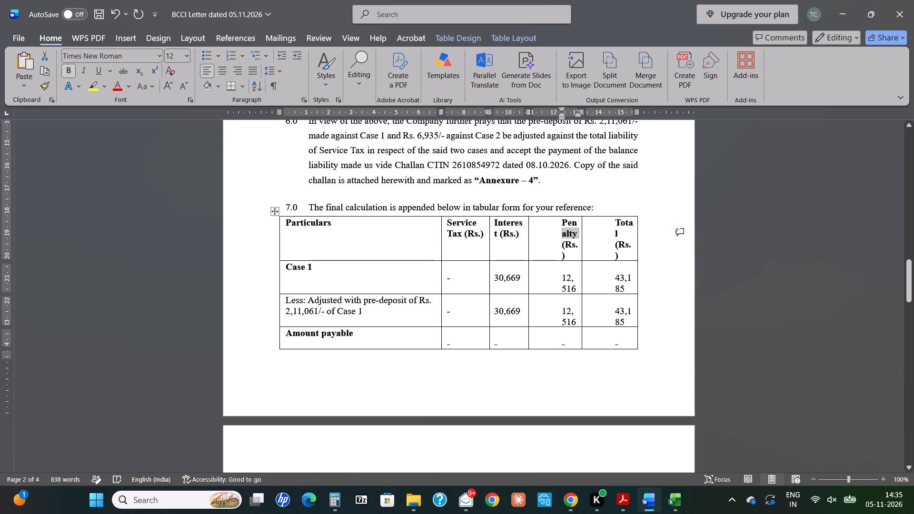
pyautogui.hotkey('shift', 'Down')
pyautogui.hotkey('shift', 'Down')
pyautogui.hotkey('shift', 'Down')
pyautogui.hotkey('shift', 'Down')
pyautogui.hotkey('shift', 'Down')
pyautogui.hotkey('shift', 'Down')
pyautogui.hotkey('shift', 'Down')
pyautogui.hotkey('shift', 'Down')
pyautogui.hotkey('shift', 'Down')
pyautogui.hotkey('shift', 'Down')
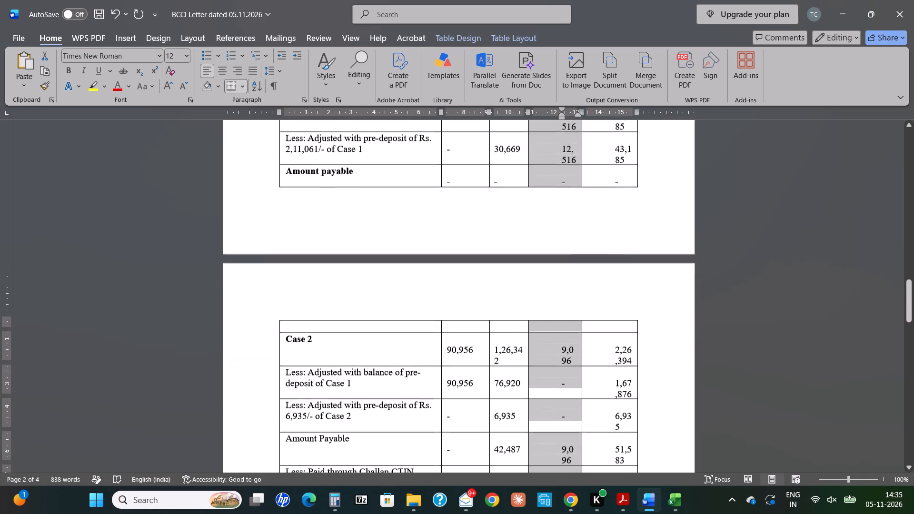
pyautogui.hotkey('shift', 'Down')
pyautogui.hotkey('shift', 'Down')
pyautogui.hotkey('shift', 'Down')
pyautogui.hotkey('shift', 'Up')
pyautogui.hotkey('shift', 'Up')
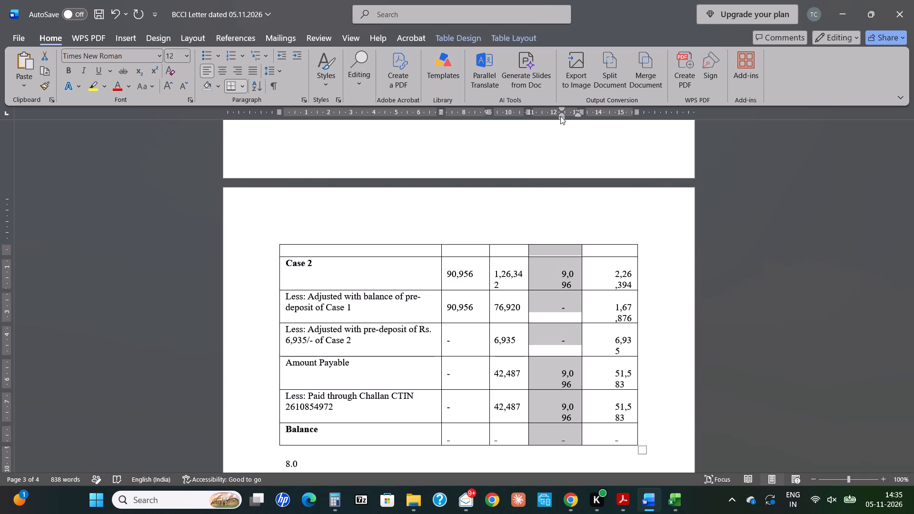
pyautogui.moveTo(561, 117); pyautogui.dragTo(536, 119)
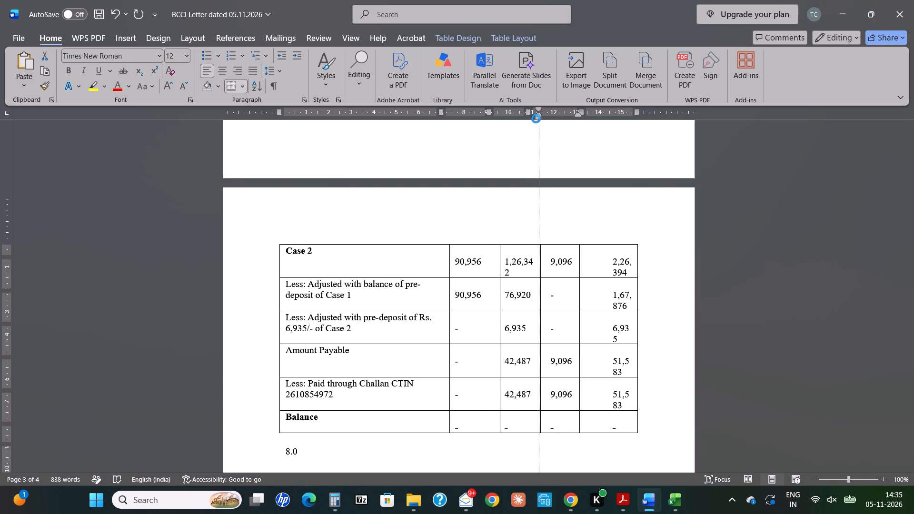
pyautogui.moveTo(536, 119); pyautogui.dragTo(535, 121)
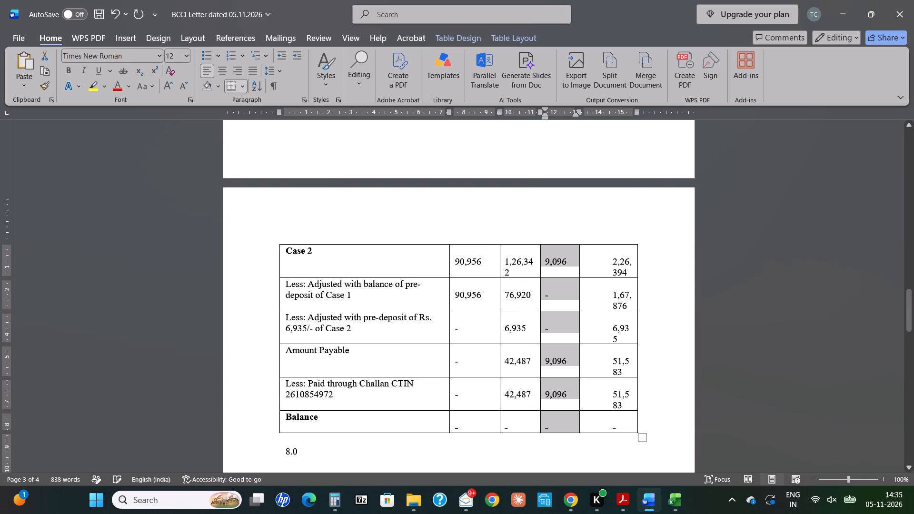
# Remove the left indent from all cells of the Total (Rs.) column in the paragraph 7.0 table.
pyautogui.scroll(3, 621, 224)
pyautogui.scroll(-1, 621, 224)
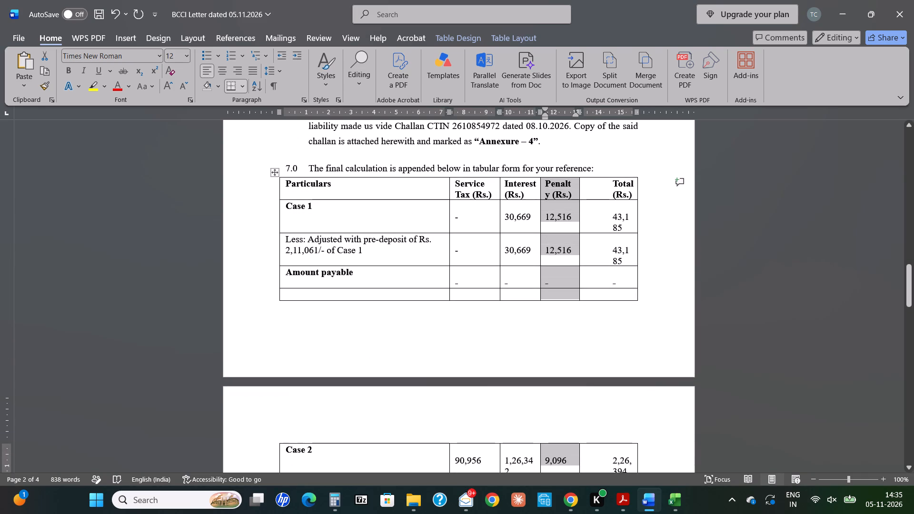
pyautogui.click(599, 198)
pyautogui.press('Up')
pyautogui.hotkey('shift', 'Down')
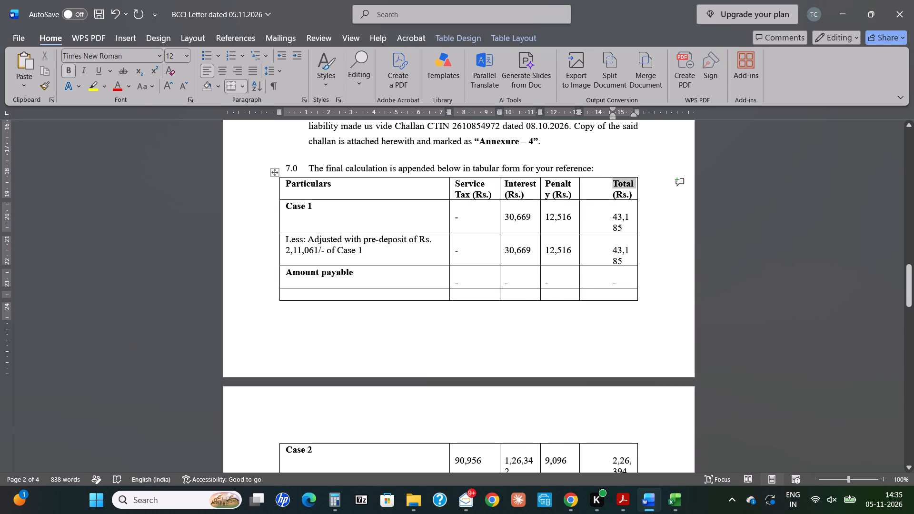
pyautogui.hotkey('shift', 'Down')
pyautogui.hotkey('shift', 'Down')
pyautogui.hotkey('shift', 'Down')
pyautogui.hotkey('shift', 'Down')
pyautogui.hotkey('shift', 'Down')
pyautogui.hotkey('shift', 'Down')
pyautogui.hotkey('shift', 'Down')
pyautogui.hotkey('shift', 'Down')
pyautogui.hotkey('shift', 'Down')
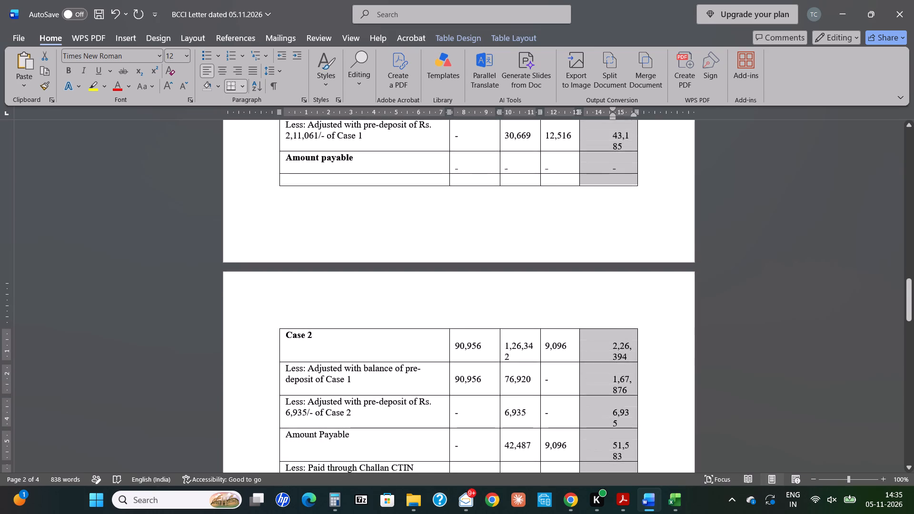
pyautogui.hotkey('shift', 'Down')
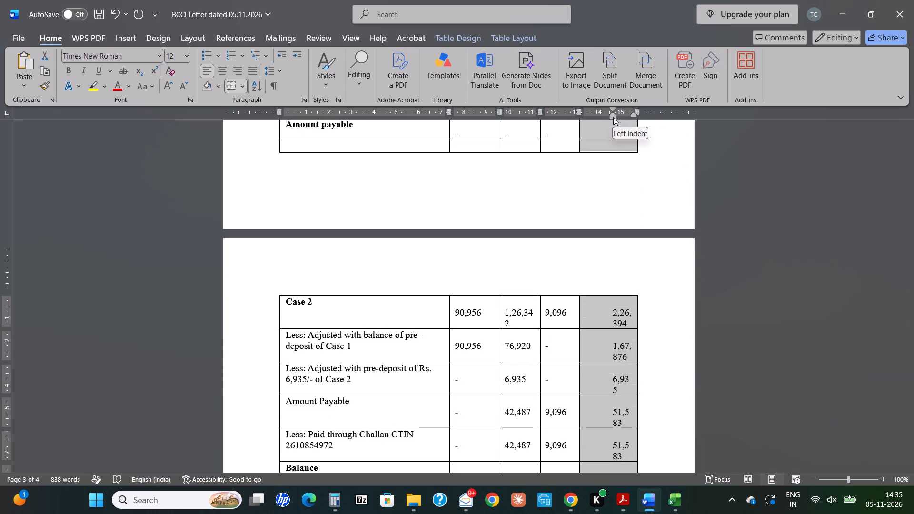
pyautogui.moveTo(613, 118); pyautogui.dragTo(596, 121)
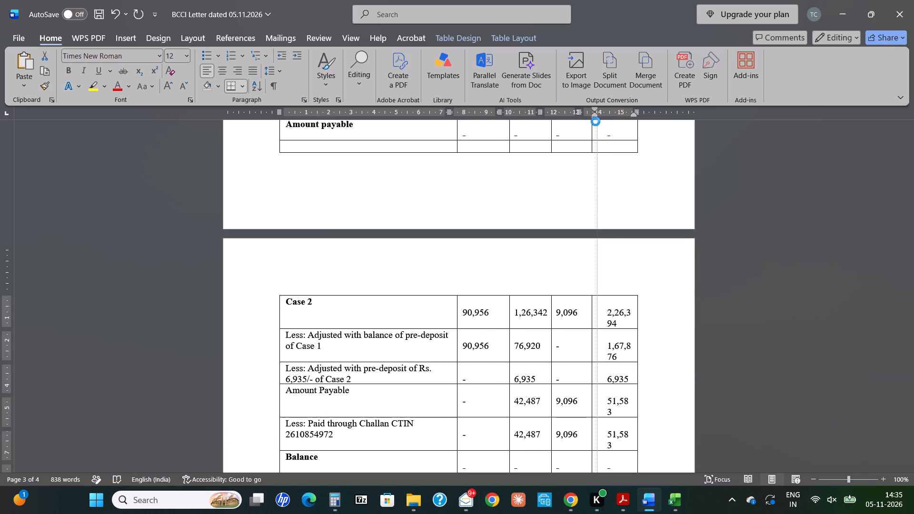
pyautogui.moveTo(596, 121); pyautogui.dragTo(589, 123)
pyautogui.scroll(2, 610, 184)
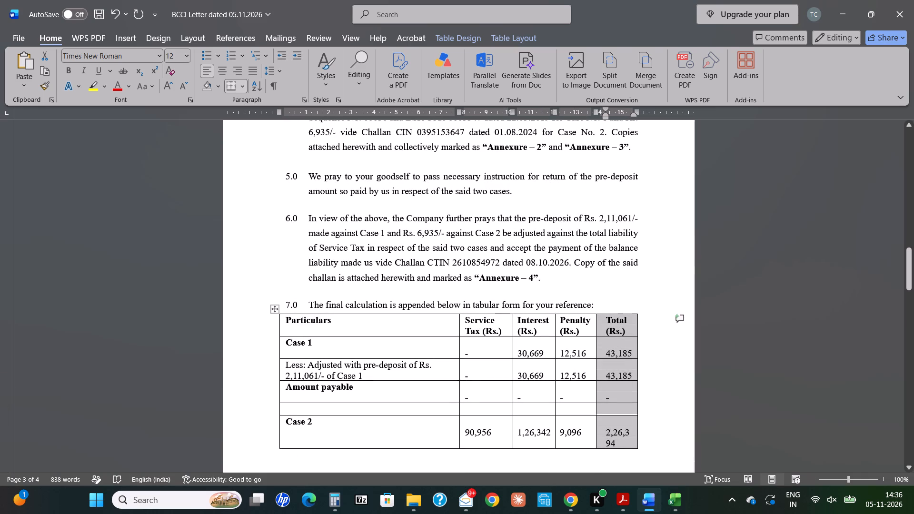
pyautogui.moveTo(606, 116); pyautogui.dragTo(605, 116)
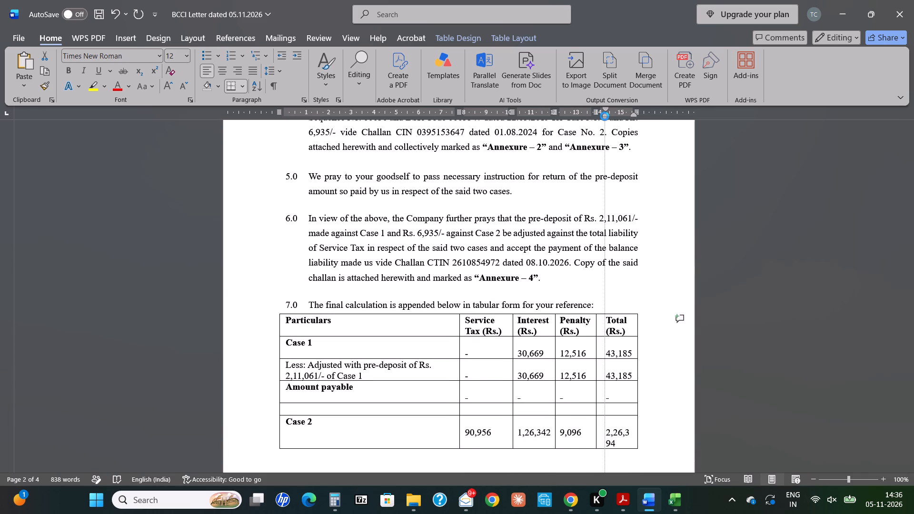
pyautogui.moveTo(605, 116); pyautogui.dragTo(599, 119)
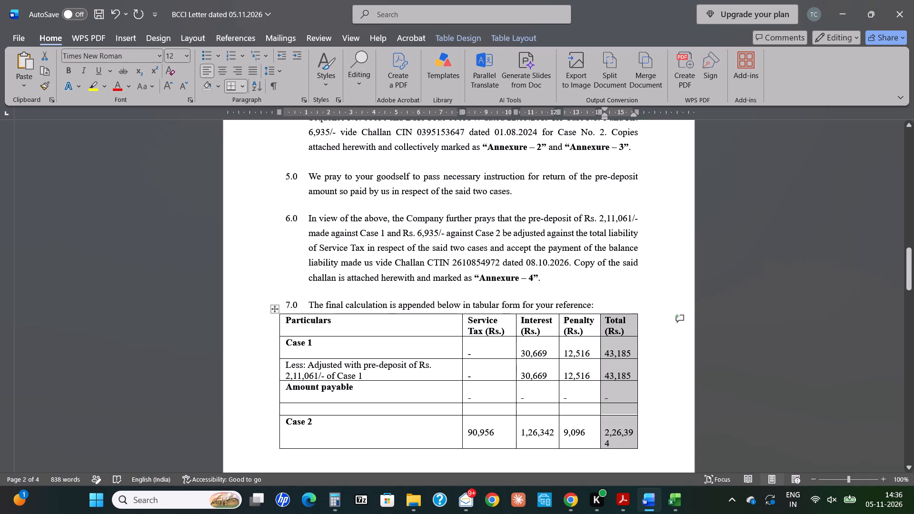
# Delete blank spaces before the dash in the Case 1 row's Service Tax (Rs.) cell to bring it up to the first line.
pyautogui.click(442, 363)
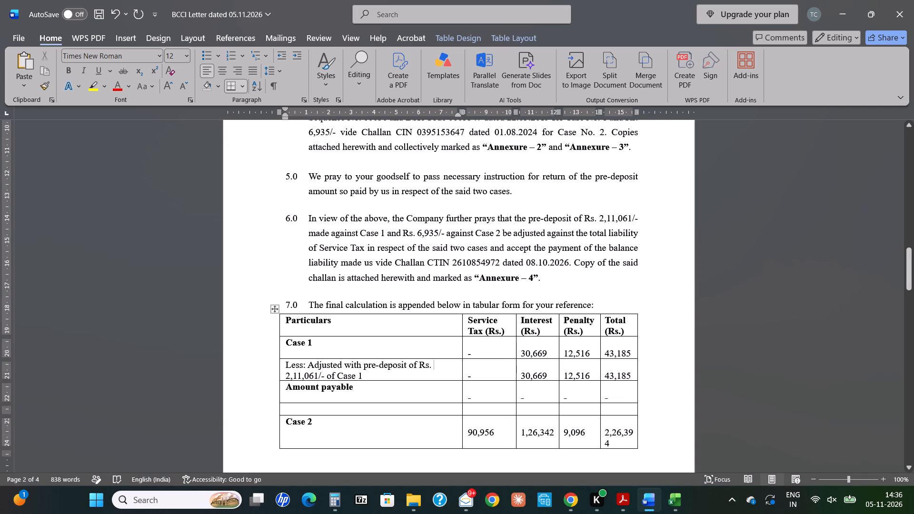
pyautogui.moveTo(470, 347); pyautogui.dragTo(603, 351)
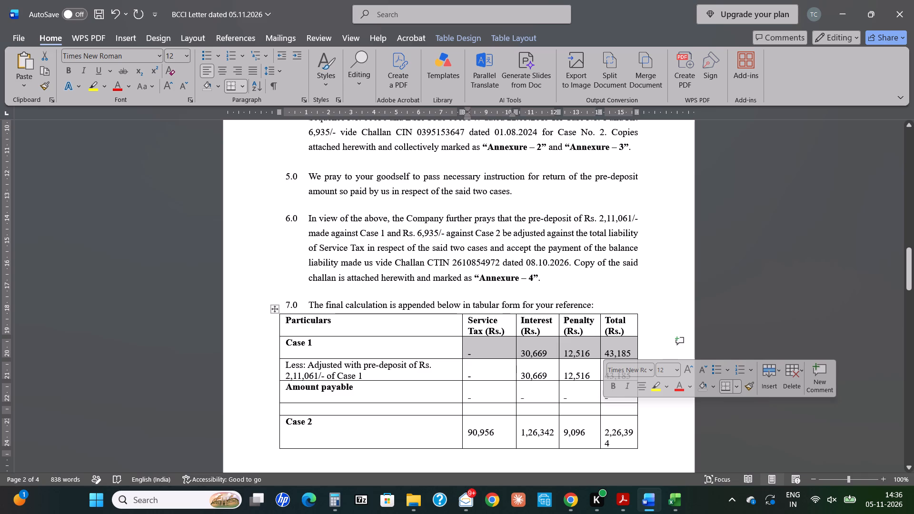
pyautogui.click(493, 343)
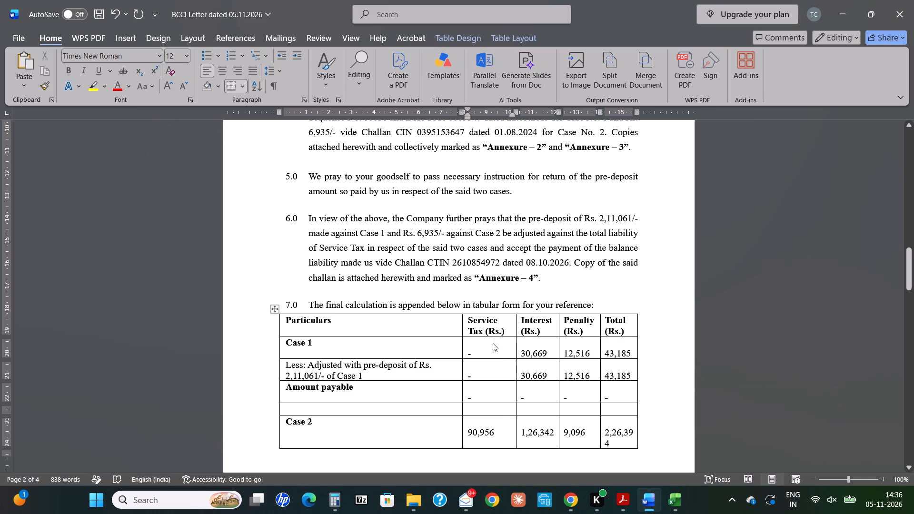
pyautogui.press('Delete')
pyautogui.press('Delete')
pyautogui.press('BackSpace')
pyautogui.press('BackSpace')
pyautogui.press('BackSpace')
pyautogui.press('BackSpace')
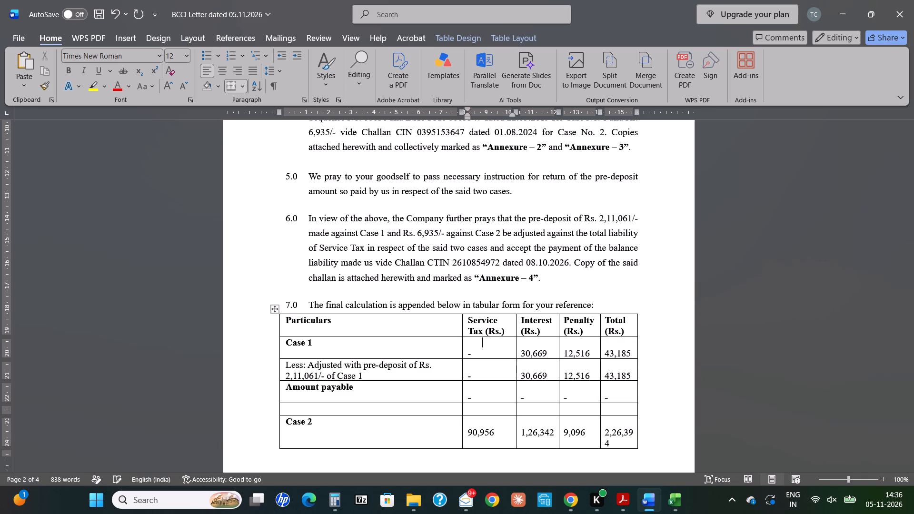
pyautogui.press('Left')
pyautogui.press('Down')
pyautogui.press('Left')
pyautogui.press('Left')
pyautogui.press('Left')
pyautogui.hotkey('ctrl', 'Left')
pyautogui.press('BackSpace')
pyautogui.press('BackSpace')
pyautogui.press('BackSpace')
pyautogui.press('BackSpace')
pyautogui.press('BackSpace')
pyautogui.press('BackSpace')
pyautogui.press('BackSpace')
pyautogui.press('BackSpace')
pyautogui.press('BackSpace')
pyautogui.press('BackSpace')
pyautogui.press('BackSpace')
# Delete the blank spaces before 30,669 in the Case 1 row's Interest (Rs.) cell so the figure starts on the first line.
pyautogui.press('Tab')
pyautogui.press('Left')
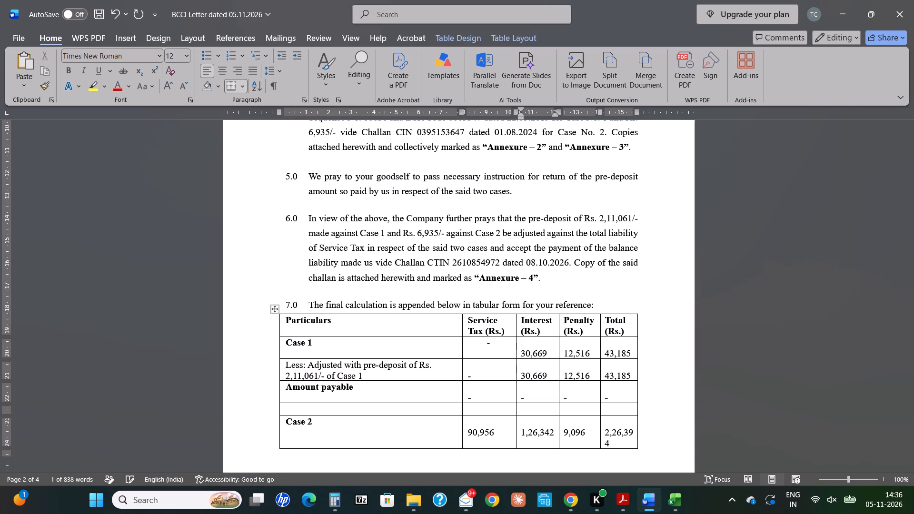
pyautogui.press('Delete')
pyautogui.press('Delete')
pyautogui.press('Delete')
pyautogui.press('Delete')
pyautogui.press('Delete')
pyautogui.press('Delete')
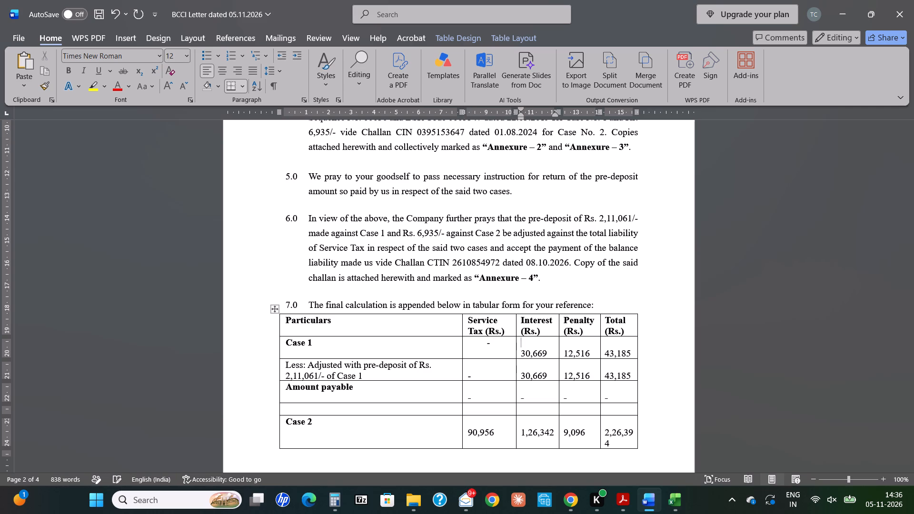
pyautogui.press('Right')
pyautogui.press('Down')
pyautogui.press('Left')
pyautogui.press('BackSpace')
pyautogui.press('BackSpace')
pyautogui.press('BackSpace')
pyautogui.press('BackSpace')
pyautogui.press('End')
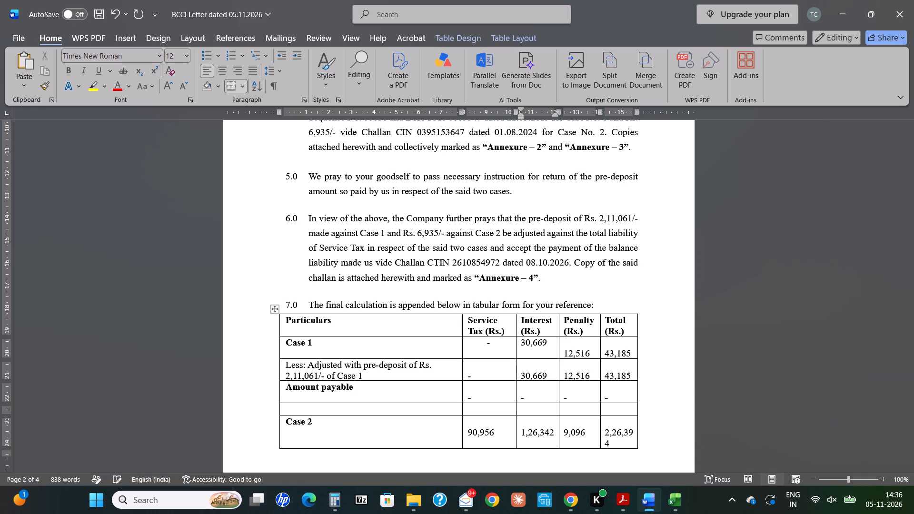
# Delete the blank spaces before 12,516 in the Case 1 row's Penalty (Rs.) cell so the figure starts on the first line.
pyautogui.press('Delete')
pyautogui.press('Right')
pyautogui.press('BackSpace')
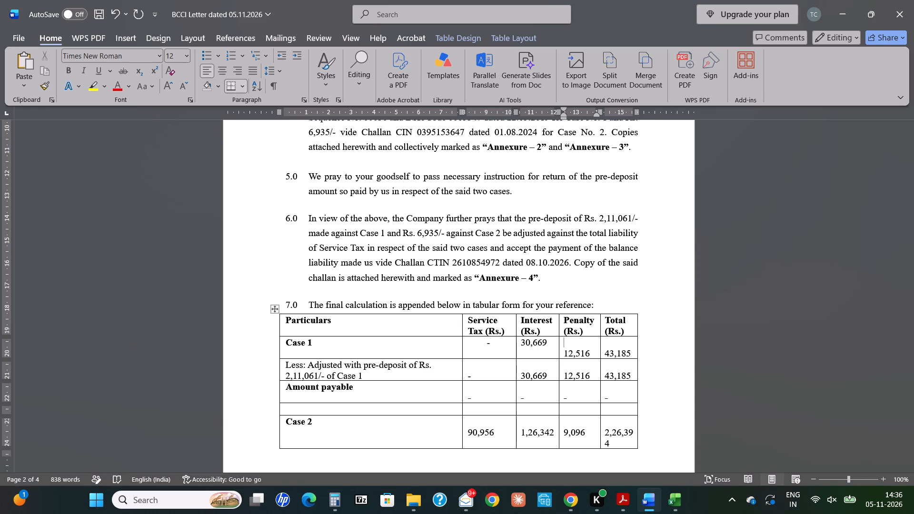
pyautogui.press('Delete')
pyautogui.press('Delete')
pyautogui.press('Delete')
pyautogui.press('Delete')
pyautogui.press('Delete')
pyautogui.press('Delete')
pyautogui.press('Delete')
pyautogui.press('Delete')
pyautogui.press('Delete')
pyautogui.press('BackSpace')
pyautogui.press('BackSpace')
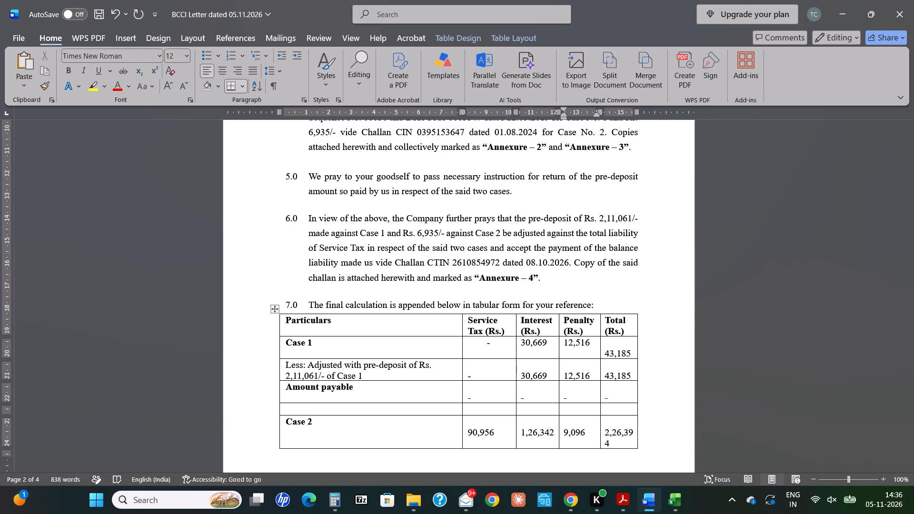
# Delete the remaining spaces before the dash in the Case 1 row's Service Tax (Rs.) cell so it starts at the cell edge.
pyautogui.press('Left')
pyautogui.press('Left')
pyautogui.press('Right')
pyautogui.press('Left')
pyautogui.press('Left')
pyautogui.press('Left')
pyautogui.press('Left')
pyautogui.press('Left')
pyautogui.press('Left')
pyautogui.press('Left')
pyautogui.press('BackSpace')
pyautogui.press('Left')
pyautogui.hotkey('ctrl', 'Left')
pyautogui.press('BackSpace')
pyautogui.press('BackSpace')
pyautogui.press('BackSpace')
pyautogui.press('BackSpace')
pyautogui.press('BackSpace')
pyautogui.press('BackSpace')
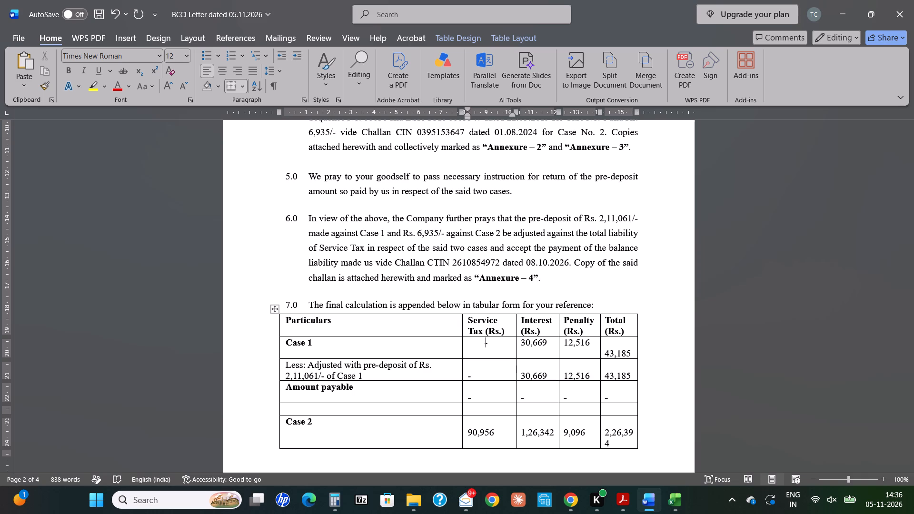
pyautogui.press('BackSpace')
pyautogui.press('BackSpace')
pyautogui.press('BackSpace')
pyautogui.press('BackSpace')
pyautogui.press('BackSpace')
pyautogui.press('BackSpace')
pyautogui.press('BackSpace')
pyautogui.press('BackSpace')
pyautogui.press('BackSpace')
pyautogui.press('BackSpace')
pyautogui.press('BackSpace')
pyautogui.press('BackSpace')
pyautogui.press('BackSpace')
pyautogui.press('BackSpace')
pyautogui.press('BackSpace')
pyautogui.press('BackSpace')
pyautogui.press('BackSpace')
pyautogui.press('BackSpace')
# Delete the blank spaces before 43,185 in the Case 1 row's Total (Rs.) cell so the figure starts on the first line.
pyautogui.press('Tab')
pyautogui.press('Tab')
pyautogui.press('Tab')
pyautogui.press('Right')
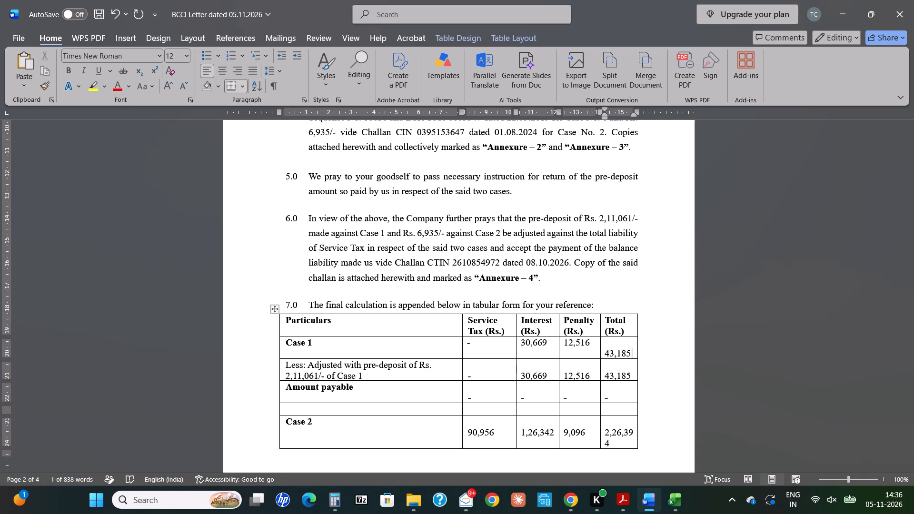
pyautogui.press('End')
pyautogui.press('Home')
pyautogui.press('BackSpace')
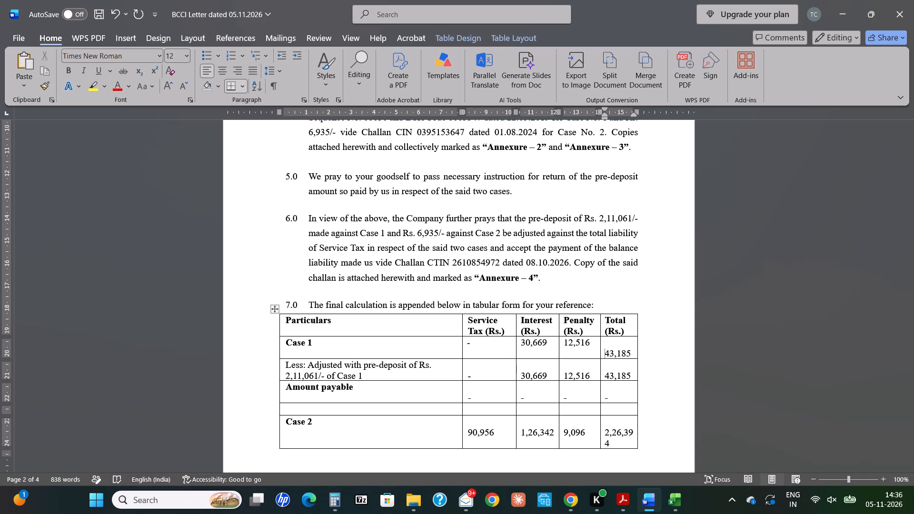
pyautogui.press('BackSpace')
pyautogui.press('BackSpace')
pyautogui.press('BackSpace')
pyautogui.press('BackSpace')
pyautogui.press('BackSpace')
pyautogui.press('BackSpace')
pyautogui.press('BackSpace')
pyautogui.press('BackSpace')
pyautogui.press('BackSpace')
pyautogui.press('BackSpace')
pyautogui.press('BackSpace')
pyautogui.press('BackSpace')
pyautogui.press('BackSpace')
pyautogui.press('BackSpace')
pyautogui.press('BackSpace')
pyautogui.press('BackSpace')
pyautogui.press('BackSpace')
pyautogui.press('BackSpace')
pyautogui.press('BackSpace')
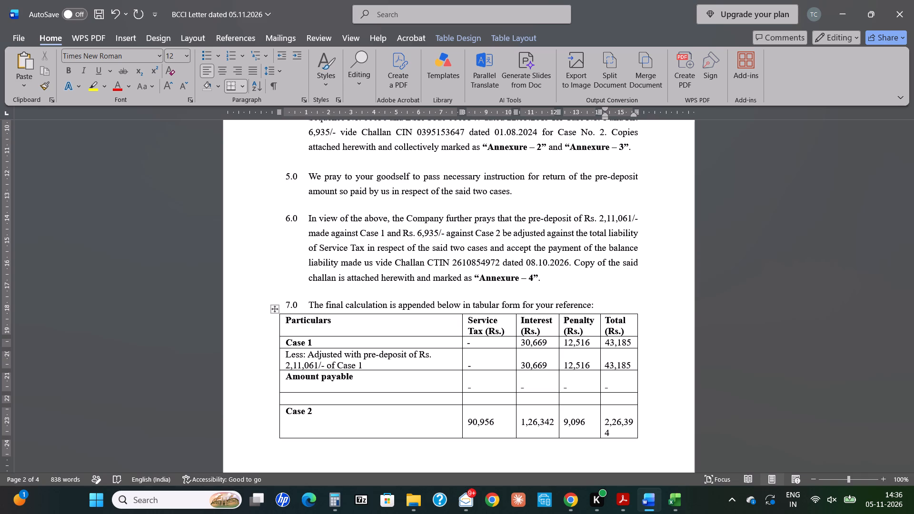
# Delete the blank spaces before the dash in the Service Tax (Rs.) cell of the "Less: Adjusted with pre-deposit" row for Case 1.
pyautogui.press('Tab')
pyautogui.press('Tab')
pyautogui.press('Right')
pyautogui.press('Left')
pyautogui.press('Left')
pyautogui.press('Left')
pyautogui.press('Left')
pyautogui.press('BackSpace')
pyautogui.press('BackSpace')
pyautogui.press('BackSpace')
pyautogui.press('BackSpace')
pyautogui.press('BackSpace')
pyautogui.press('BackSpace')
pyautogui.press('BackSpace')
pyautogui.press('BackSpace')
pyautogui.press('BackSpace')
pyautogui.press('BackSpace')
pyautogui.press('BackSpace')
pyautogui.press('BackSpace')
pyautogui.press('BackSpace')
pyautogui.press('BackSpace')
pyautogui.press('BackSpace')
pyautogui.press('BackSpace')
pyautogui.press('BackSpace')
pyautogui.press('BackSpace')
pyautogui.press('BackSpace')
pyautogui.press('BackSpace')
# Delete the blank spaces before 30,669 in the "Less: Adjusted with pre-deposit" row's Interest (Rs.) cell so the figure starts on the first line.
pyautogui.press('Tab')
pyautogui.press('Left')
pyautogui.press('Down')
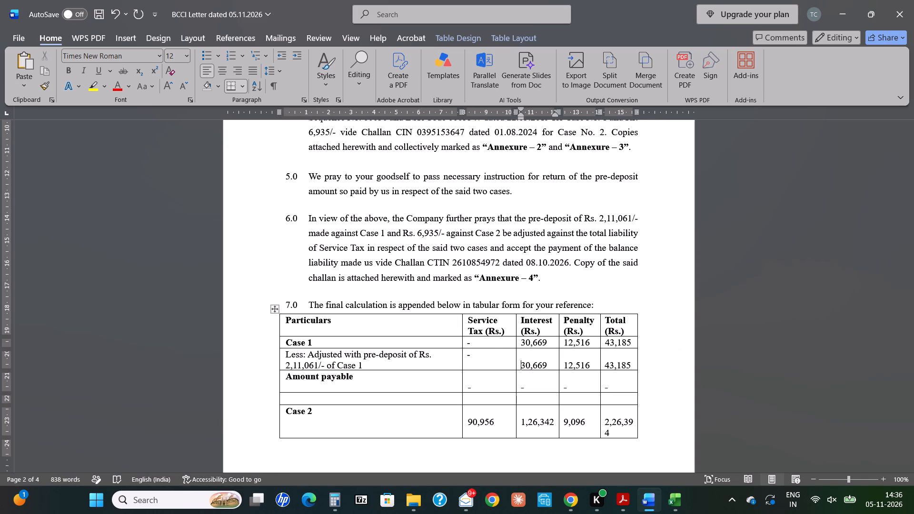
pyautogui.press('BackSpace')
pyautogui.press('Left')
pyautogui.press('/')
pyautogui.press('Right')
pyautogui.press('BackSpace')
pyautogui.press('BackSpace')
pyautogui.press('BackSpace')
pyautogui.press('BackSpace')
pyautogui.press('BackSpace')
pyautogui.press('BackSpace')
pyautogui.press('BackSpace')
pyautogui.press('BackSpace')
pyautogui.press('BackSpace')
pyautogui.press('BackSpace')
pyautogui.press('BackSpace')
pyautogui.press('BackSpace')
pyautogui.press('BackSpace')
pyautogui.press('BackSpace')
pyautogui.press('BackSpace')
pyautogui.press('BackSpace')
pyautogui.press('BackSpace')
pyautogui.press('BackSpace')
pyautogui.press('BackSpace')
pyautogui.press('BackSpace')
# Delete the blank spaces before 12,516 in the "Less: Adjusted with pre-deposit" row's Penalty (Rs.) cell so the figure starts on the first line.
pyautogui.press('Tab')
pyautogui.press('Left')
pyautogui.press('Down')
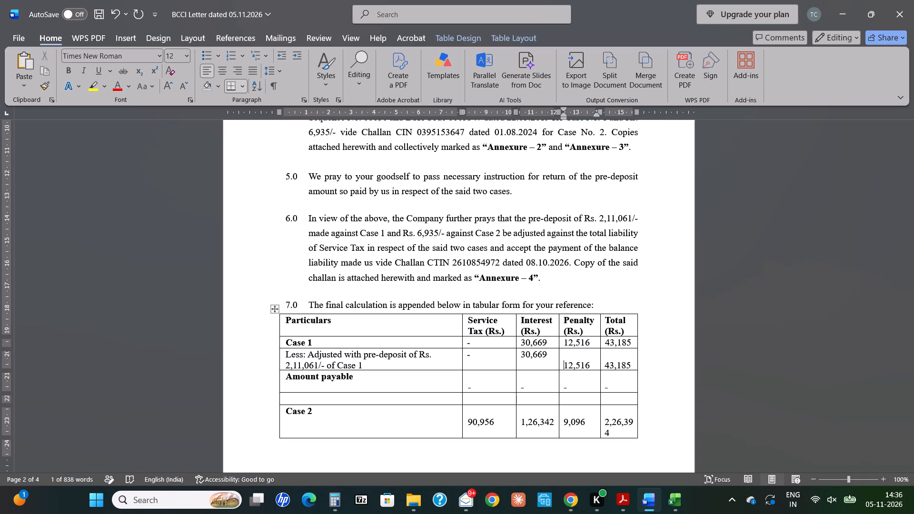
pyautogui.press('Left')
pyautogui.press('BackSpace')
pyautogui.press('Left')
pyautogui.press('Right')
pyautogui.press('Right')
pyautogui.press('BackSpace')
pyautogui.press('BackSpace')
pyautogui.press('BackSpace')
pyautogui.press('BackSpace')
pyautogui.press('BackSpace')
pyautogui.press('BackSpace')
pyautogui.press('BackSpace')
pyautogui.press('BackSpace')
pyautogui.press('BackSpace')
pyautogui.press('BackSpace')
pyautogui.press('BackSpace')
pyautogui.press('BackSpace')
pyautogui.press('BackSpace')
pyautogui.press('BackSpace')
pyautogui.press('BackSpace')
pyautogui.press('BackSpace')
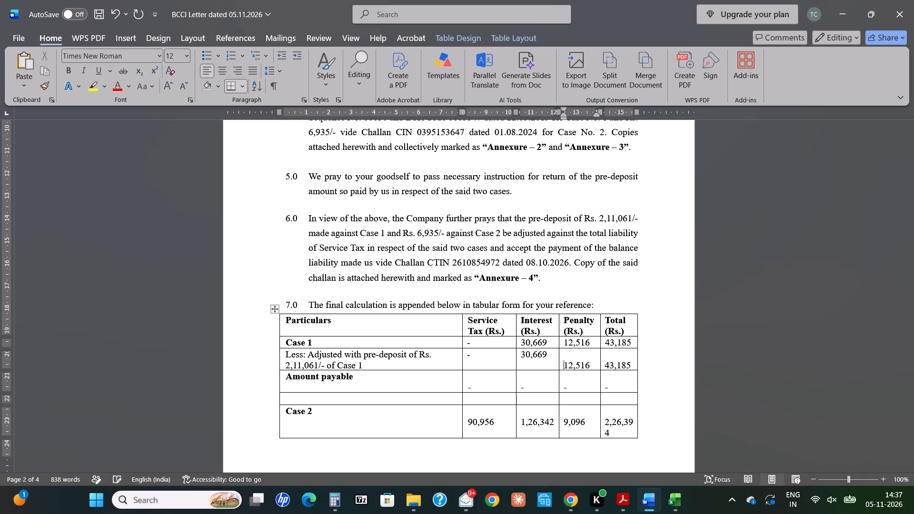
# Delete the blank spaces before 43,185 in the "Less: Adjusted with pre-deposit" row's Total (Rs.) cell so the figure starts on the first line.
pyautogui.press('Tab')
pyautogui.press('Down')
pyautogui.press('Left')
pyautogui.press('Left')
pyautogui.press('Left')
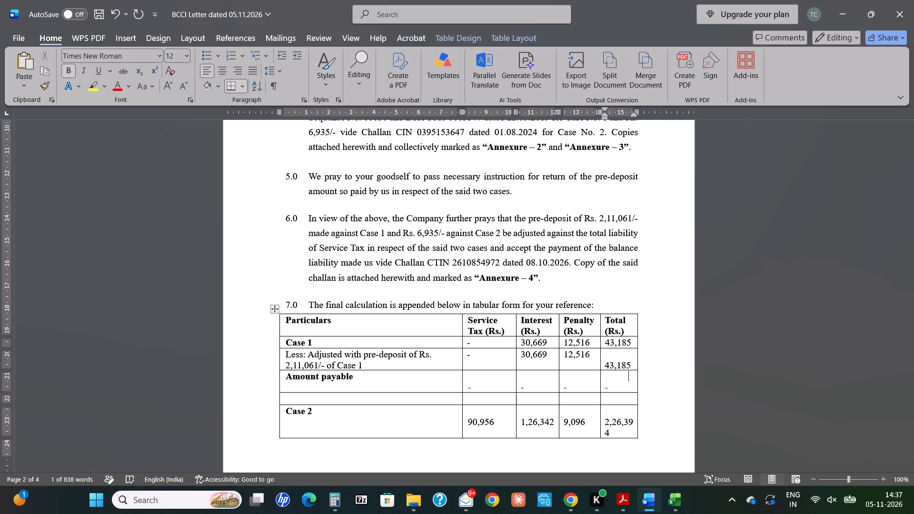
pyautogui.press('Up')
pyautogui.press('Left')
pyautogui.press('Left')
pyautogui.press('Left')
pyautogui.press('Left')
pyautogui.press('Left')
pyautogui.press('Left')
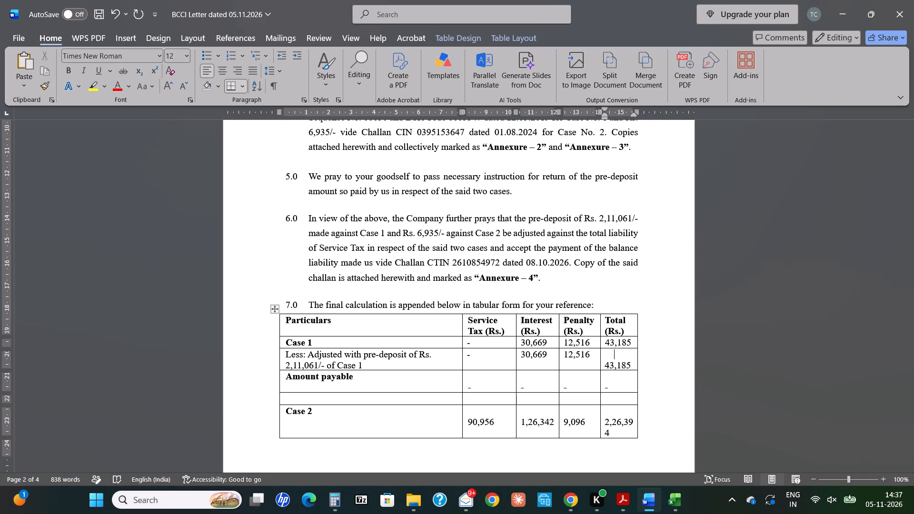
pyautogui.press('Right')
pyautogui.press('BackSpace')
pyautogui.press('BackSpace')
pyautogui.press('BackSpace')
pyautogui.press('BackSpace')
pyautogui.press('BackSpace')
pyautogui.press('BackSpace')
pyautogui.press('BackSpace')
pyautogui.press('BackSpace')
pyautogui.press('BackSpace')
pyautogui.press('BackSpace')
pyautogui.press('BackSpace')
pyautogui.press('BackSpace')
pyautogui.press('BackSpace')
pyautogui.press('BackSpace')
pyautogui.press('BackSpace')
pyautogui.press('BackSpace')
pyautogui.press('BackSpace')
pyautogui.press('BackSpace')
pyautogui.press('BackSpace')
# Delete the blank spaces before the dash in the Amount payable row's Service Tax (Rs.) cell so it starts on the first line.
pyautogui.press('Tab')
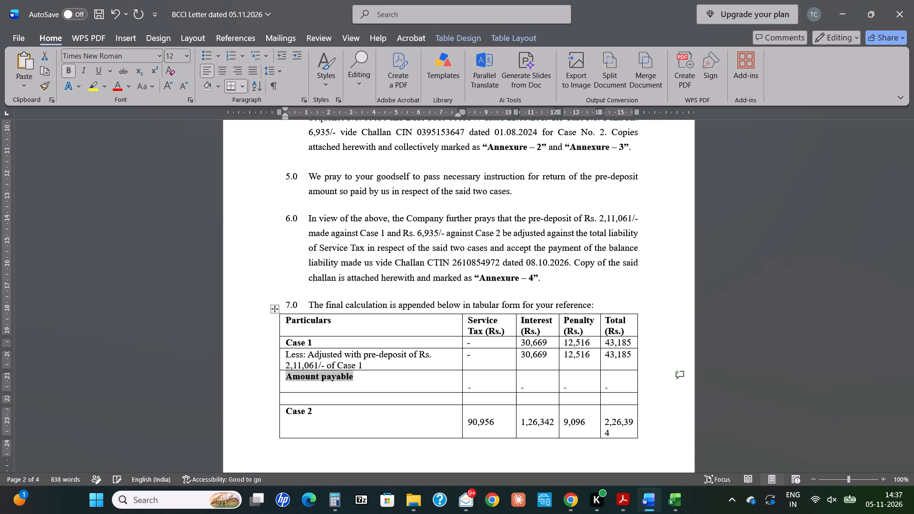
pyautogui.press('Tab')
pyautogui.press('Right')
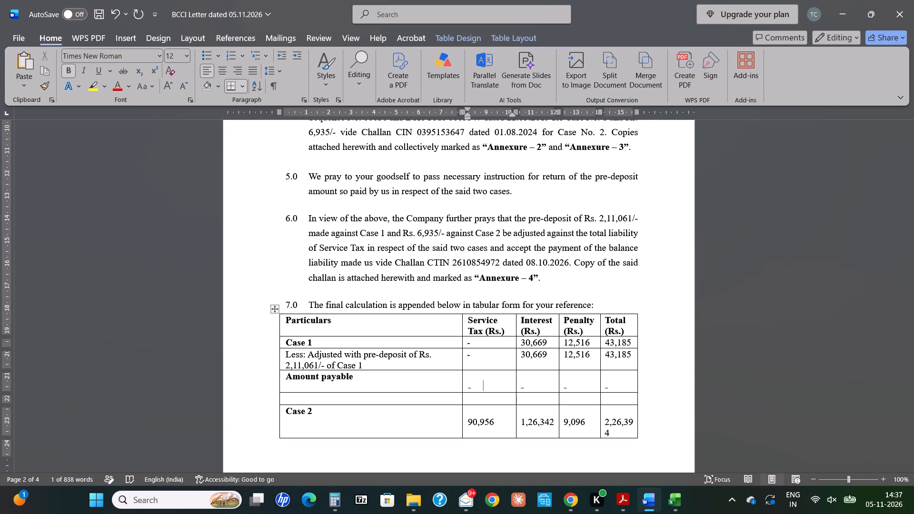
pyautogui.press('Left')
pyautogui.press('Left')
pyautogui.press('Left')
pyautogui.press('Left')
pyautogui.press('BackSpace')
pyautogui.press('BackSpace')
pyautogui.press('BackSpace')
pyautogui.press('BackSpace')
pyautogui.press('BackSpace')
pyautogui.press('BackSpace')
pyautogui.press('BackSpace')
pyautogui.press('BackSpace')
pyautogui.press('BackSpace')
pyautogui.press('BackSpace')
pyautogui.press('BackSpace')
pyautogui.press('BackSpace')
pyautogui.press('BackSpace')
pyautogui.press('BackSpace')
pyautogui.press('BackSpace')
pyautogui.press('BackSpace')
pyautogui.press('BackSpace')
pyautogui.press('BackSpace')
pyautogui.press('BackSpace')
pyautogui.press('BackSpace')
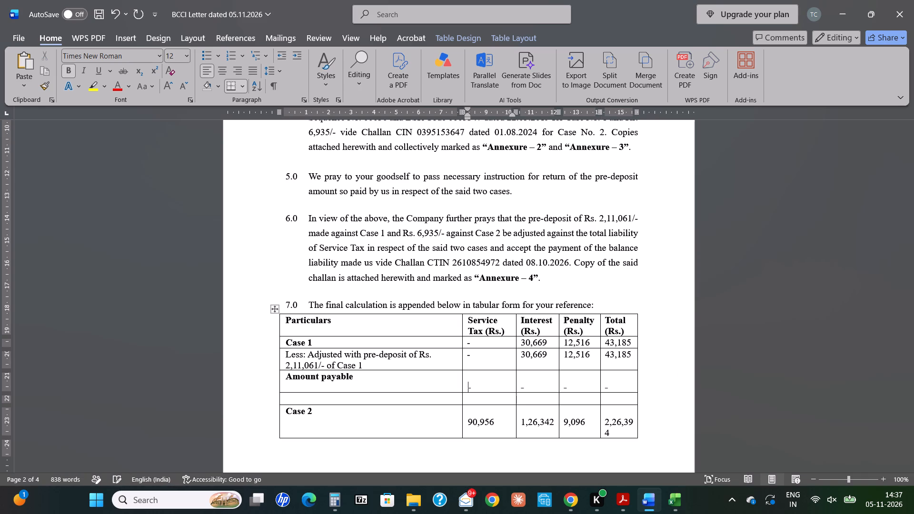
# Delete the blank spaces before the dash in the Amount payable row's Interest (Rs.) cell so it starts on the first line.
pyautogui.press('Tab')
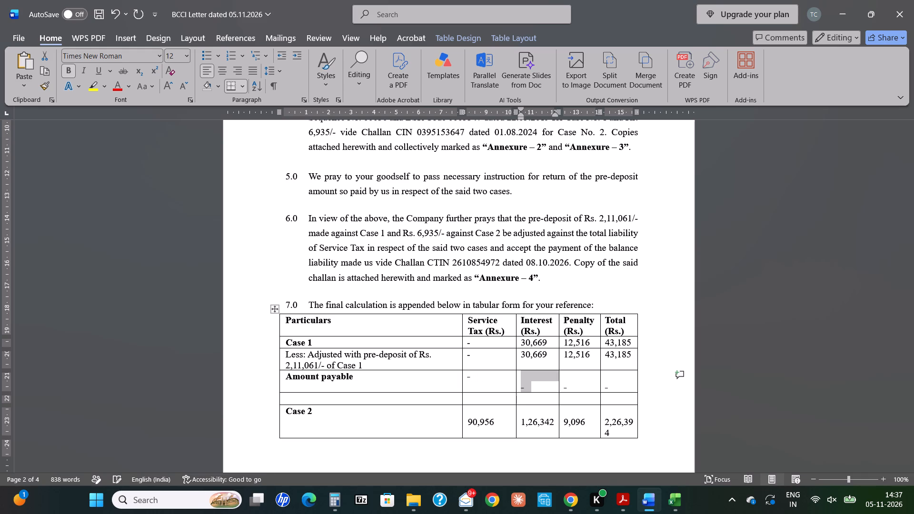
pyautogui.press('Left')
pyautogui.press('Down')
pyautogui.press('BackSpace')
pyautogui.press('BackSpace')
pyautogui.press('BackSpace')
pyautogui.press('BackSpace')
pyautogui.press('BackSpace')
pyautogui.press('BackSpace')
pyautogui.press('BackSpace')
pyautogui.press('BackSpace')
pyautogui.press('BackSpace')
pyautogui.press('BackSpace')
pyautogui.press('BackSpace')
pyautogui.press('BackSpace')
pyautogui.press('BackSpace')
pyautogui.press('BackSpace')
pyautogui.press('BackSpace')
pyautogui.press('BackSpace')
pyautogui.press('BackSpace')
pyautogui.press('BackSpace')
pyautogui.press('BackSpace')
pyautogui.press('BackSpace')
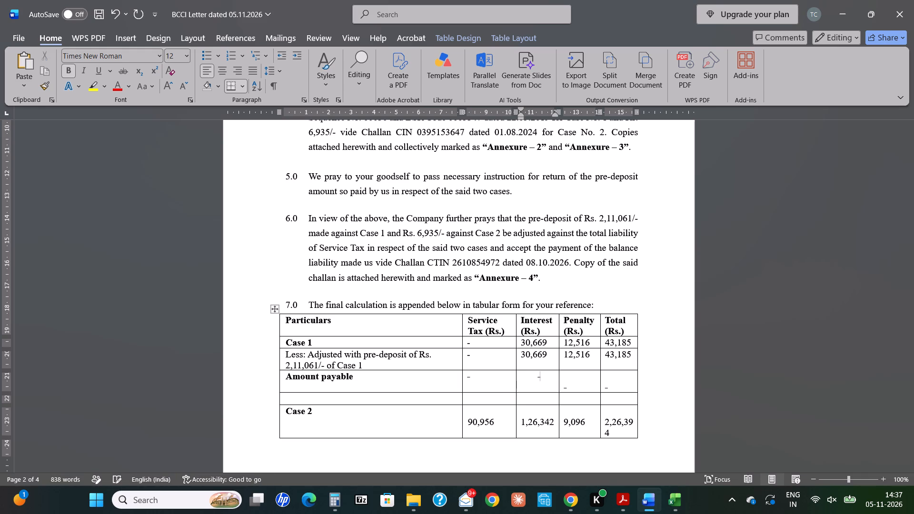
# Delete the blank spaces before the dash in the Amount payable row's Penalty (Rs.) cell so it moves up to the first line.
pyautogui.press('Tab')
pyautogui.press('Left')
pyautogui.press('Down')
pyautogui.press('Left')
pyautogui.press('BackSpace')
pyautogui.press('BackSpace')
pyautogui.press('BackSpace')
pyautogui.press('BackSpace')
pyautogui.press('BackSpace')
pyautogui.press('BackSpace')
pyautogui.press('BackSpace')
pyautogui.press('BackSpace')
pyautogui.press('BackSpace')
pyautogui.press('BackSpace')
pyautogui.press('BackSpace')
pyautogui.press('BackSpace')
pyautogui.press('BackSpace')
pyautogui.press('BackSpace')
pyautogui.press('BackSpace')
pyautogui.press('BackSpace')
pyautogui.press('BackSpace')
pyautogui.press('BackSpace')
pyautogui.press('BackSpace')
pyautogui.press('BackSpace')
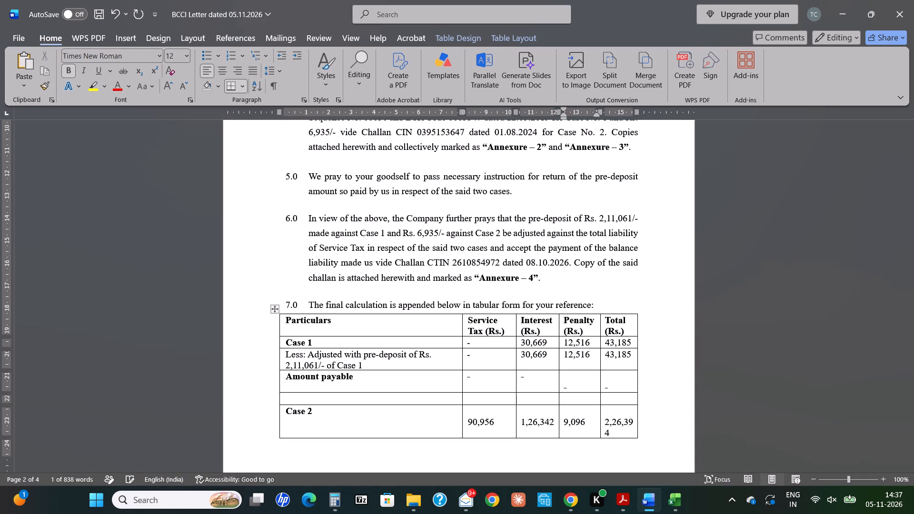
# Delete the blank spaces before the dash in the Amount payable row's Total (Rs.) cell so it starts on the first line.
pyautogui.press('Tab')
pyautogui.press('Left')
pyautogui.press('Down')
pyautogui.press('BackSpace')
pyautogui.press('BackSpace')
pyautogui.press('BackSpace')
pyautogui.press('BackSpace')
pyautogui.press('BackSpace')
pyautogui.press('BackSpace')
pyautogui.press('BackSpace')
pyautogui.press('BackSpace')
pyautogui.press('BackSpace')
pyautogui.press('BackSpace')
pyautogui.press('BackSpace')
pyautogui.press('BackSpace')
pyautogui.press('BackSpace')
pyautogui.press('BackSpace')
pyautogui.press('BackSpace')
pyautogui.press('BackSpace')
pyautogui.press('BackSpace')
pyautogui.press('BackSpace')
pyautogui.press('BackSpace')
pyautogui.press('BackSpace')
# Delete the blank spaces before 90,956 in the Case 2 row's Service Tax (Rs.) cell so the figure starts on the first line.
pyautogui.press('Tab')
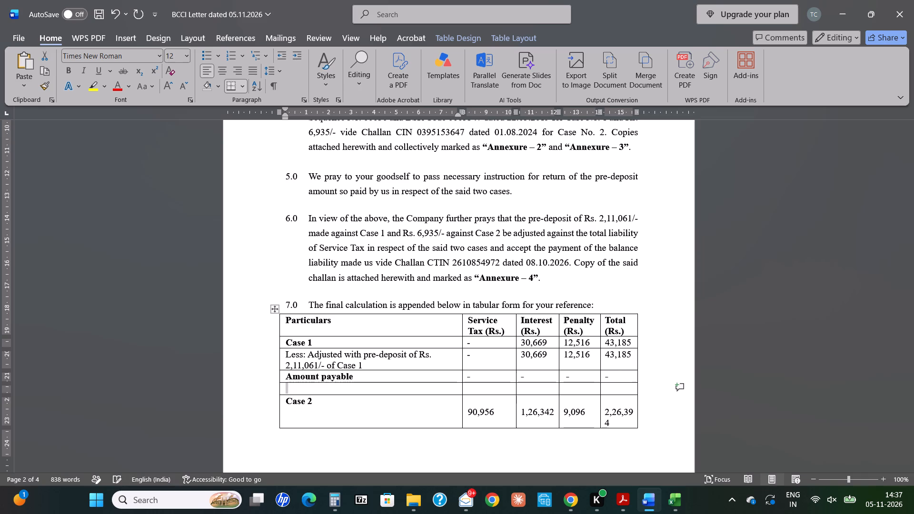
pyautogui.press('Tab')
pyautogui.press('Tab')
pyautogui.press('Tab')
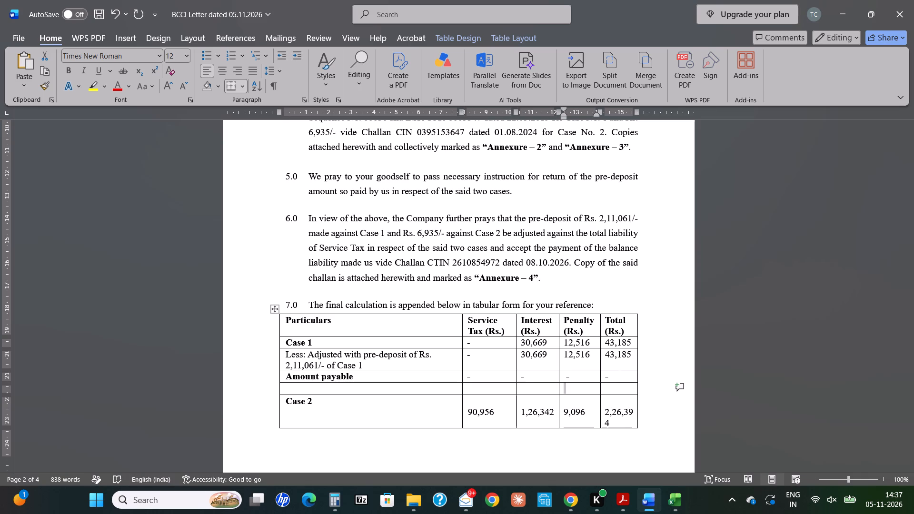
pyautogui.press('Tab')
pyautogui.press('Tab')
pyautogui.press('Tab')
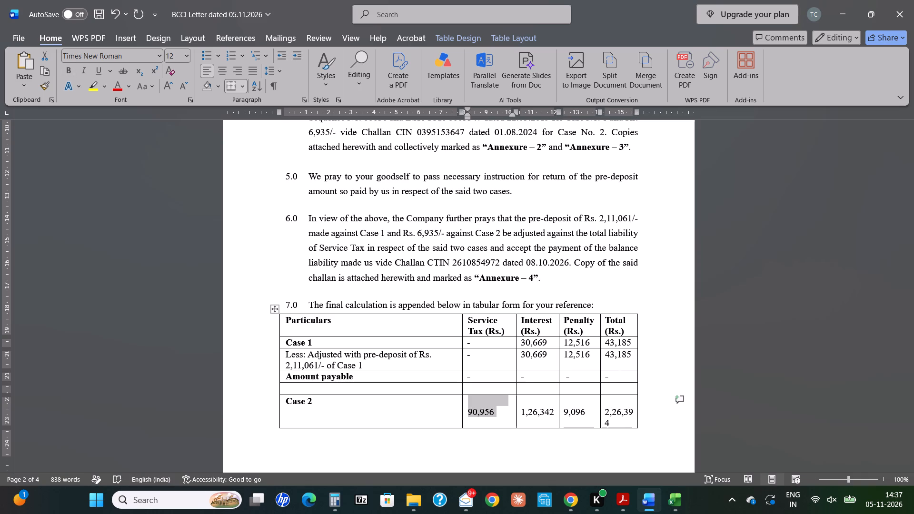
pyautogui.press('Left')
pyautogui.press('Down')
pyautogui.press('BackSpace')
pyautogui.press('BackSpace')
pyautogui.press('BackSpace')
pyautogui.press('BackSpace')
pyautogui.press('BackSpace')
pyautogui.press('BackSpace')
pyautogui.press('BackSpace')
pyautogui.press('BackSpace')
pyautogui.press('BackSpace')
pyautogui.press('BackSpace')
pyautogui.press('BackSpace')
pyautogui.press('BackSpace')
pyautogui.press('BackSpace')
pyautogui.press('BackSpace')
pyautogui.press('BackSpace')
pyautogui.press('BackSpace')
pyautogui.press('BackSpace')
pyautogui.press('BackSpace')
pyautogui.press('BackSpace')
pyautogui.press('BackSpace')
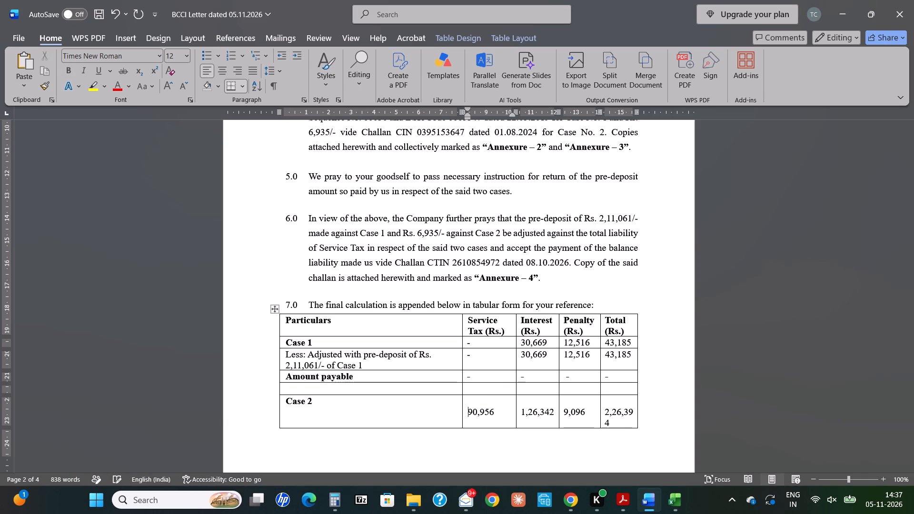
# Delete the blank spaces before 1,26,342 in the Case 2 row's Interest (Rs.) cell so the figure starts on the first line.
pyautogui.press('Tab')
pyautogui.press('Left')
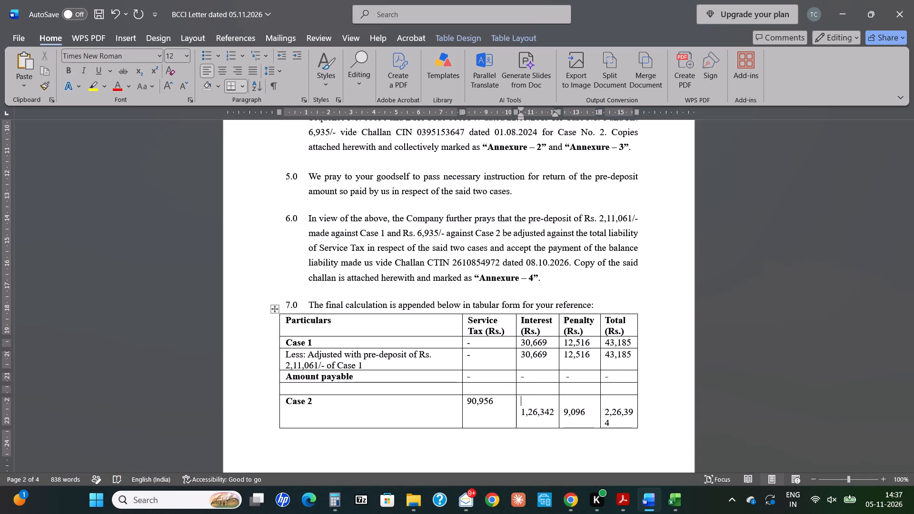
pyautogui.press('Down')
pyautogui.press('BackSpace')
pyautogui.press('BackSpace')
pyautogui.press('BackSpace')
pyautogui.press('BackSpace')
pyautogui.press('BackSpace')
pyautogui.press('BackSpace')
pyautogui.press('BackSpace')
pyautogui.press('BackSpace')
pyautogui.press('BackSpace')
pyautogui.press('BackSpace')
pyautogui.press('BackSpace')
pyautogui.press('BackSpace')
pyautogui.press('BackSpace')
pyautogui.press('BackSpace')
pyautogui.press('BackSpace')
pyautogui.press('BackSpace')
pyautogui.press('BackSpace')
pyautogui.press('BackSpace')
pyautogui.press('BackSpace')
pyautogui.press('BackSpace')
# Delete the blank spaces before 9,096 in the Case 2 row's Penalty (Rs.) cell so the figure starts on the first line.
pyautogui.press('Tab')
pyautogui.press('Left')
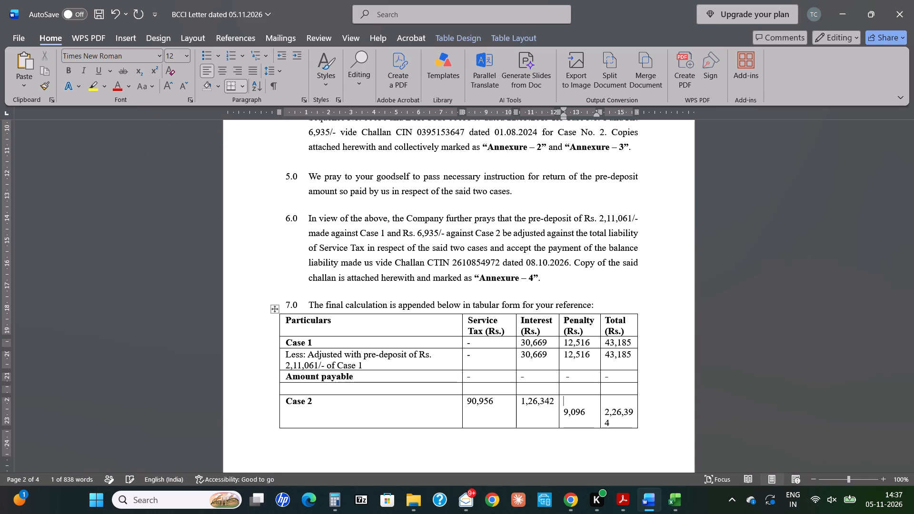
pyautogui.press('Down')
pyautogui.press('BackSpace')
pyautogui.press('BackSpace')
pyautogui.press('BackSpace')
pyautogui.press('BackSpace')
pyautogui.press('BackSpace')
pyautogui.press('BackSpace')
pyautogui.press('BackSpace')
pyautogui.press('BackSpace')
pyautogui.press('BackSpace')
pyautogui.press('BackSpace')
pyautogui.press('BackSpace')
pyautogui.press('BackSpace')
pyautogui.press('BackSpace')
# Delete the blank spaces before 2,26,394 in the Case 2 row's Total (Rs.) cell so the figure starts on the first line.
pyautogui.press('Tab')
pyautogui.press('Left')
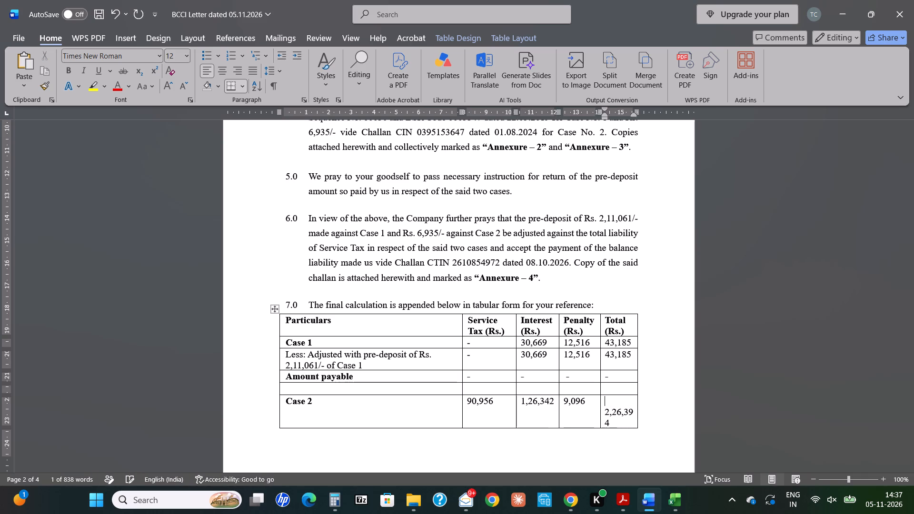
pyautogui.press('Down')
pyautogui.press('BackSpace')
pyautogui.press('BackSpace')
pyautogui.press('BackSpace')
pyautogui.press('BackSpace')
pyautogui.press('BackSpace')
pyautogui.press('BackSpace')
pyautogui.press('BackSpace')
pyautogui.press('BackSpace')
pyautogui.press('BackSpace')
pyautogui.press('BackSpace')
pyautogui.press('BackSpace')
pyautogui.press('BackSpace')
pyautogui.press('BackSpace')
pyautogui.press('BackSpace')
pyautogui.press('BackSpace')
pyautogui.press('BackSpace')
pyautogui.press('BackSpace')
pyautogui.press('BackSpace')
pyautogui.press('BackSpace')
pyautogui.press('BackSpace')
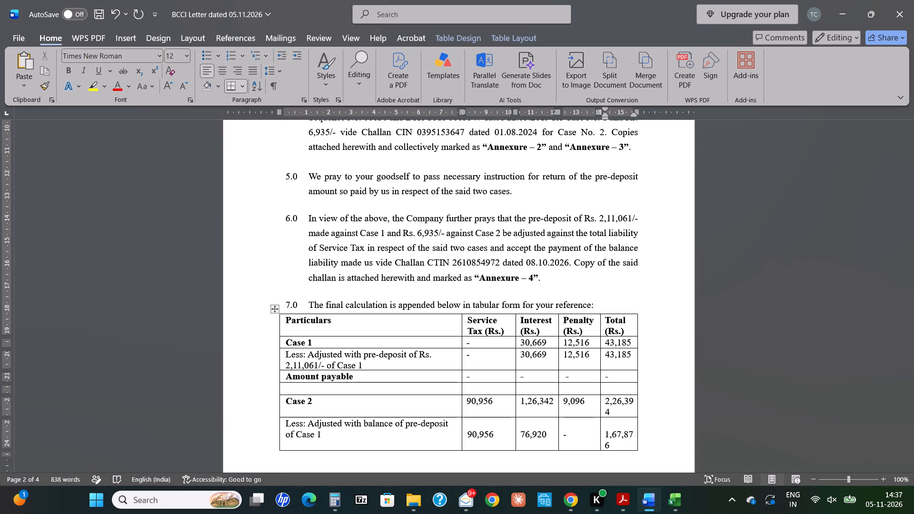
# Delete the blank spaces before 90,956 in the Service Tax (Rs.) cell of the row adjusting the balance of pre-deposit of Case 1.
pyautogui.press('Tab')
pyautogui.press('Tab')
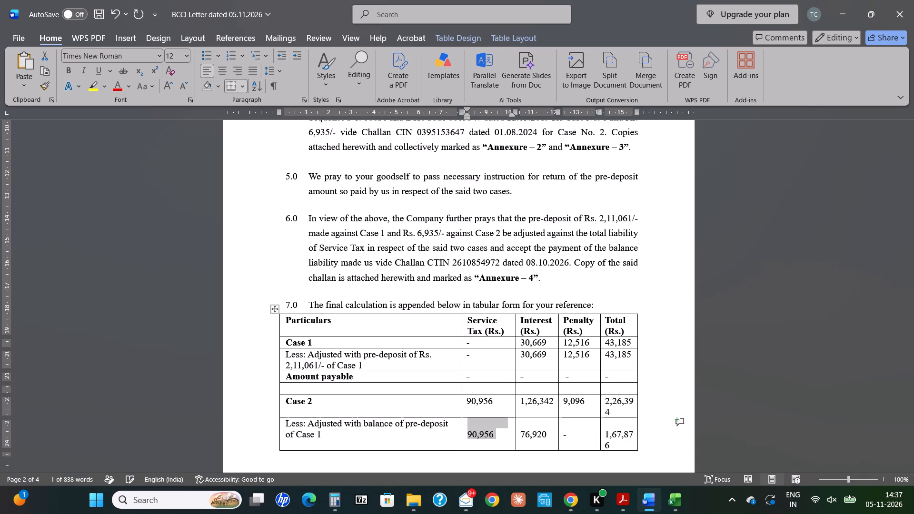
pyautogui.press('Left')
pyautogui.press('Down')
pyautogui.press('BackSpace')
pyautogui.press('BackSpace')
pyautogui.press('BackSpace')
pyautogui.press('BackSpace')
pyautogui.press('BackSpace')
pyautogui.press('BackSpace')
pyautogui.press('BackSpace')
pyautogui.press('BackSpace')
pyautogui.press('BackSpace')
pyautogui.press('BackSpace')
pyautogui.press('BackSpace')
pyautogui.press('BackSpace')
pyautogui.press('BackSpace')
pyautogui.press('BackSpace')
pyautogui.press('BackSpace')
pyautogui.press('BackSpace')
pyautogui.press('BackSpace')
pyautogui.press('BackSpace')
pyautogui.press('BackSpace')
pyautogui.press('BackSpace')
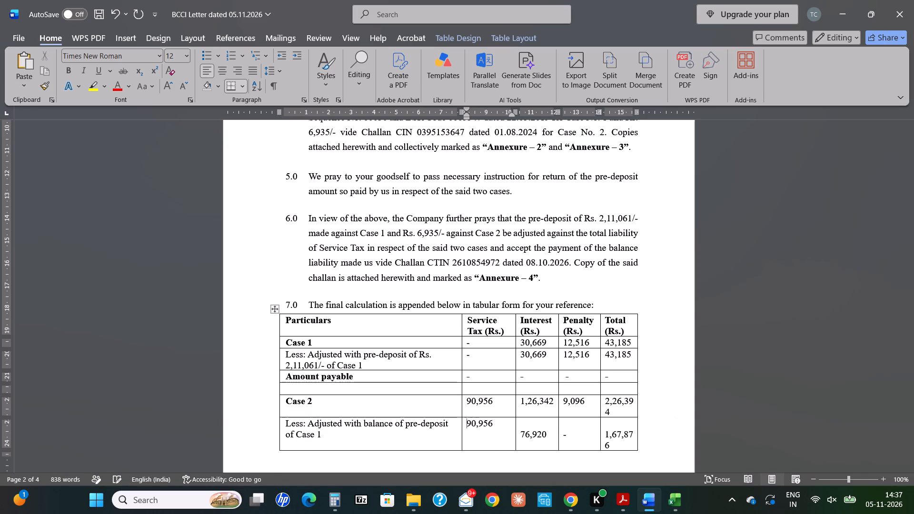
# Delete the blank spaces before 76,920 in the Interest (Rs.) cell of the row adjusting the balance of pre-deposit of Case 1.
pyautogui.press('Tab')
pyautogui.press('Left')
pyautogui.press('Down')
pyautogui.press('BackSpace')
pyautogui.press('BackSpace')
pyautogui.press('BackSpace')
pyautogui.press('BackSpace')
pyautogui.press('BackSpace')
pyautogui.press('BackSpace')
pyautogui.press('BackSpace')
pyautogui.press('BackSpace')
pyautogui.press('BackSpace')
pyautogui.press('BackSpace')
pyautogui.press('BackSpace')
pyautogui.press('BackSpace')
pyautogui.press('BackSpace')
pyautogui.press('BackSpace')
pyautogui.press('BackSpace')
pyautogui.press('BackSpace')
pyautogui.press('BackSpace')
pyautogui.press('BackSpace')
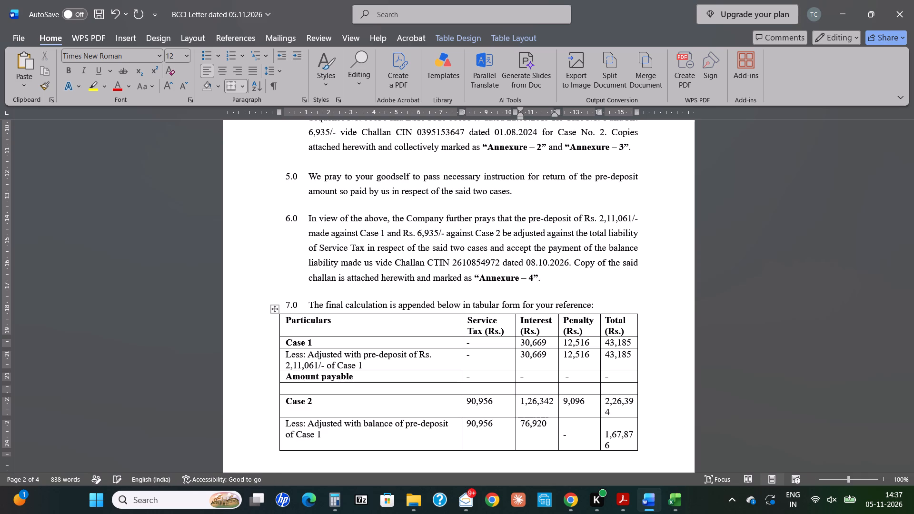
# Delete the blank spaces before the dash in the Penalty (Rs.) cell of the row adjusting the balance of pre-deposit of Case 1.
pyautogui.press('Tab')
pyautogui.press('Left')
pyautogui.press('Down')
pyautogui.press('BackSpace')
pyautogui.press('BackSpace')
pyautogui.press('BackSpace')
pyautogui.press('BackSpace')
pyautogui.press('BackSpace')
pyautogui.press('BackSpace')
pyautogui.press('BackSpace')
pyautogui.press('BackSpace')
pyautogui.press('BackSpace')
pyautogui.press('BackSpace')
pyautogui.press('BackSpace')
pyautogui.press('BackSpace')
pyautogui.press('BackSpace')
pyautogui.press('BackSpace')
pyautogui.press('BackSpace')
pyautogui.press('BackSpace')
pyautogui.press('BackSpace')
pyautogui.press('BackSpace')
pyautogui.press('BackSpace')
pyautogui.press('BackSpace')
# Delete the blank spaces before 1,67,876 in the Total (Rs.) cell of the row adjusting the balance of pre-deposit of Case 1.
pyautogui.press('Tab')
pyautogui.press('Left')
pyautogui.press('Down')
pyautogui.press('BackSpace')
pyautogui.press('BackSpace')
pyautogui.press('BackSpace')
pyautogui.press('BackSpace')
pyautogui.press('BackSpace')
pyautogui.press('BackSpace')
pyautogui.press('BackSpace')
pyautogui.press('BackSpace')
pyautogui.press('BackSpace')
pyautogui.press('BackSpace')
pyautogui.press('BackSpace')
pyautogui.press('BackSpace')
pyautogui.press('BackSpace')
pyautogui.press('BackSpace')
pyautogui.press('BackSpace')
pyautogui.press('BackSpace')
pyautogui.press('BackSpace')
pyautogui.press('BackSpace')
pyautogui.press('BackSpace')
pyautogui.press('BackSpace')
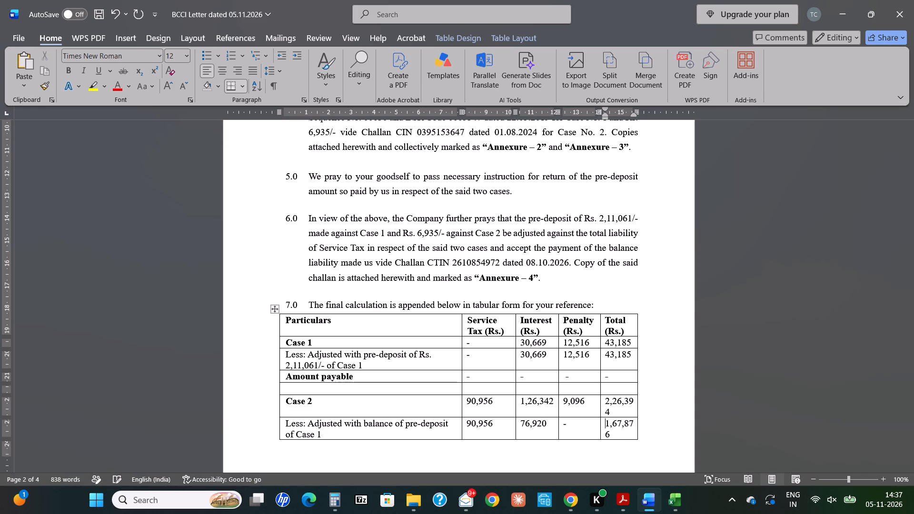
# Delete the blank spaces before the dash in the Service Tax (Rs.) cell of the row adjusting the Rs. 6,935/- pre-deposit of Case 2.
pyautogui.press('Tab')
pyautogui.press('Tab')
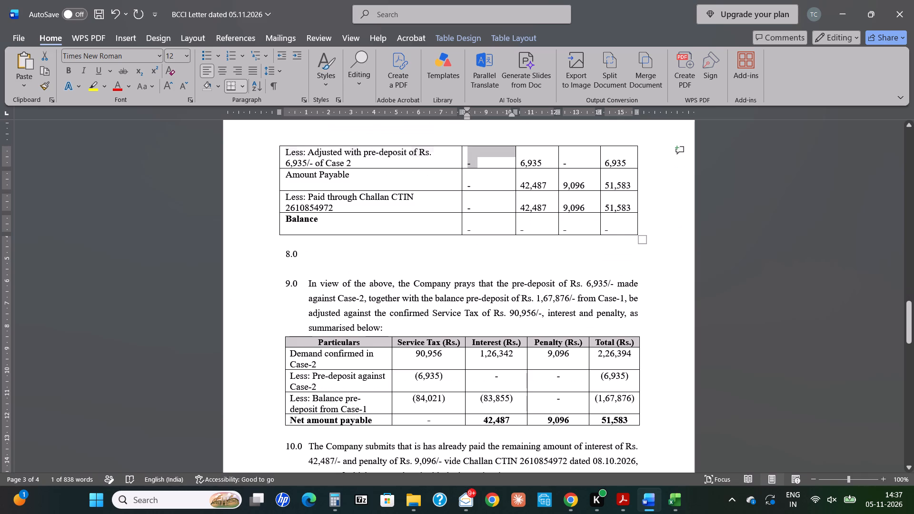
pyautogui.press('Left')
pyautogui.press('Down')
pyautogui.press('BackSpace')
pyautogui.press('BackSpace')
pyautogui.press('BackSpace')
pyautogui.press('BackSpace')
pyautogui.press('BackSpace')
pyautogui.press('BackSpace')
pyautogui.press('BackSpace')
pyautogui.press('BackSpace')
pyautogui.press('BackSpace')
pyautogui.press('BackSpace')
pyautogui.press('BackSpace')
pyautogui.press('BackSpace')
pyautogui.press('BackSpace')
pyautogui.press('BackSpace')
pyautogui.press('BackSpace')
pyautogui.press('BackSpace')
pyautogui.press('BackSpace')
pyautogui.press('BackSpace')
pyautogui.press('BackSpace')
pyautogui.press('BackSpace')
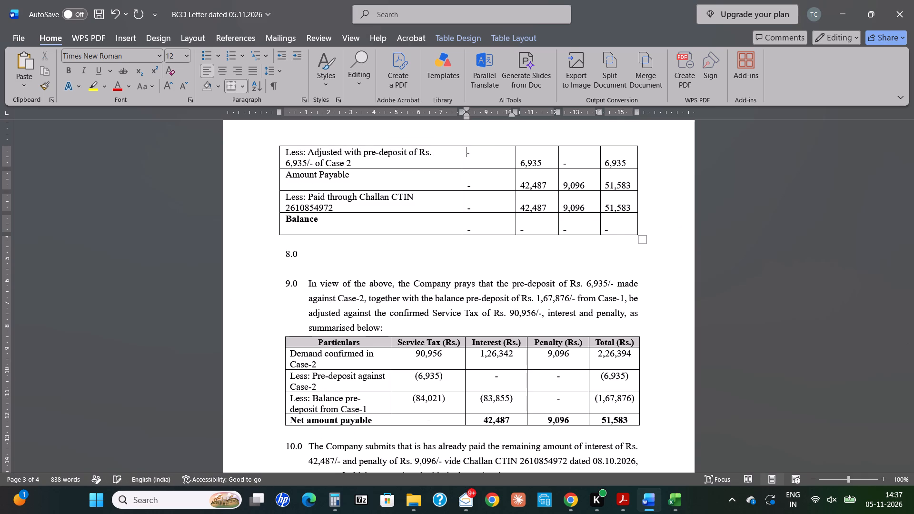
# Delete the blank spaces before 6,935 in the Interest (Rs.) cell of the row adjusting the Rs. 6,935/- pre-deposit of Case 2.
pyautogui.press('Tab')
pyautogui.press('Left')
pyautogui.press('Down')
pyautogui.press('BackSpace')
pyautogui.press('BackSpace')
pyautogui.press('BackSpace')
pyautogui.press('BackSpace')
pyautogui.press('BackSpace')
pyautogui.press('BackSpace')
pyautogui.press('BackSpace')
pyautogui.press('BackSpace')
pyautogui.press('BackSpace')
pyautogui.press('BackSpace')
pyautogui.press('BackSpace')
pyautogui.press('BackSpace')
pyautogui.press('BackSpace')
pyautogui.press('BackSpace')
pyautogui.press('BackSpace')
pyautogui.press('BackSpace')
pyautogui.press('BackSpace')
pyautogui.press('BackSpace')
pyautogui.press('BackSpace')
pyautogui.press('BackSpace')
# Delete the blank spaces before the dash in the Penalty (Rs.) cell of the row adjusting the Rs. 6,935/- pre-deposit of Case 2.
pyautogui.press('Tab')
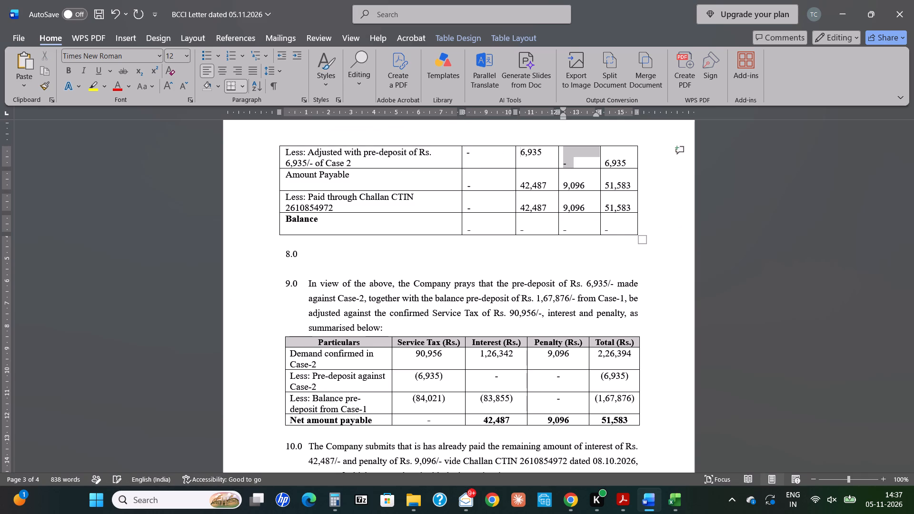
pyautogui.press('Left')
pyautogui.press('BackSpace')
pyautogui.press('Down')
pyautogui.press('BackSpace')
pyautogui.press('BackSpace')
pyautogui.press('BackSpace')
pyautogui.press('BackSpace')
pyautogui.press('BackSpace')
pyautogui.press('BackSpace')
pyautogui.press('BackSpace')
pyautogui.press('BackSpace')
pyautogui.press('BackSpace')
pyautogui.press('BackSpace')
pyautogui.press('BackSpace')
pyautogui.press('BackSpace')
pyautogui.press('BackSpace')
pyautogui.press('BackSpace')
pyautogui.press('BackSpace')
pyautogui.press('BackSpace')
pyautogui.press('BackSpace')
pyautogui.press('BackSpace')
pyautogui.press('BackSpace')
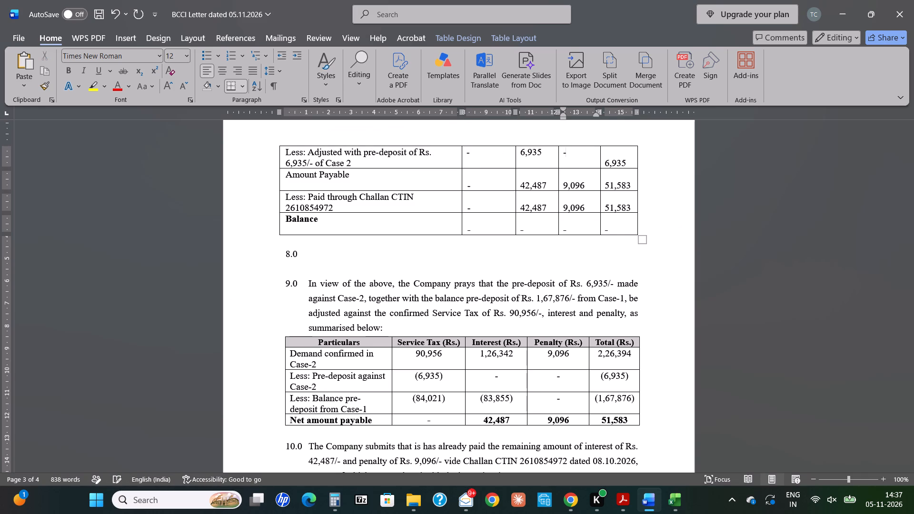
# Delete the blank spaces before 6,935 in the Total (Rs.) cell of the row adjusting the Rs. 6,935/- pre-deposit of Case 2.
pyautogui.press('Tab')
pyautogui.press('Left')
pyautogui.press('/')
pyautogui.press('Down')
pyautogui.press('Left')
pyautogui.press('BackSpace')
pyautogui.press('BackSpace')
pyautogui.press('BackSpace')
pyautogui.press('BackSpace')
pyautogui.press('BackSpace')
pyautogui.press('BackSpace')
pyautogui.press('BackSpace')
pyautogui.press('BackSpace')
pyautogui.press('BackSpace')
pyautogui.press('BackSpace')
pyautogui.press('BackSpace')
pyautogui.press('BackSpace')
pyautogui.press('BackSpace')
pyautogui.press('BackSpace')
pyautogui.press('BackSpace')
pyautogui.press('BackSpace')
pyautogui.press('BackSpace')
pyautogui.press('BackSpace')
pyautogui.press('BackSpace')
pyautogui.press('BackSpace')
# Delete the blank spaces before the dash in the Service Tax (Rs.) cell of the Amount Payable row.
pyautogui.press('Tab')
pyautogui.press('Tab')
pyautogui.press('Left')
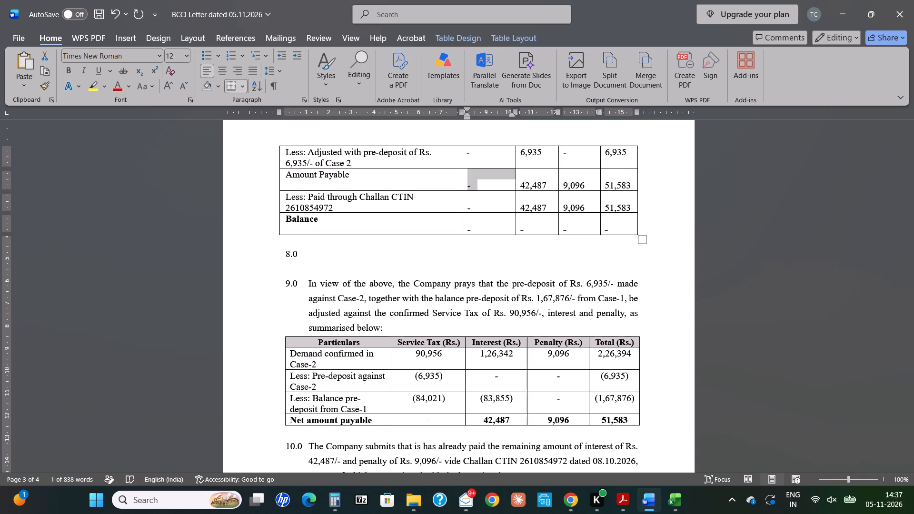
pyautogui.press('Down')
pyautogui.press('BackSpace')
pyautogui.press('BackSpace')
pyautogui.press('BackSpace')
pyautogui.press('BackSpace')
pyautogui.press('BackSpace')
pyautogui.press('BackSpace')
pyautogui.press('BackSpace')
pyautogui.press('BackSpace')
pyautogui.press('BackSpace')
pyautogui.press('BackSpace')
pyautogui.press('BackSpace')
pyautogui.press('BackSpace')
pyautogui.press('BackSpace')
pyautogui.press('BackSpace')
pyautogui.press('BackSpace')
pyautogui.press('BackSpace')
pyautogui.press('BackSpace')
pyautogui.press('BackSpace')
pyautogui.press('BackSpace')
pyautogui.press('BackSpace')
# Delete the blank spaces before 42,487 in the Interest (Rs.) cell of the Amount Payable row.
pyautogui.press('Tab')
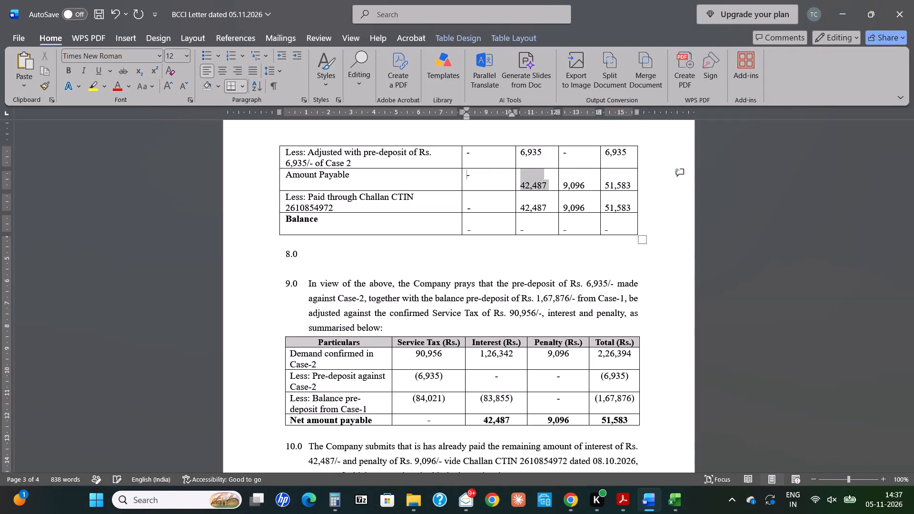
pyautogui.press('Left')
pyautogui.press('Down')
pyautogui.press('BackSpace')
pyautogui.press('Left')
pyautogui.press('BackSpace')
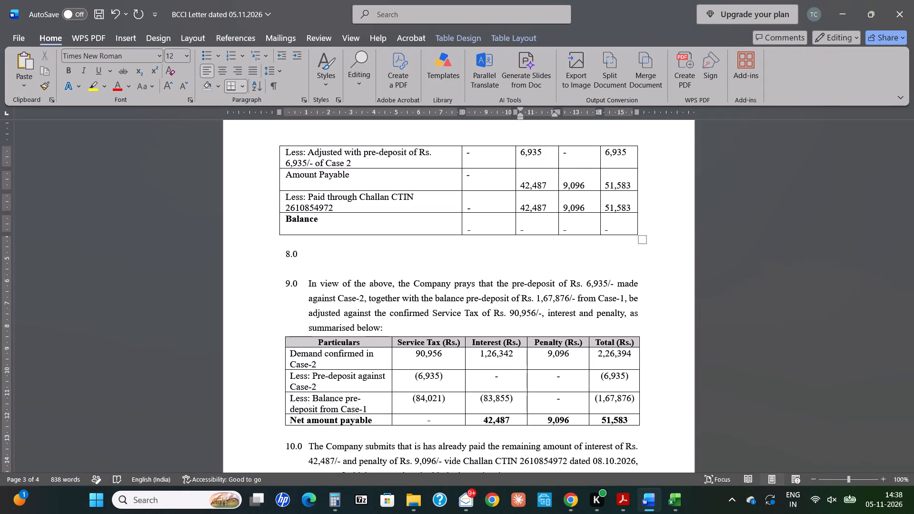
pyautogui.press('Right')
pyautogui.press('BackSpace')
pyautogui.press('BackSpace')
pyautogui.press('BackSpace')
pyautogui.press('BackSpace')
pyautogui.press('BackSpace')
pyautogui.press('BackSpace')
pyautogui.press('BackSpace')
pyautogui.press('BackSpace')
pyautogui.press('BackSpace')
pyautogui.press('BackSpace')
pyautogui.press('BackSpace')
pyautogui.press('BackSpace')
pyautogui.press('BackSpace')
pyautogui.press('BackSpace')
pyautogui.press('BackSpace')
pyautogui.press('BackSpace')
pyautogui.press('BackSpace')
pyautogui.press('BackSpace')
pyautogui.press('BackSpace')
pyautogui.press('BackSpace')
# Delete the blank spaces before 9,096 in the Penalty (Rs.) cell of the Amount Payable row.
pyautogui.press('Tab')
pyautogui.press('Left')
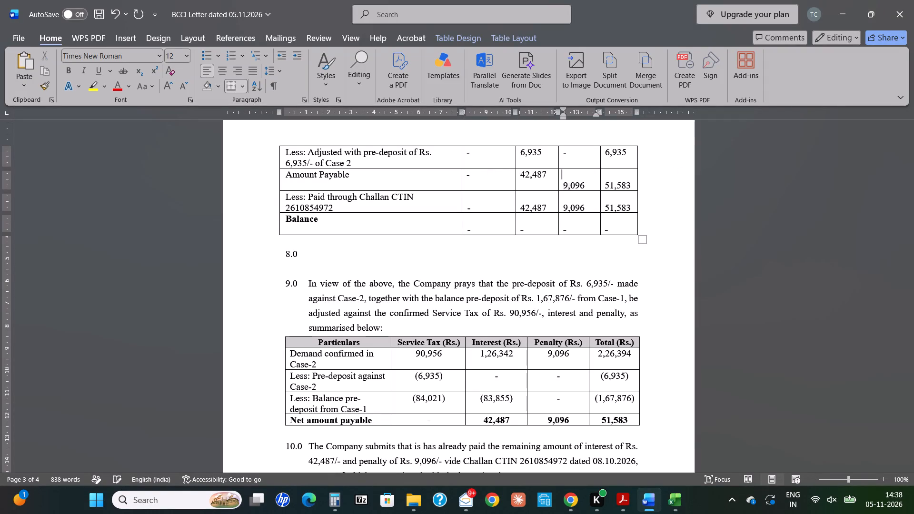
pyautogui.press('Down')
pyautogui.press('BackSpace')
pyautogui.press('BackSpace')
pyautogui.press('BackSpace')
pyautogui.press('BackSpace')
pyautogui.press('BackSpace')
pyautogui.press('BackSpace')
pyautogui.press('BackSpace')
pyautogui.press('BackSpace')
pyautogui.press('BackSpace')
pyautogui.press('BackSpace')
pyautogui.press('BackSpace')
pyautogui.press('BackSpace')
pyautogui.press('BackSpace')
pyautogui.press('BackSpace')
pyautogui.press('BackSpace')
pyautogui.press('BackSpace')
pyautogui.press('BackSpace')
pyautogui.press('BackSpace')
pyautogui.press('BackSpace')
# Delete the blank spaces before 51,583 in the Total (Rs.) cell of the Amount Payable row.
pyautogui.press('Tab')
pyautogui.press('Left')
pyautogui.press('Down')
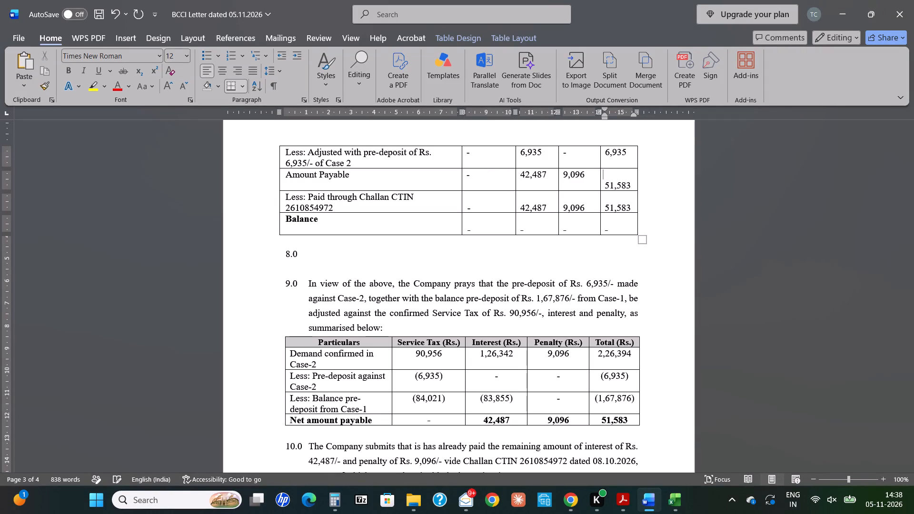
pyautogui.press('BackSpace')
pyautogui.press('BackSpace')
pyautogui.press('BackSpace')
pyautogui.press('BackSpace')
pyautogui.press('BackSpace')
pyautogui.press('BackSpace')
pyautogui.press('BackSpace')
pyautogui.press('BackSpace')
pyautogui.press('BackSpace')
pyautogui.press('BackSpace')
pyautogui.press('BackSpace')
pyautogui.press('BackSpace')
pyautogui.press('BackSpace')
pyautogui.press('BackSpace')
pyautogui.press('Tab')
pyautogui.press('Tab')
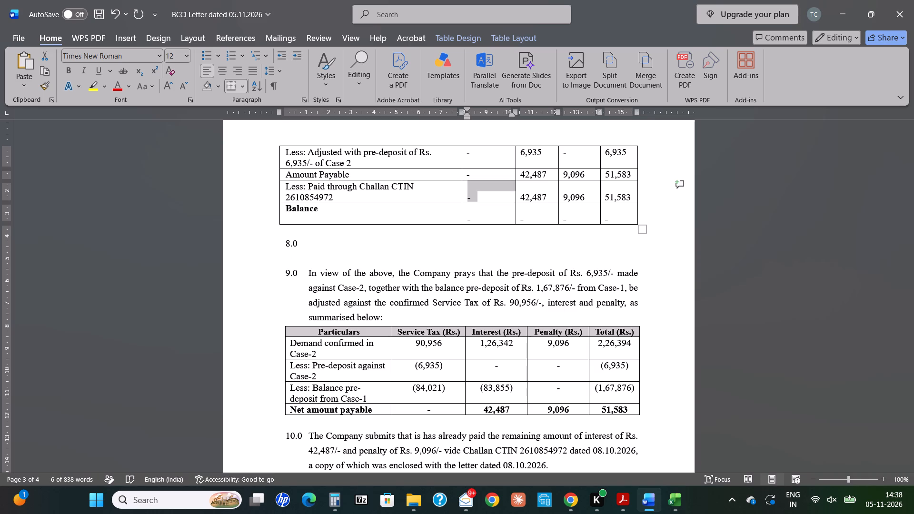
pyautogui.press('Left')
pyautogui.press('Down')
pyautogui.press('BackSpace')
pyautogui.press('BackSpace')
pyautogui.press('BackSpace')
pyautogui.press('BackSpace')
pyautogui.press('BackSpace')
pyautogui.press('BackSpace')
pyautogui.press('BackSpace')
pyautogui.press('BackSpace')
pyautogui.press('BackSpace')
pyautogui.press('BackSpace')
pyautogui.press('BackSpace')
pyautogui.press('BackSpace')
pyautogui.press('BackSpace')
pyautogui.press('BackSpace')
pyautogui.press('BackSpace')
pyautogui.press('BackSpace')
pyautogui.press('BackSpace')
pyautogui.press('BackSpace')
pyautogui.press('BackSpace')
pyautogui.press('BackSpace')
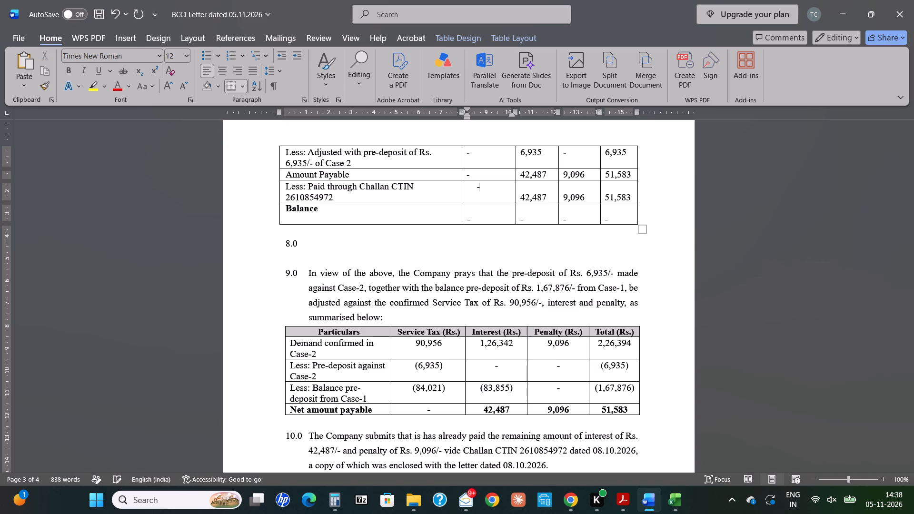
pyautogui.press('Tab')
pyautogui.press('Left')
pyautogui.press('Down')
pyautogui.press('BackSpace')
pyautogui.press('BackSpace')
pyautogui.press('BackSpace')
pyautogui.press('BackSpace')
pyautogui.press('BackSpace')
pyautogui.press('BackSpace')
pyautogui.press('BackSpace')
pyautogui.press('BackSpace')
pyautogui.press('BackSpace')
pyautogui.press('BackSpace')
pyautogui.press('BackSpace')
pyautogui.press('BackSpace')
pyautogui.press('BackSpace')
pyautogui.press('BackSpace')
pyautogui.press('BackSpace')
pyautogui.press('BackSpace')
pyautogui.press('BackSpace')
pyautogui.press('BackSpace')
pyautogui.press('BackSpace')
pyautogui.press('BackSpace')
pyautogui.press('Tab')
pyautogui.press('Left')
pyautogui.press('Down')
pyautogui.press('BackSpace')
pyautogui.press('BackSpace')
pyautogui.press('BackSpace')
pyautogui.press('BackSpace')
pyautogui.press('BackSpace')
pyautogui.press('BackSpace')
pyautogui.press('BackSpace')
pyautogui.press('BackSpace')
pyautogui.press('BackSpace')
pyautogui.press('BackSpace')
pyautogui.press('BackSpace')
pyautogui.press('BackSpace')
pyautogui.press('BackSpace')
pyautogui.press('BackSpace')
pyautogui.press('BackSpace')
pyautogui.press('BackSpace')
pyautogui.press('BackSpace')
pyautogui.press('BackSpace')
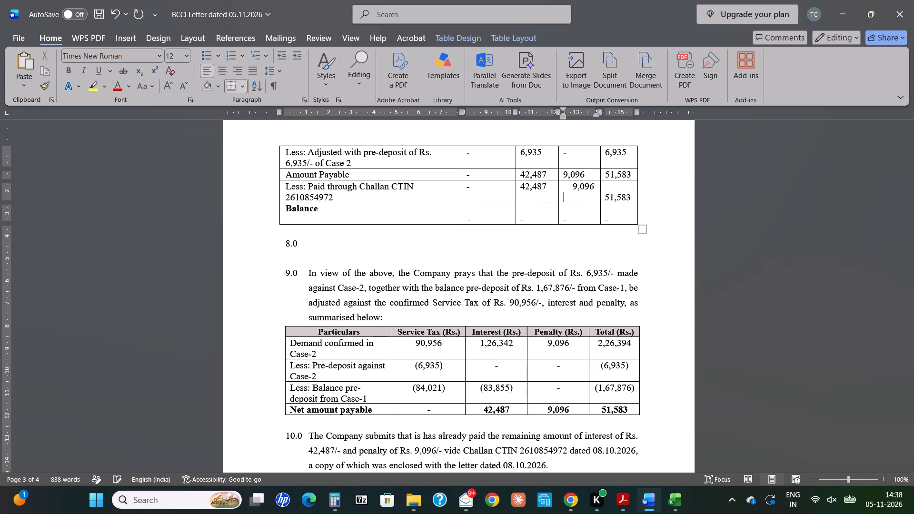
pyautogui.press('Tab')
pyautogui.press('Left')
pyautogui.press('Down')
pyautogui.press('BackSpace')
pyautogui.press('BackSpace')
pyautogui.press('BackSpace')
pyautogui.press('BackSpace')
pyautogui.press('BackSpace')
pyautogui.press('BackSpace')
pyautogui.press('BackSpace')
pyautogui.press('BackSpace')
pyautogui.press('BackSpace')
pyautogui.press('BackSpace')
pyautogui.press('BackSpace')
pyautogui.press('BackSpace')
pyautogui.press('BackSpace')
pyautogui.press('BackSpace')
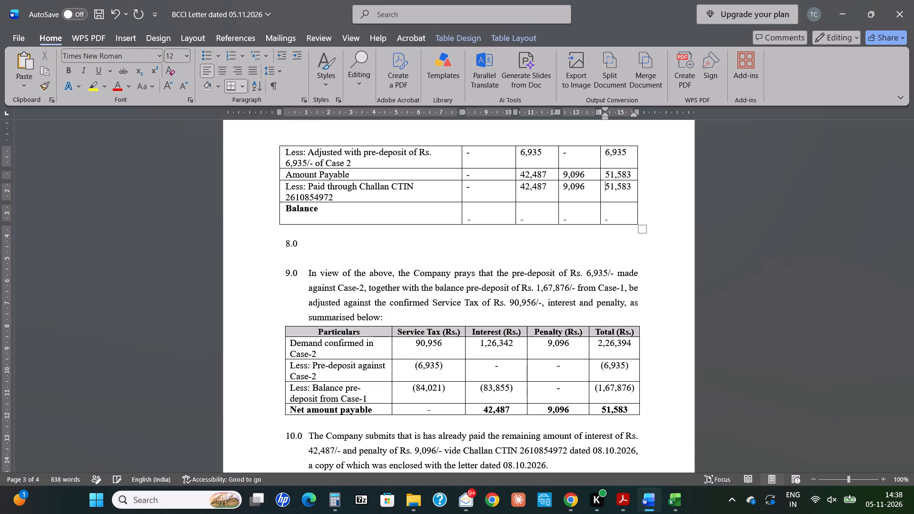
# Delete the blank spaces before the dash in the Service Tax (Rs.) cell of the Balance row.
pyautogui.press('Tab')
pyautogui.press('Left')
pyautogui.press('Tab')
pyautogui.press('Left')
pyautogui.press('Down')
pyautogui.press('BackSpace')
pyautogui.press('BackSpace')
pyautogui.press('BackSpace')
pyautogui.press('BackSpace')
pyautogui.press('BackSpace')
pyautogui.press('BackSpace')
pyautogui.press('BackSpace')
pyautogui.press('BackSpace')
pyautogui.press('BackSpace')
pyautogui.press('BackSpace')
pyautogui.press('BackSpace')
pyautogui.press('BackSpace')
pyautogui.press('BackSpace')
pyautogui.press('BackSpace')
pyautogui.press('BackSpace')
pyautogui.press('BackSpace')
pyautogui.press('BackSpace')
pyautogui.press('BackSpace')
pyautogui.press('BackSpace')
pyautogui.press('BackSpace')
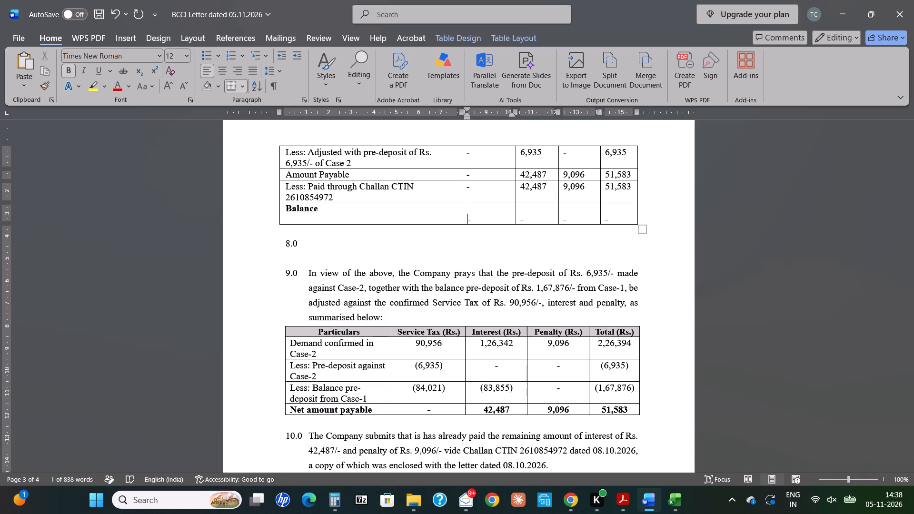
# Delete the blank spaces before the dash in the Interest (Rs.) cell of the Balance row.
pyautogui.press('Tab')
pyautogui.press('Left')
pyautogui.press('Down')
pyautogui.press('BackSpace')
pyautogui.press('BackSpace')
pyautogui.press('BackSpace')
pyautogui.press('BackSpace')
pyautogui.press('BackSpace')
pyautogui.press('BackSpace')
pyautogui.press('BackSpace')
pyautogui.press('BackSpace')
pyautogui.press('BackSpace')
pyautogui.press('BackSpace')
pyautogui.press('BackSpace')
pyautogui.press('BackSpace')
pyautogui.press('BackSpace')
pyautogui.press('BackSpace')
pyautogui.press('BackSpace')
pyautogui.press('BackSpace')
pyautogui.press('BackSpace')
pyautogui.press('BackSpace')
pyautogui.press('BackSpace')
pyautogui.press('BackSpace')
# Delete the blank spaces before the dash in the Penalty (Rs.) cell of the Balance row.
pyautogui.press('Tab')
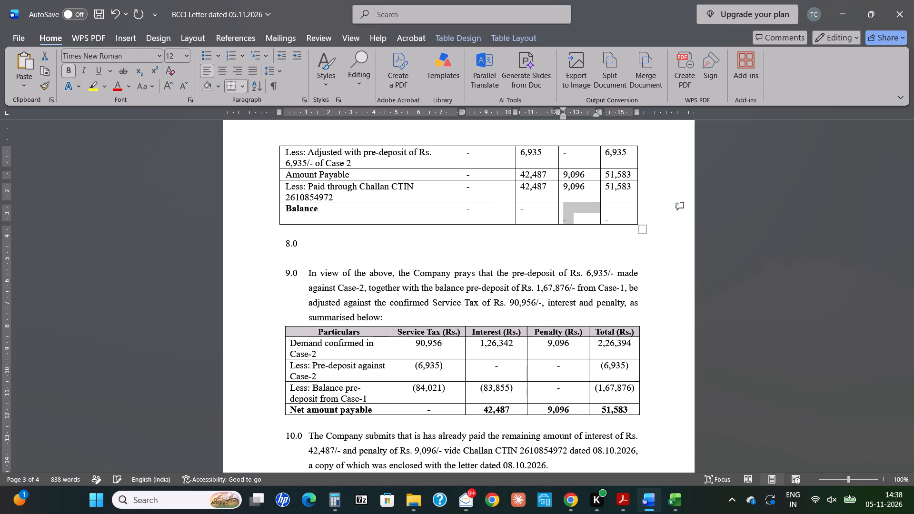
pyautogui.press('Left')
pyautogui.press('Down')
pyautogui.press('BackSpace')
pyautogui.press('BackSpace')
pyautogui.press('BackSpace')
pyautogui.press('BackSpace')
pyautogui.press('BackSpace')
pyautogui.press('BackSpace')
pyautogui.press('BackSpace')
pyautogui.press('BackSpace')
pyautogui.press('BackSpace')
pyautogui.press('BackSpace')
pyautogui.press('BackSpace')
pyautogui.press('BackSpace')
pyautogui.press('BackSpace')
pyautogui.press('BackSpace')
pyautogui.press('BackSpace')
pyautogui.press('BackSpace')
pyautogui.press('BackSpace')
pyautogui.press('BackSpace')
pyautogui.press('BackSpace')
pyautogui.press('BackSpace')
# Delete the blank spaces before the dash in the Total (Rs.) cell of the Balance row.
pyautogui.press('Tab')
pyautogui.press('Left')
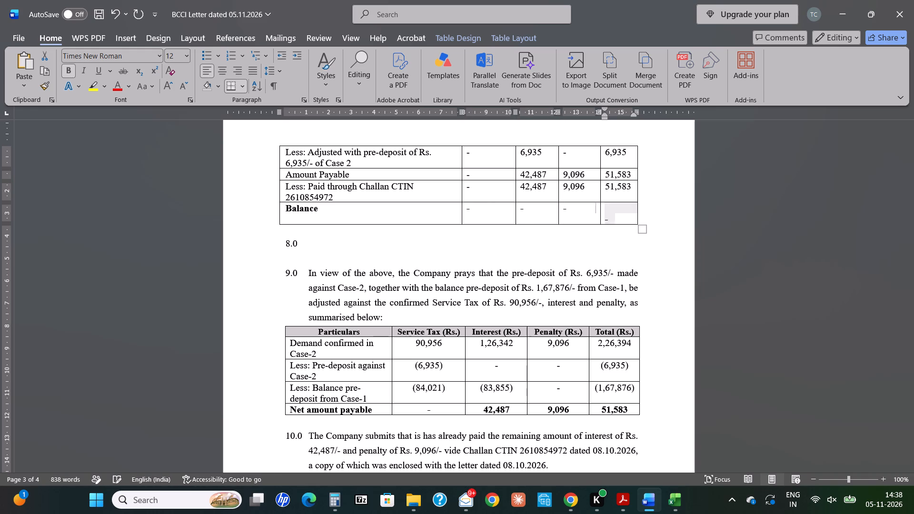
pyautogui.press('Down')
pyautogui.press('BackSpace')
pyautogui.press('BackSpace')
pyautogui.press('BackSpace')
pyautogui.press('BackSpace')
pyautogui.press('BackSpace')
pyautogui.press('BackSpace')
pyautogui.press('BackSpace')
pyautogui.press('BackSpace')
pyautogui.press('BackSpace')
pyautogui.press('BackSpace')
pyautogui.press('BackSpace')
pyautogui.press('BackSpace')
pyautogui.press('BackSpace')
pyautogui.press('BackSpace')
pyautogui.press('BackSpace')
pyautogui.press('BackSpace')
pyautogui.press('BackSpace')
pyautogui.press('BackSpace')
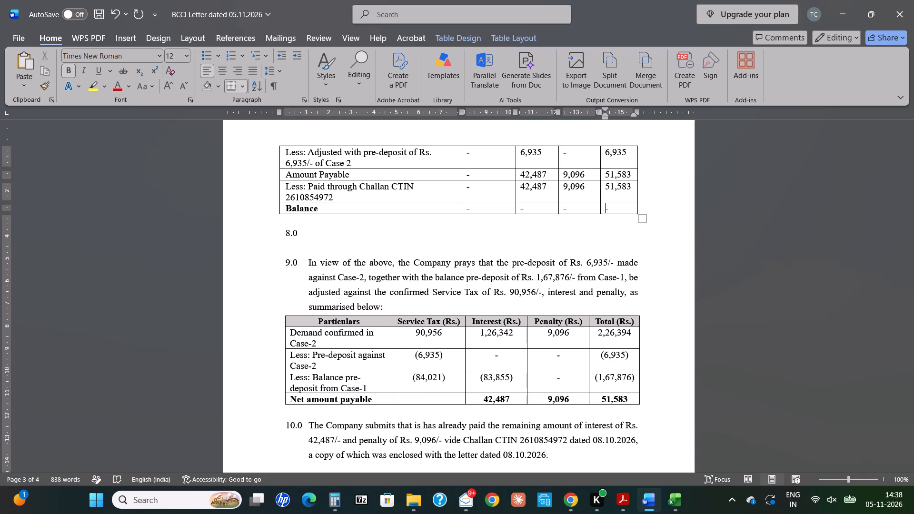
# Extend the Balance label in the table's last row to read "Balance to be paid".
pyautogui.scroll(1, 493, 343)
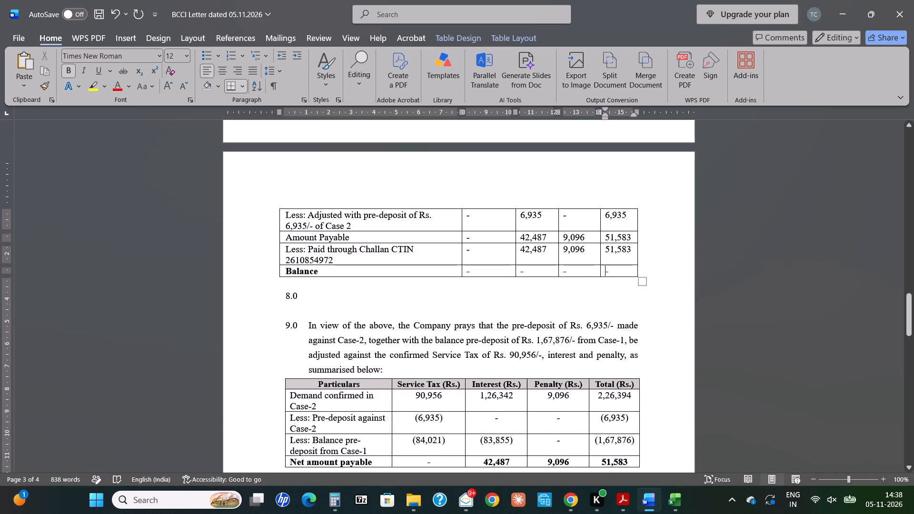
pyautogui.click(358, 273)
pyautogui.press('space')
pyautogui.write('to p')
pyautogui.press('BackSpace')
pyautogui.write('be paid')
# Widen the Total (Rs.) column of the paragraph 7.0 table slightly, enough for each amount to fit on one line.
pyautogui.scroll(2, 358, 273)
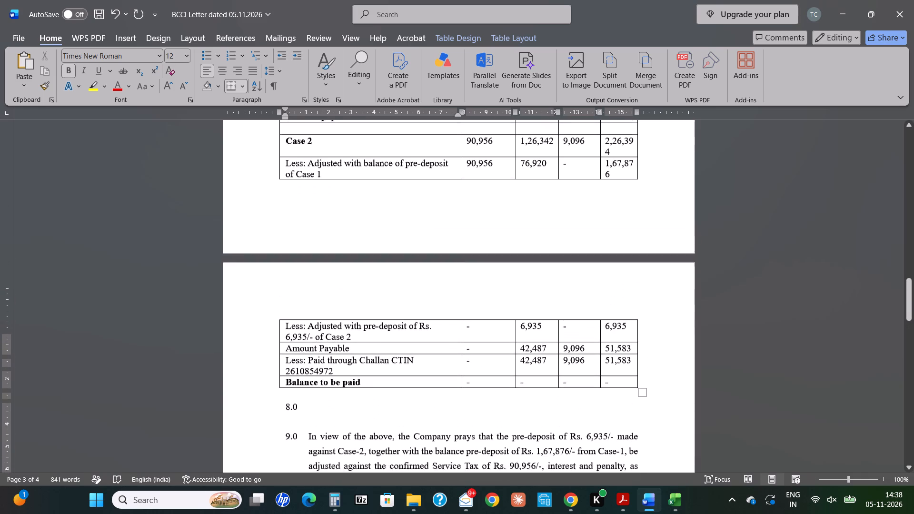
pyautogui.scroll(3, 358, 273)
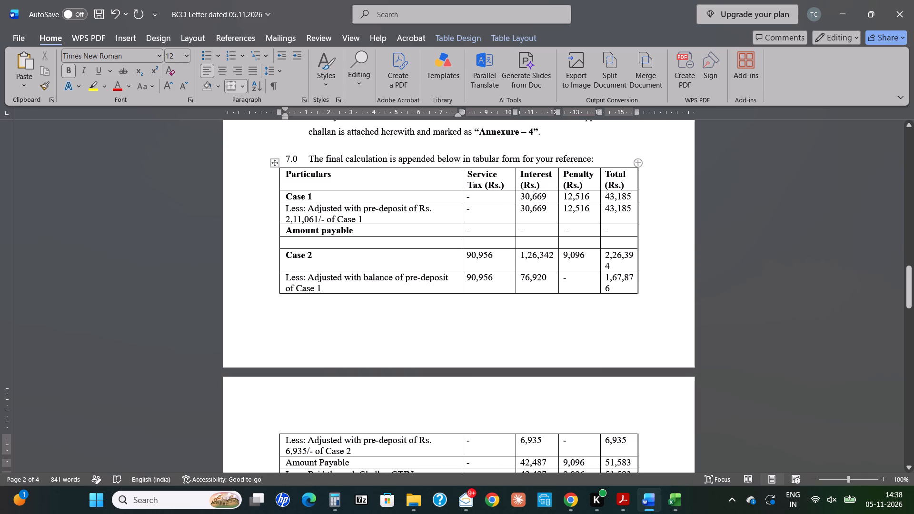
pyautogui.scroll(3, 630, 158)
pyautogui.scroll(-2, 630, 158)
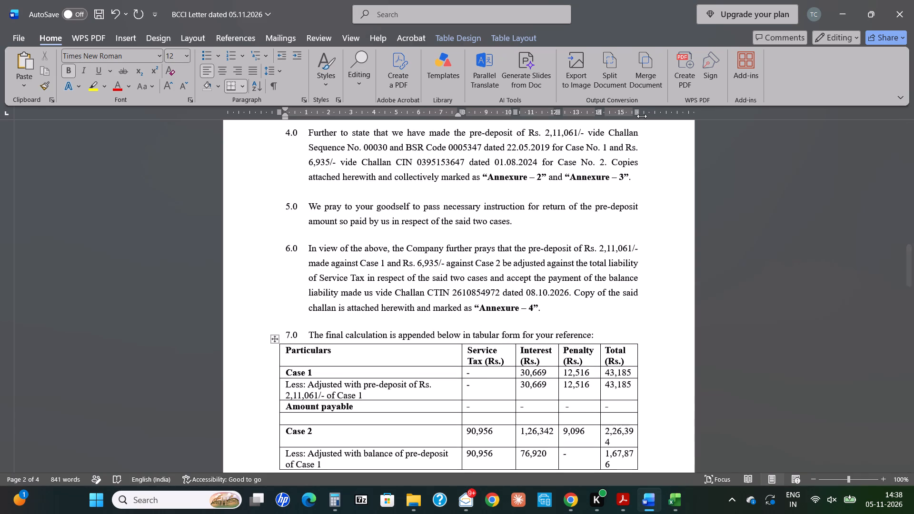
pyautogui.moveTo(641, 116); pyautogui.dragTo(647, 117)
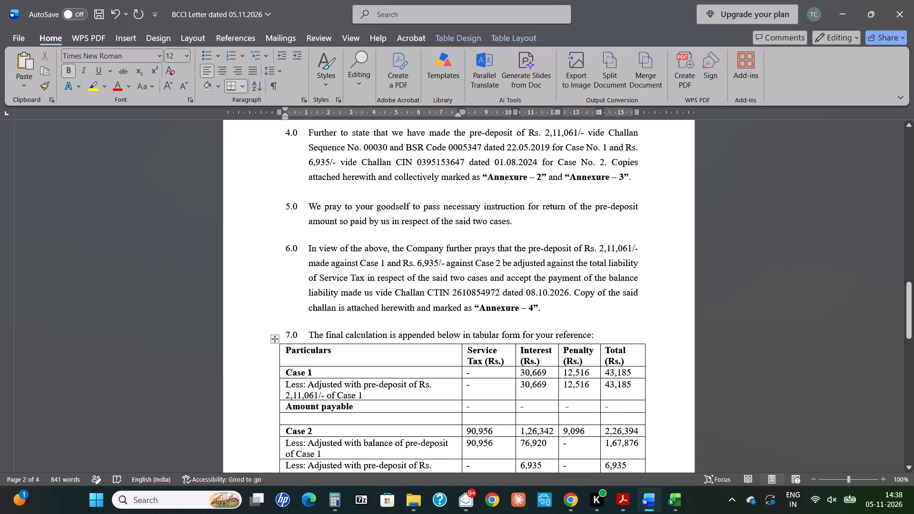
# Review the paragraph 7.0 table's layout and how its rows split across the page break.
pyautogui.scroll(-2, 640, 270)
pyautogui.scroll(1, 640, 270)
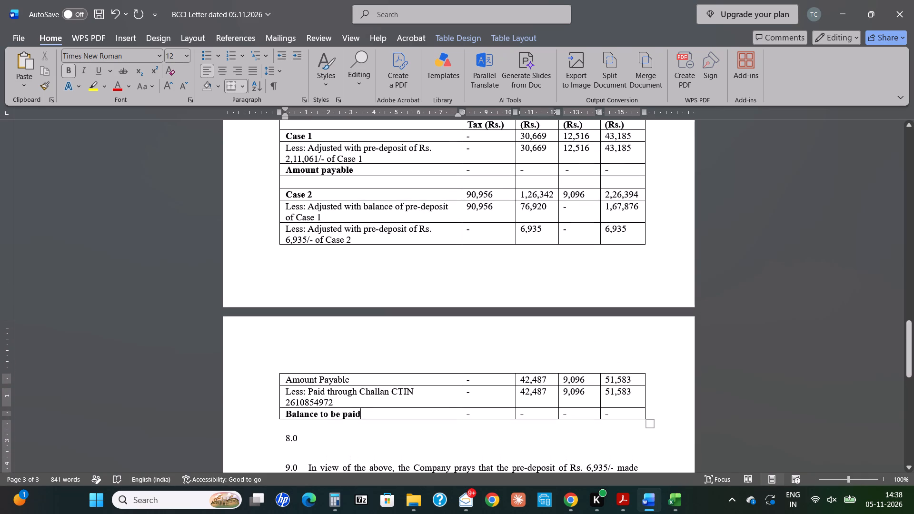
pyautogui.scroll(1, 426, 272)
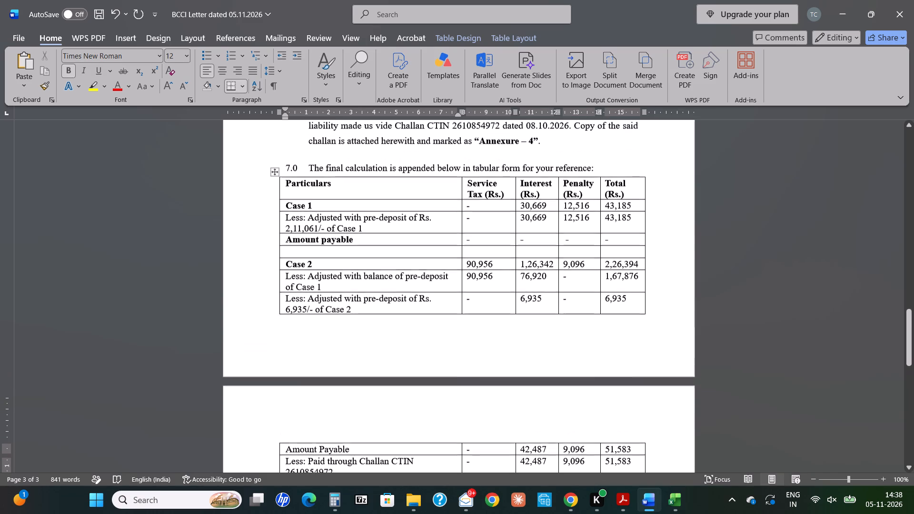
pyautogui.scroll(1, 426, 272)
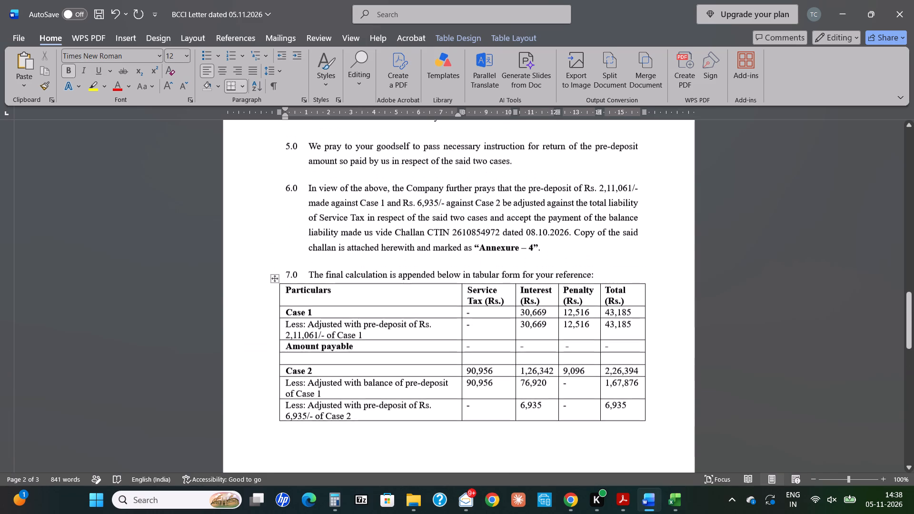
pyautogui.scroll(1, 427, 282)
pyautogui.scroll(-2, 429, 303)
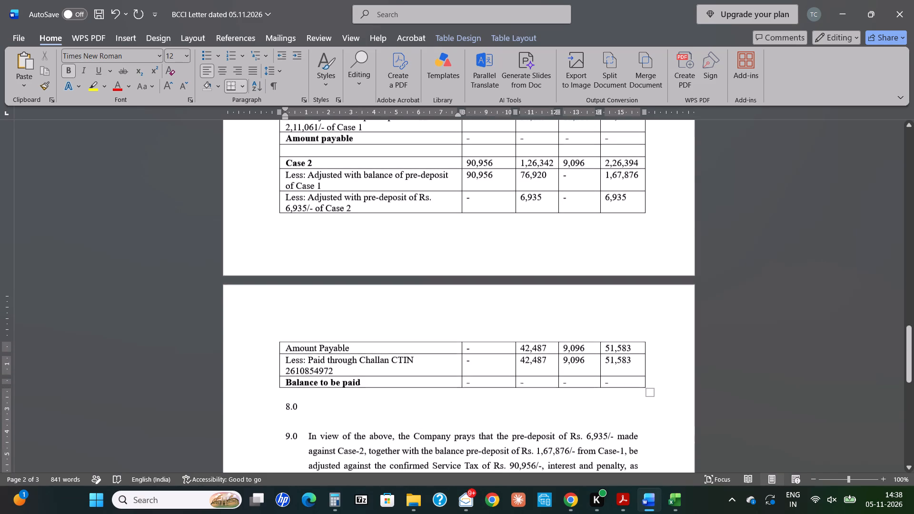
pyautogui.scroll(1, 429, 303)
pyautogui.click(332, 202)
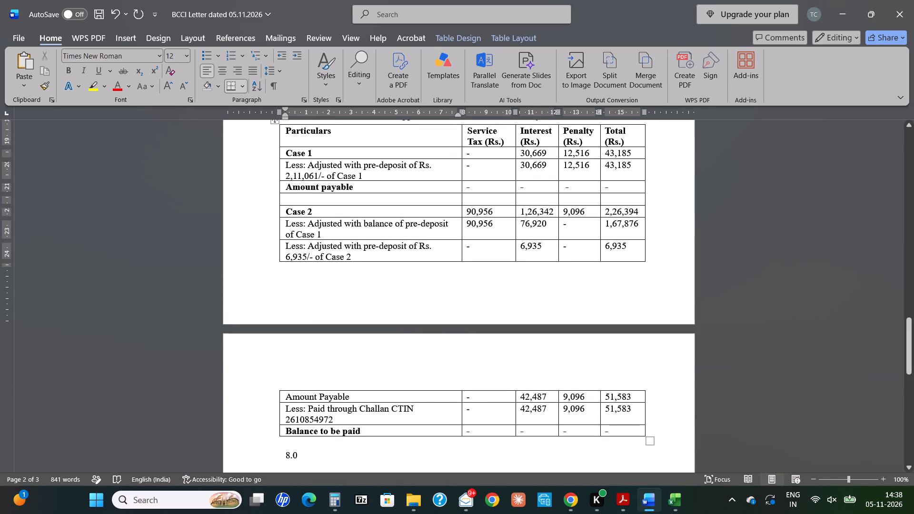
# Centre the header row text of the paragraph 7.0 table, from Particulars to Total (Rs.).
pyautogui.moveTo(287, 130); pyautogui.dragTo(625, 144)
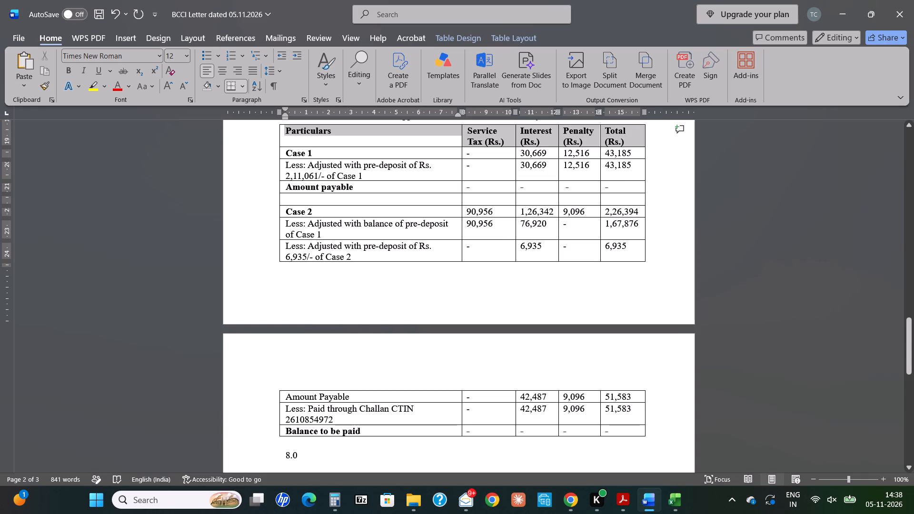
pyautogui.moveTo(625, 144); pyautogui.dragTo(624, 144)
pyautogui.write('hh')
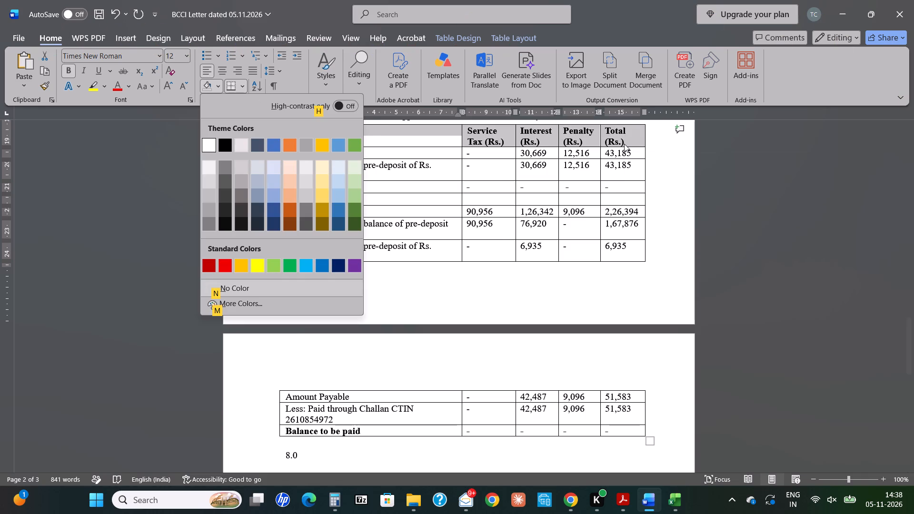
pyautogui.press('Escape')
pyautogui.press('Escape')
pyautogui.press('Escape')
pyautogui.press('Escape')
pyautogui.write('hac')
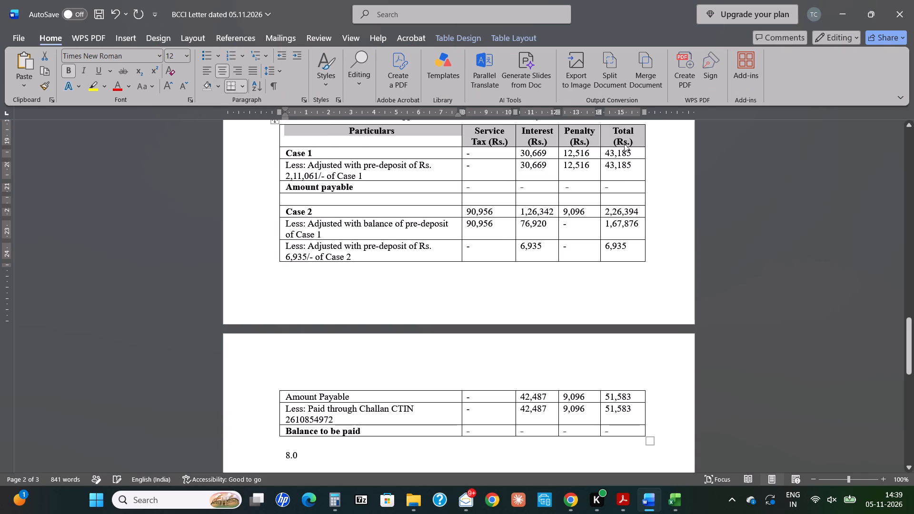
# Shade the header row of the paragraph 7.0 table with the second tint of the third theme colour, a grey.
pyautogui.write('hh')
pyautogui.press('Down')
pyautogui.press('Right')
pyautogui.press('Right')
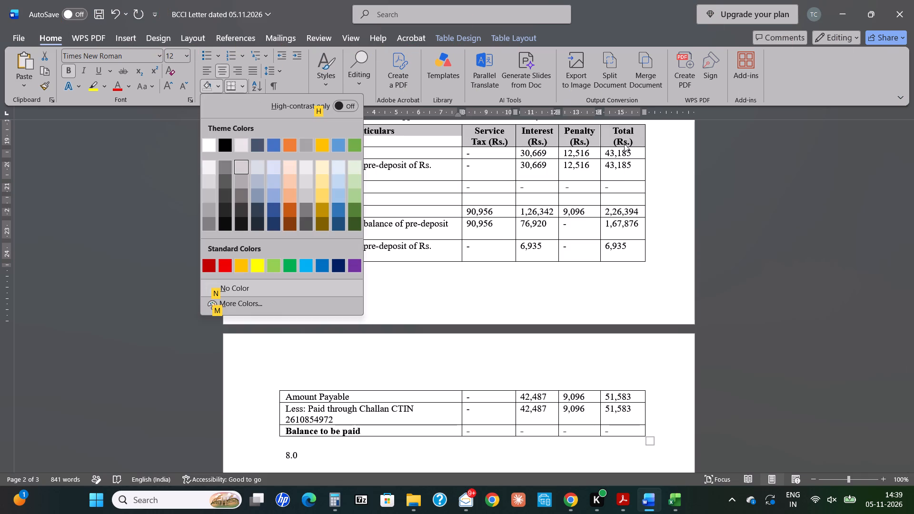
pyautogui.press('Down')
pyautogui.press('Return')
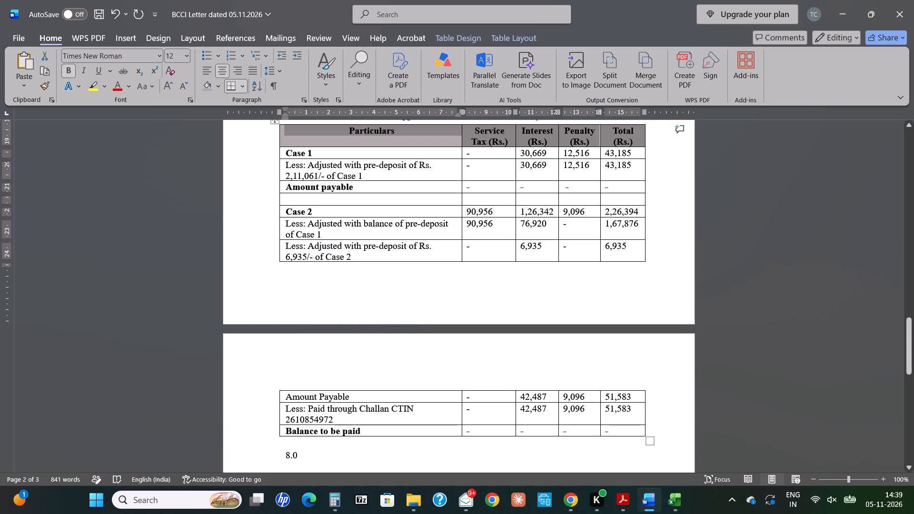
# Centre the Service Tax, Interest, Penalty and Total entries in all rows from Case 1 to Balance to be paid.
pyautogui.click(472, 154)
pyautogui.hotkey('shift', 'Down')
pyautogui.hotkey('shift', 'Down')
pyautogui.hotkey('shift', 'Down')
pyautogui.hotkey('shift', 'Right')
pyautogui.hotkey('shift', 'Down')
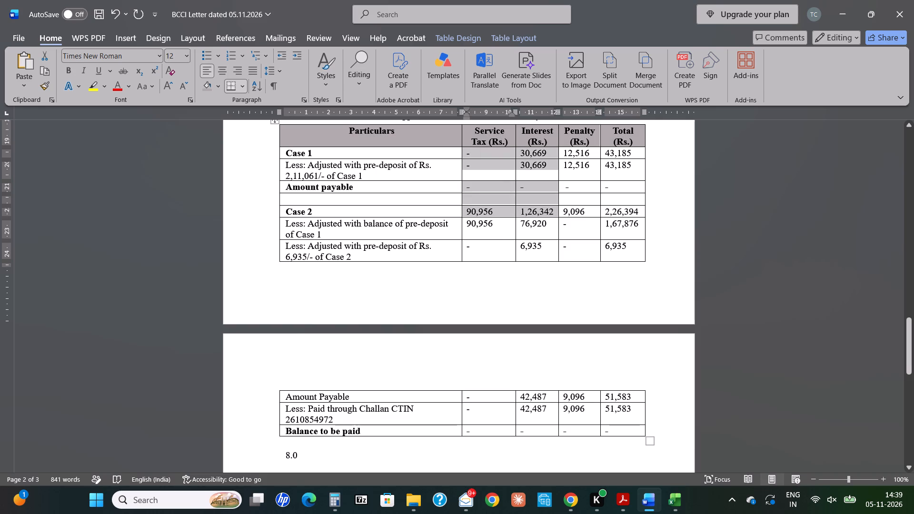
pyautogui.hotkey('shift', 'Down')
pyautogui.hotkey('shift', 'Right')
pyautogui.hotkey('shift', 'Down')
pyautogui.hotkey('shift', 'Down')
pyautogui.hotkey('shift', 'Right')
pyautogui.hotkey('shift', 'Down')
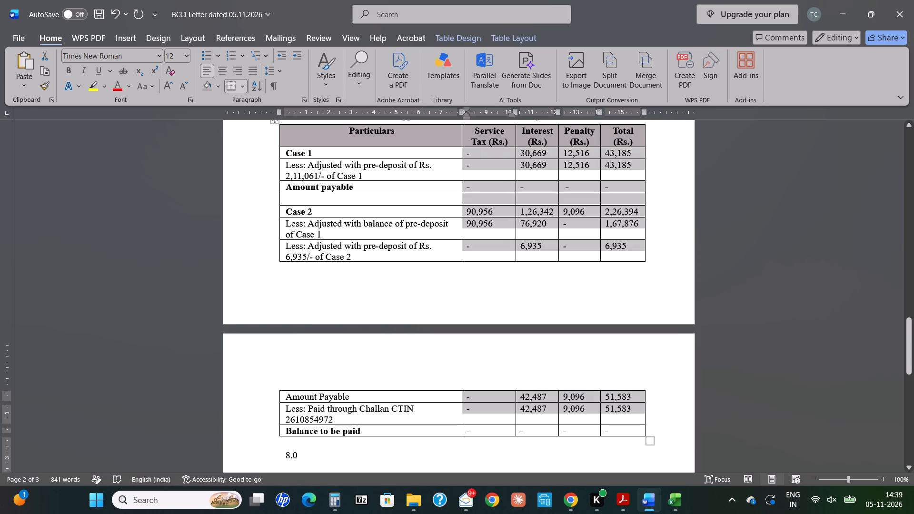
pyautogui.hotkey('shift', 'Down')
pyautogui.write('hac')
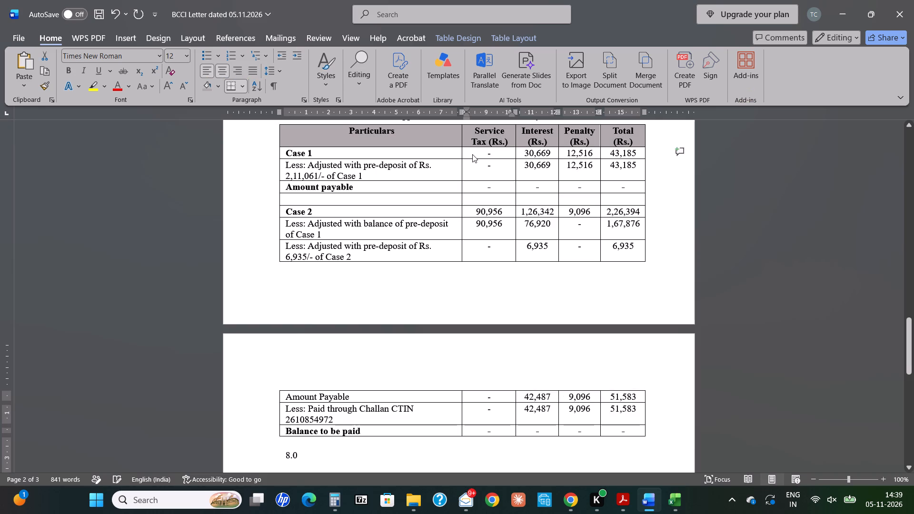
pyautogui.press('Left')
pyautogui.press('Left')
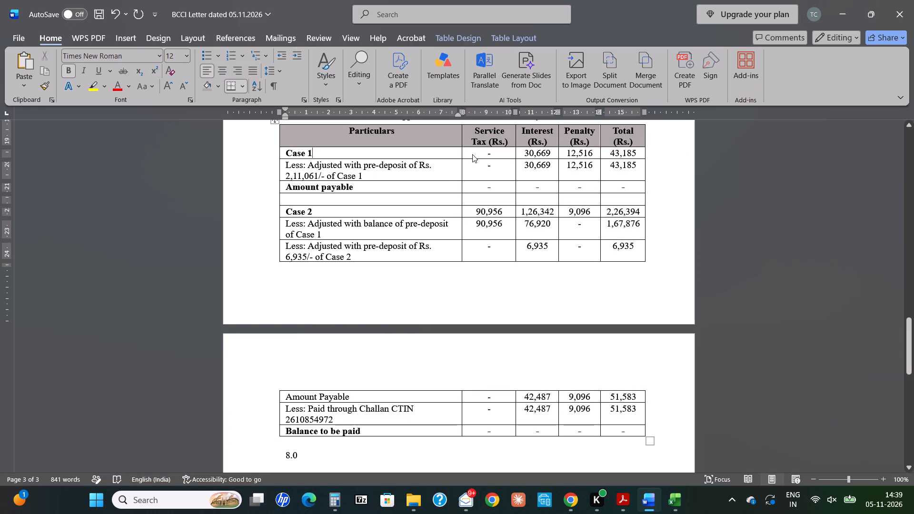
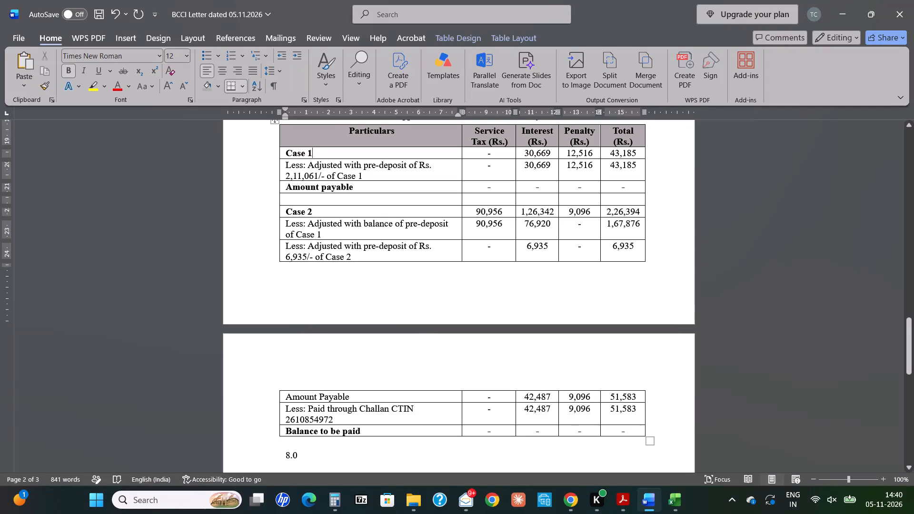
# Remove the empty numbered paragraph between the paragraph 7.0 table and the paragraph beginning "In view of the above, the Company prays".
pyautogui.click(367, 450)
pyautogui.hotkey('ctrl', 'Delete')
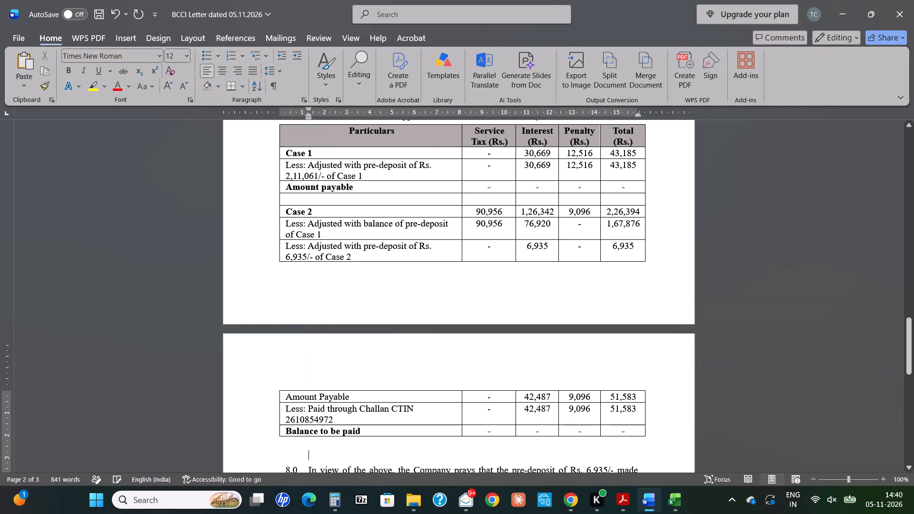
pyautogui.hotkey('ctrl', 'Delete')
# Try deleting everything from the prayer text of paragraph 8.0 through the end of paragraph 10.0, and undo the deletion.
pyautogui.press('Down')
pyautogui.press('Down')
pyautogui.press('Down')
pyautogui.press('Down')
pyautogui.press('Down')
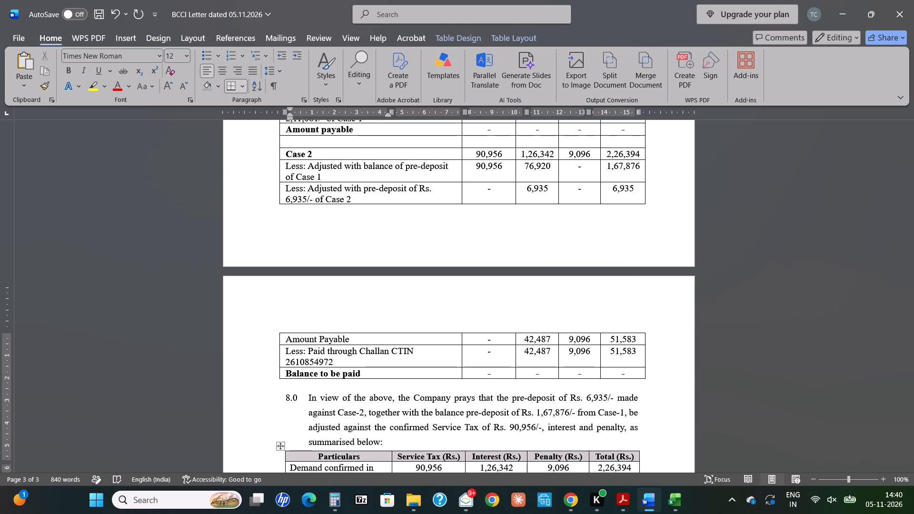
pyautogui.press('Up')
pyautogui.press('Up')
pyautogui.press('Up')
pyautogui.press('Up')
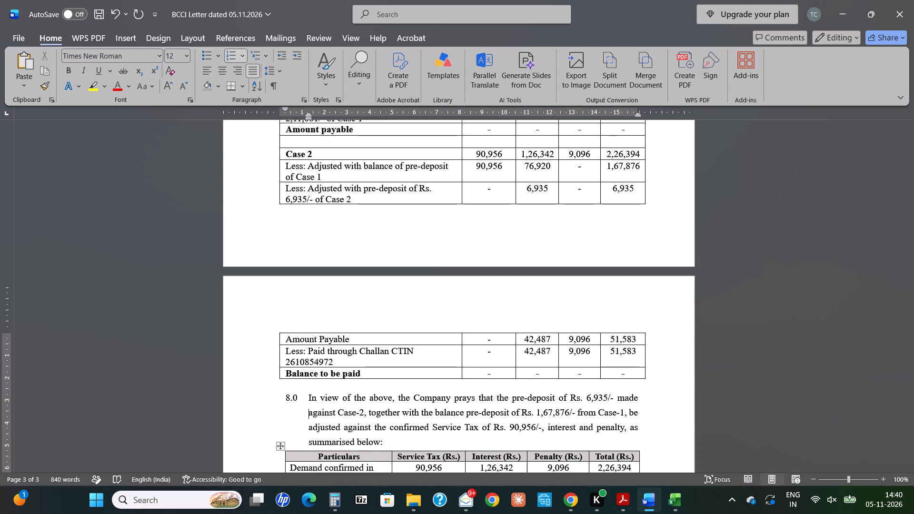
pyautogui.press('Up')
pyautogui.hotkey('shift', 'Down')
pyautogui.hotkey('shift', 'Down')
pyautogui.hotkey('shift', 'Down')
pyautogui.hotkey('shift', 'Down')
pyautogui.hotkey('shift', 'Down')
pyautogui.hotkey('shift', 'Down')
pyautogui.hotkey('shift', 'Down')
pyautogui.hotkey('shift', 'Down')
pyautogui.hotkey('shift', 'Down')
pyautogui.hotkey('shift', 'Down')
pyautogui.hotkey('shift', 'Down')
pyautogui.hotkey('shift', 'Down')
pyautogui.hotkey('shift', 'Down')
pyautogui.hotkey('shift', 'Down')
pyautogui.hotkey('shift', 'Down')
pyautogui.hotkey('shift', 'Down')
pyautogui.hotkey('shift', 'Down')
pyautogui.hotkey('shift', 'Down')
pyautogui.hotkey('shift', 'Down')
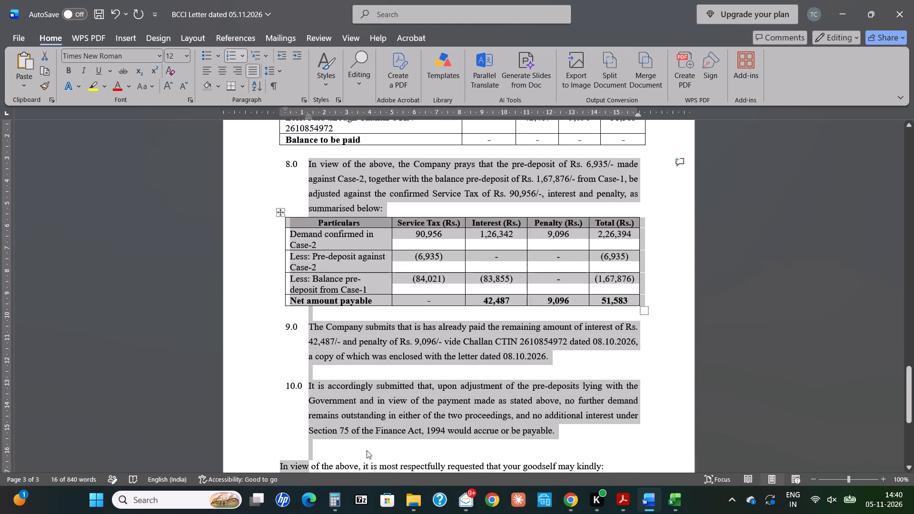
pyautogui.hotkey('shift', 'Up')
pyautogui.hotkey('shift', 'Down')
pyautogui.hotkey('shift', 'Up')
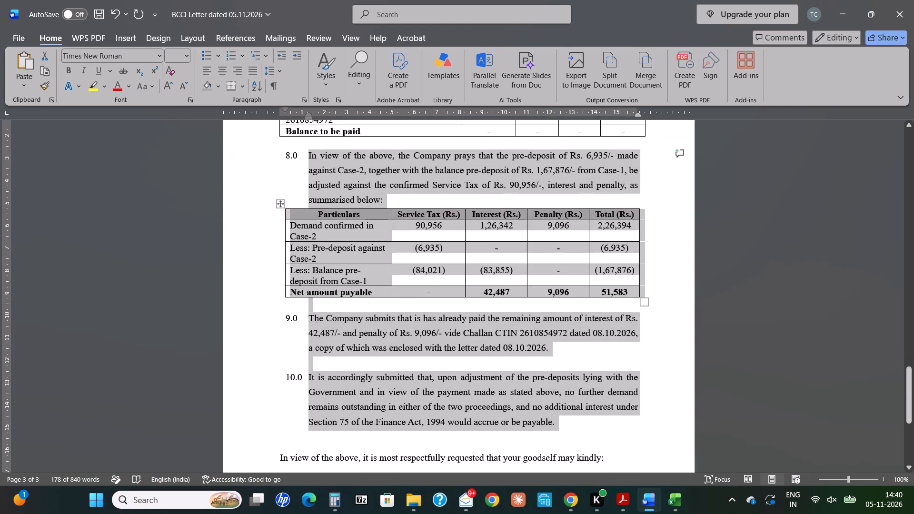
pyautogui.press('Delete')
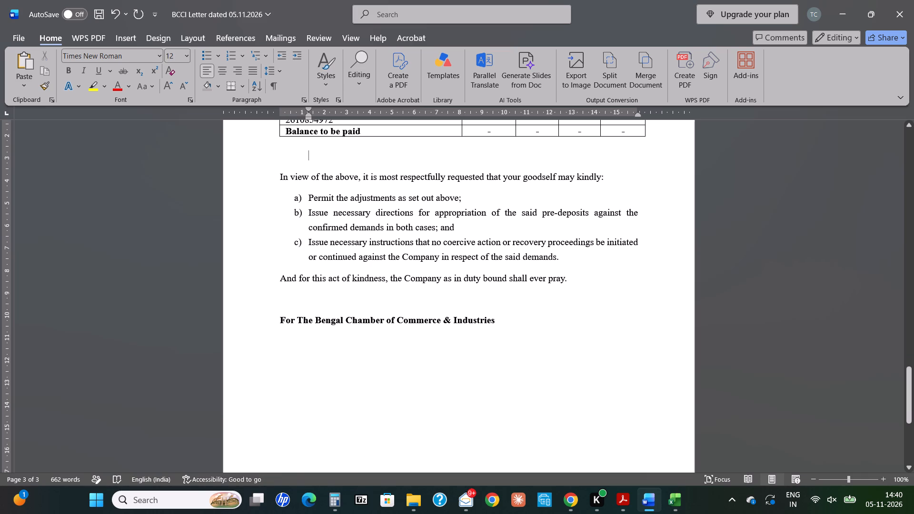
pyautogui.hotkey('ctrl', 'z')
# Delete the old text and table of paragraphs 8.0 to 10.0, making the closing "it is most respectfully requested" sentence paragraph 8.0.
pyautogui.press('Left')
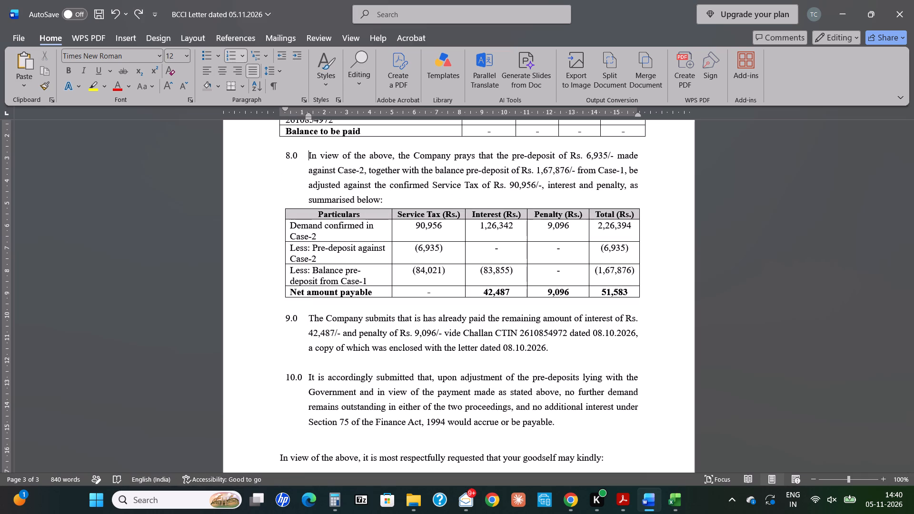
pyautogui.press('Right')
pyautogui.press('Right')
pyautogui.press('Right')
pyautogui.hotkey('shift', 'Down')
pyautogui.hotkey('shift', 'Down')
pyautogui.hotkey('shift', 'Down')
pyautogui.hotkey('shift', 'Down')
pyautogui.hotkey('shift', 'Down')
pyautogui.hotkey('shift', 'Down')
pyautogui.hotkey('shift', 'Down')
pyautogui.hotkey('shift', 'Down')
pyautogui.hotkey('shift', 'Down')
pyautogui.hotkey('shift', 'Down')
pyautogui.hotkey('shift', 'Down')
pyautogui.hotkey('shift', 'Down')
pyautogui.hotkey('shift', 'Down')
pyautogui.hotkey('shift', 'Down')
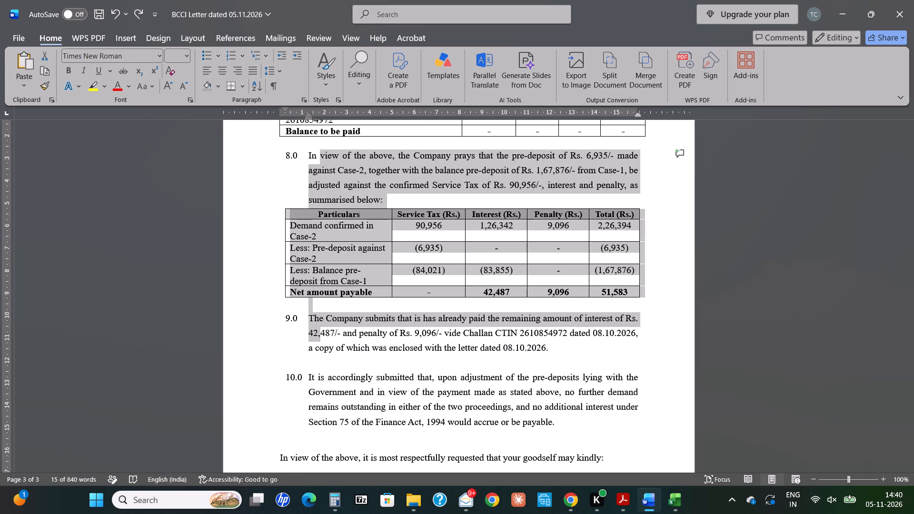
pyautogui.hotkey('shift', 'Down')
pyautogui.hotkey('shift', 'Down')
pyautogui.hotkey('shift', 'Down')
pyautogui.hotkey('shift', 'Down')
pyautogui.hotkey('shift', 'Down')
pyautogui.hotkey('shift', 'Left')
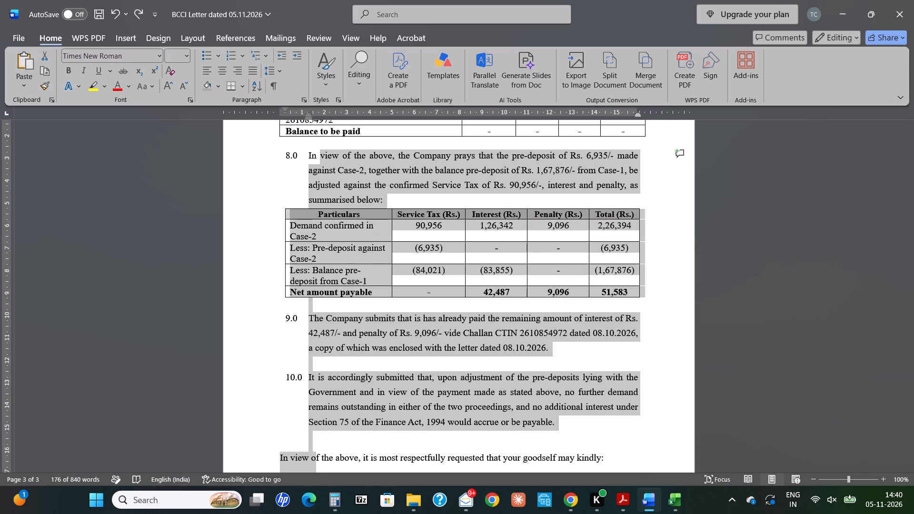
pyautogui.hotkey('shift', 'Left')
pyautogui.hotkey('shift', 'Left')
pyautogui.hotkey('shift', 'Left')
pyautogui.hotkey('shift', 'Left')
pyautogui.hotkey('shift', 'Left')
pyautogui.hotkey('shift', 'Left')
pyautogui.hotkey('shift', 'Left')
pyautogui.hotkey('shift', 'Left')
pyautogui.hotkey('shift', 'Left')
pyautogui.hotkey('shift', 'Right')
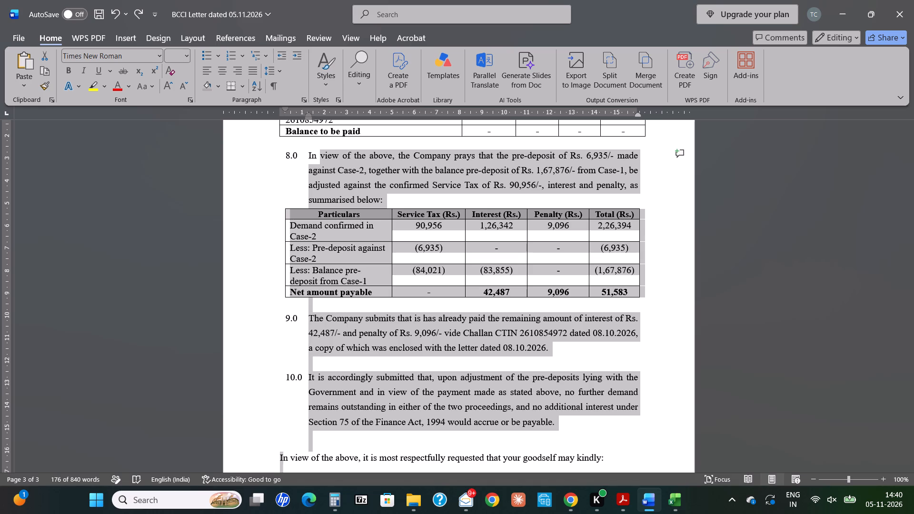
pyautogui.hotkey('shift', 'Right')
pyautogui.hotkey('shift', 'Right')
pyautogui.press('Delete')
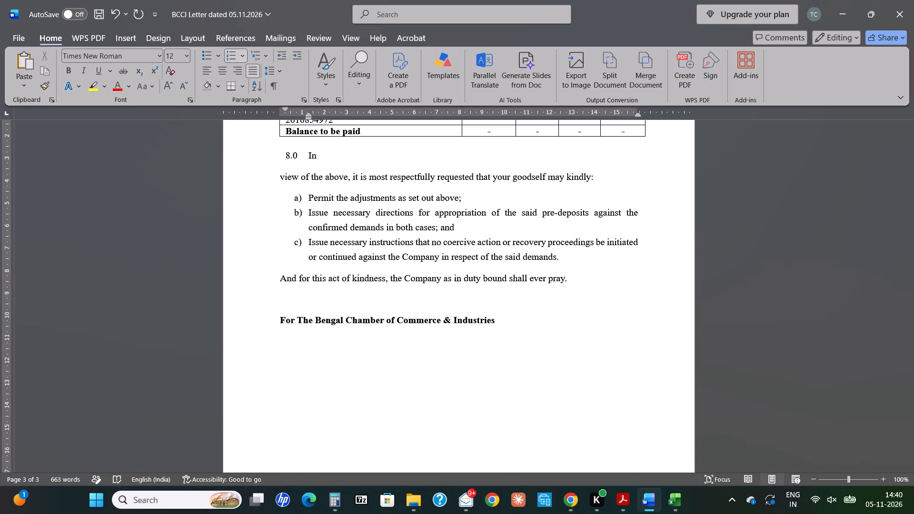
pyautogui.press('Delete')
pyautogui.press('Left')
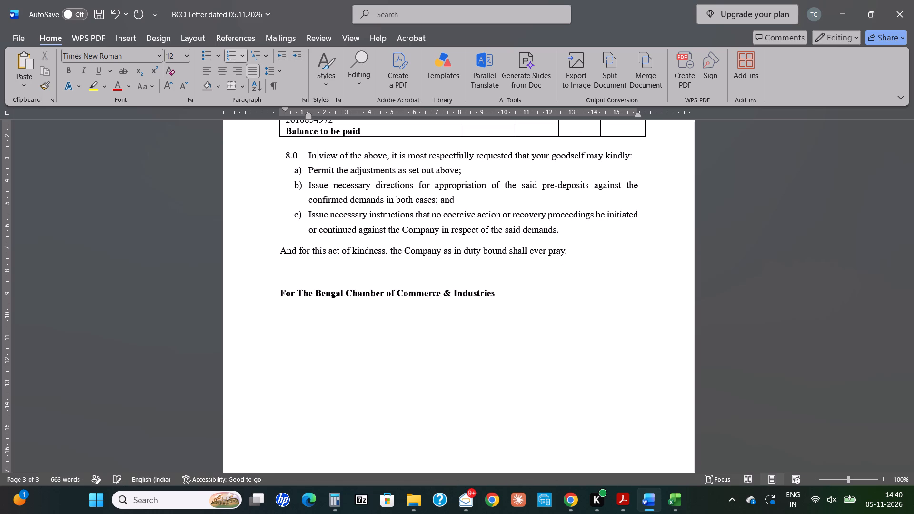
# Move the list item "Issue necessary directions for appropriation of the said pre-deposits" above "Permit the adjustments as set out above" in paragraph 8.0.
pyautogui.press('Down')
pyautogui.press('Down')
pyautogui.press('Left')
pyautogui.press('Left')
pyautogui.hotkey('ctrl', 'shift', 'Down')
pyautogui.hotkey('ctrl', 'x')
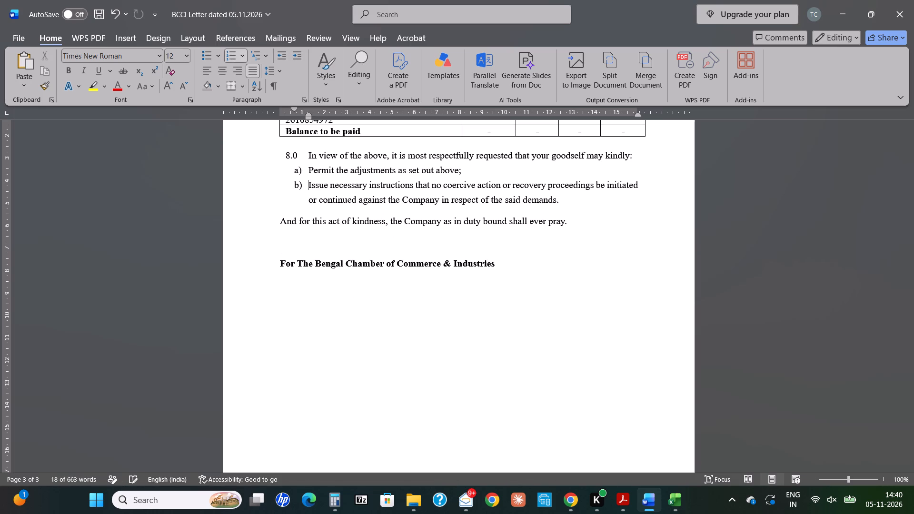
pyautogui.press('Up')
pyautogui.press('Return')
pyautogui.press('Up')
pyautogui.hotkey('ctrl', 'v')
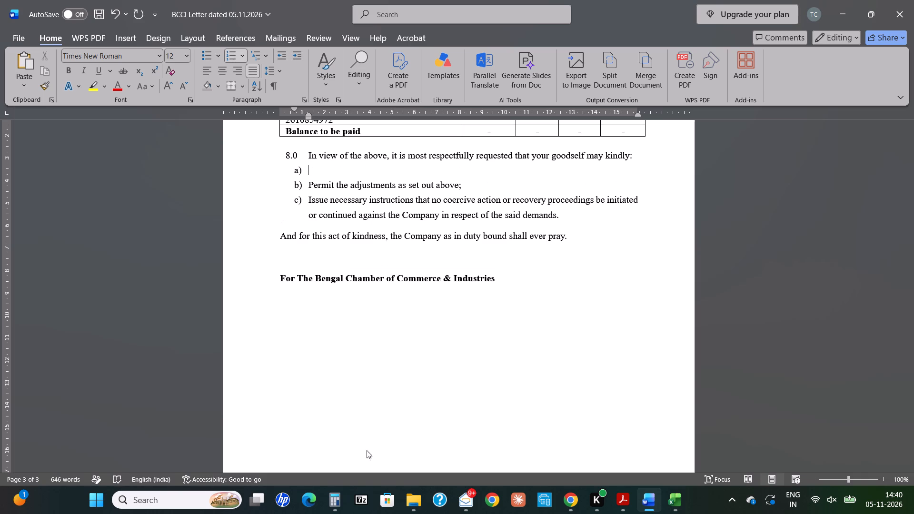
pyautogui.press('Delete')
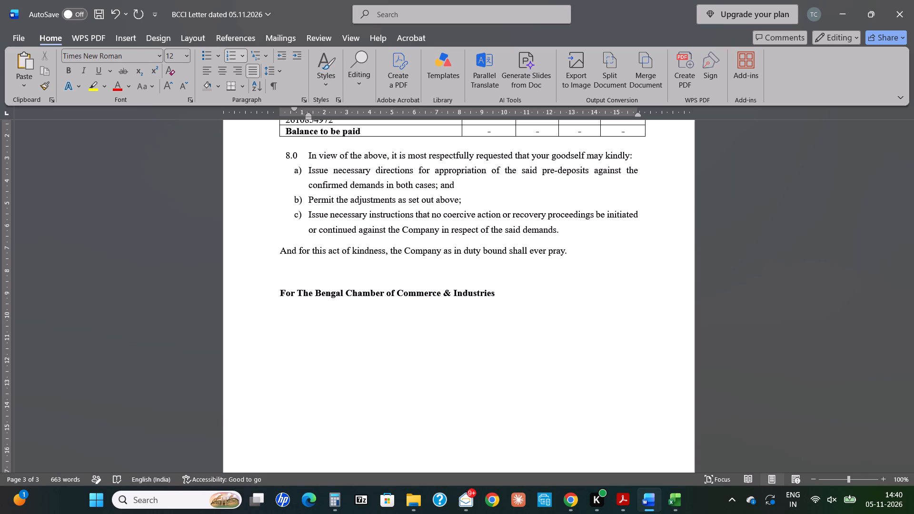
# Remove the trailing "and" from list item a) and add "and" at the end of item b).
pyautogui.press('End')
pyautogui.press('Left')
pyautogui.press('Up')
pyautogui.press('Down')
pyautogui.press('Right')
pyautogui.press('Up')
pyautogui.press('BackSpace')
pyautogui.press('BackSpace')
pyautogui.press('BackSpace')
pyautogui.press('BackSpace')
pyautogui.press('BackSpace')
pyautogui.press('Down')
pyautogui.press('End')
pyautogui.press('space')
pyautogui.write('and')
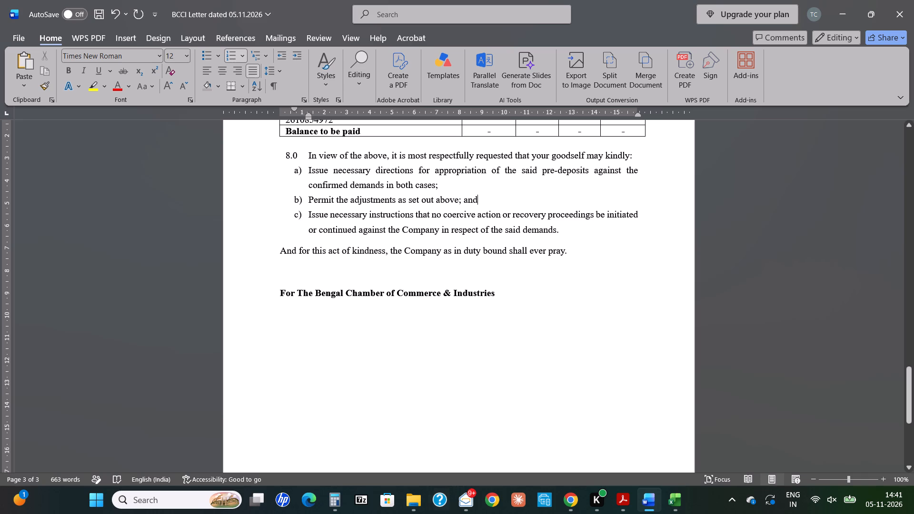
# Insert "to close the two so" before "that no coercive action" in list item c).
pyautogui.click(434, 220)
pyautogui.hotkey('ctrl', 'Left')
pyautogui.hotkey('ctrl', 'Left')
pyautogui.write('co cl')
pyautogui.press('BackSpace')
pyautogui.press('BackSpace')
pyautogui.press('BackSpace')
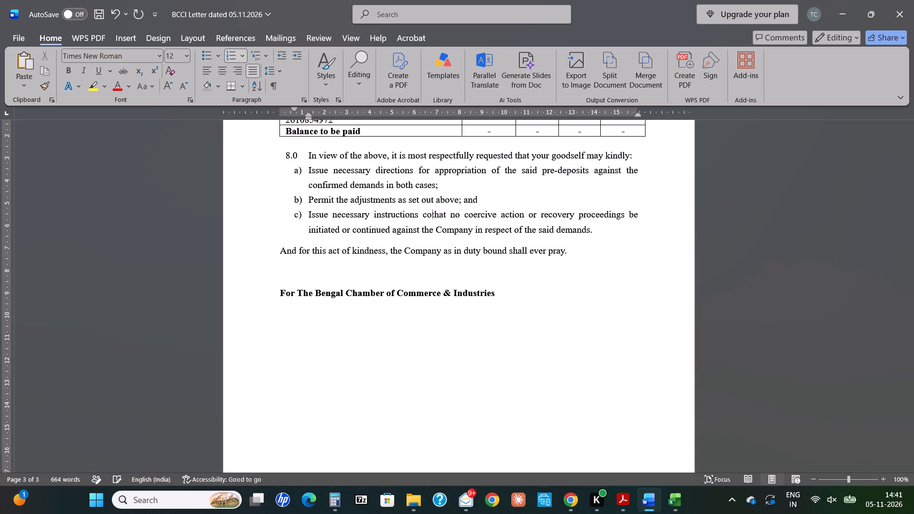
pyautogui.press('BackSpace')
pyautogui.press('BackSpace')
pyautogui.write('to close the two t')
pyautogui.press('BackSpace')
pyautogui.write('so that')
pyautogui.press('BackSpace')
pyautogui.hotkey('ctrl', 'BackSpace')
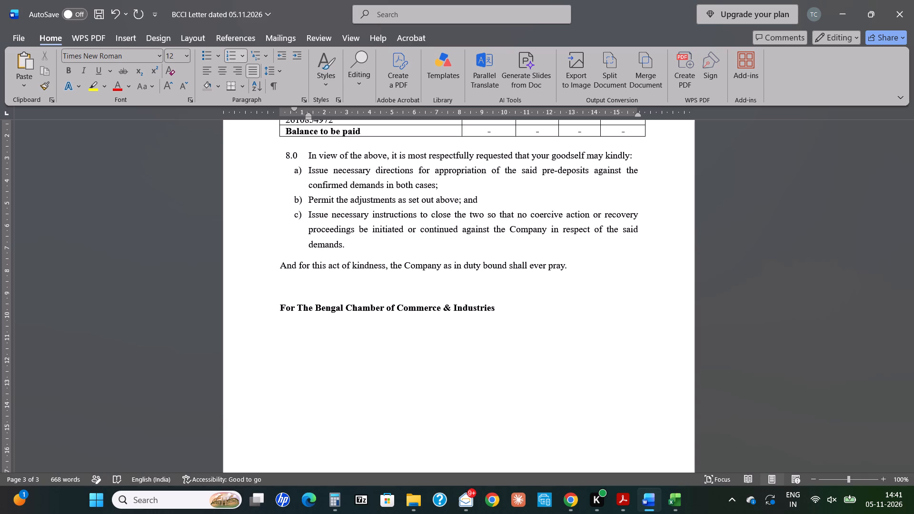
# Replace "demands." at the end of list item c) with "two cases." and save the letter.
pyautogui.click(510, 245)
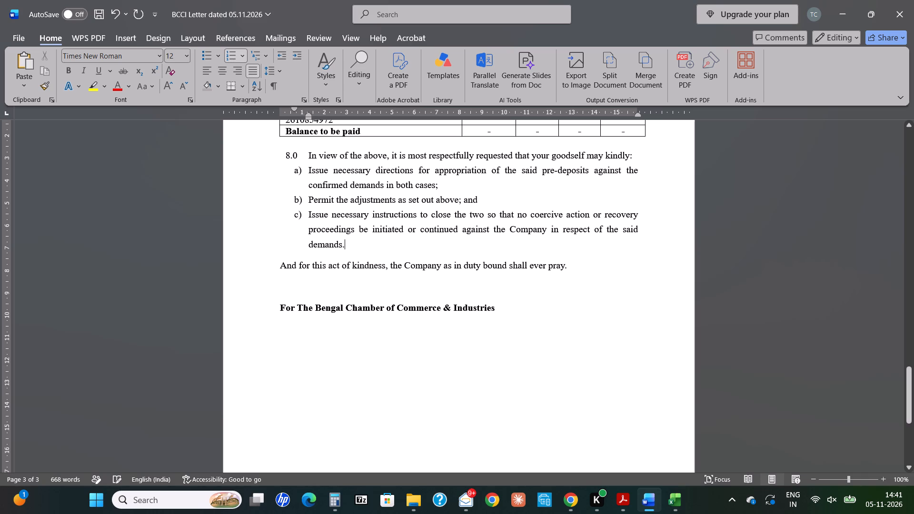
pyautogui.hotkey('ctrl', 'BackSpace')
pyautogui.hotkey('ctrl', 'BackSpace')
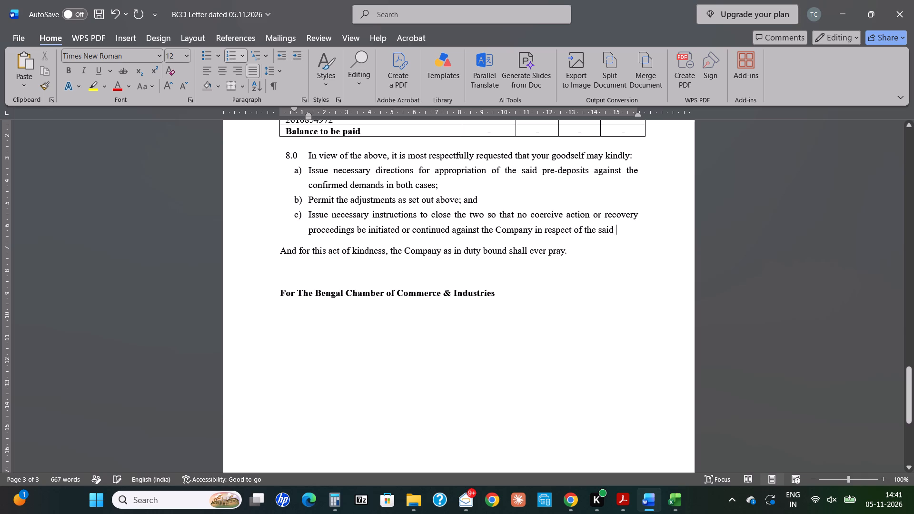
pyautogui.write('two cases.')
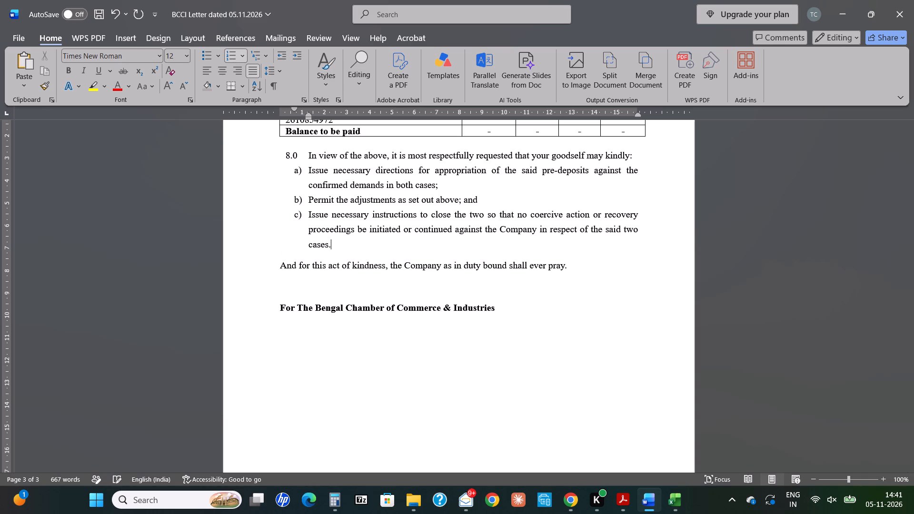
pyautogui.hotkey('ctrl', 's')
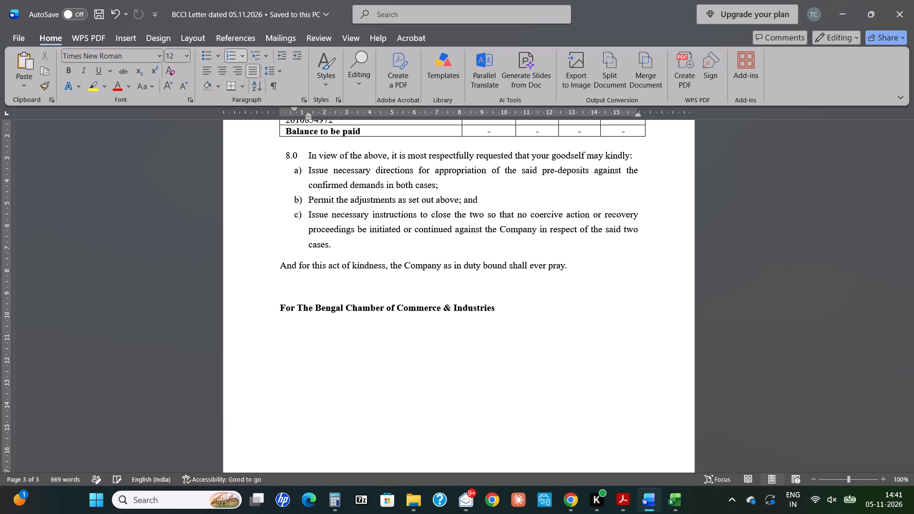
# Place "The final calculation is appended below" directly under paragraph 6.0 without its 7.0 number or the gap above, and save the letter.
pyautogui.scroll(3, 510, 245)
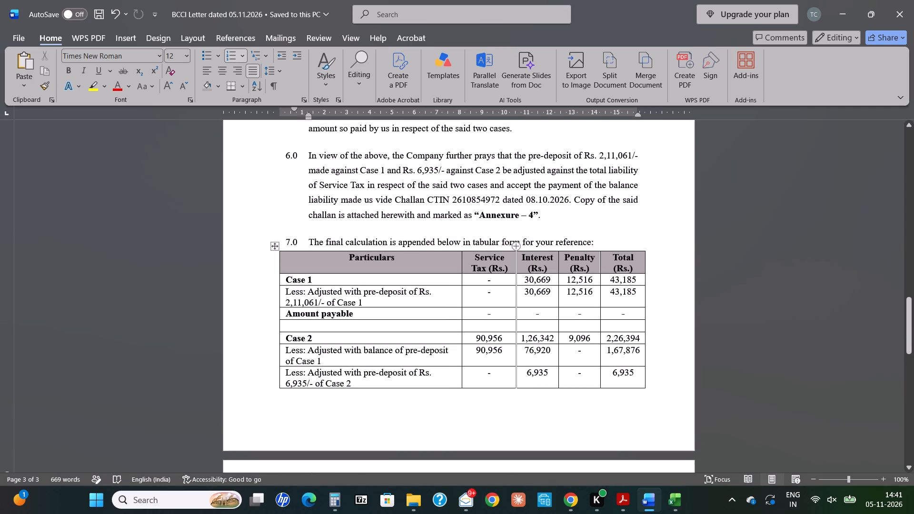
pyautogui.click(308, 241)
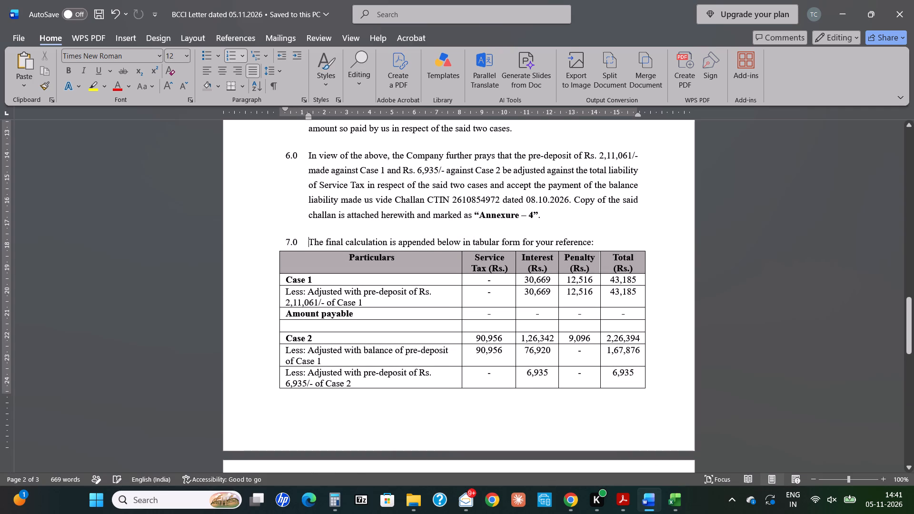
pyautogui.press('Up')
pyautogui.press('Delete')
pyautogui.press('Delete')
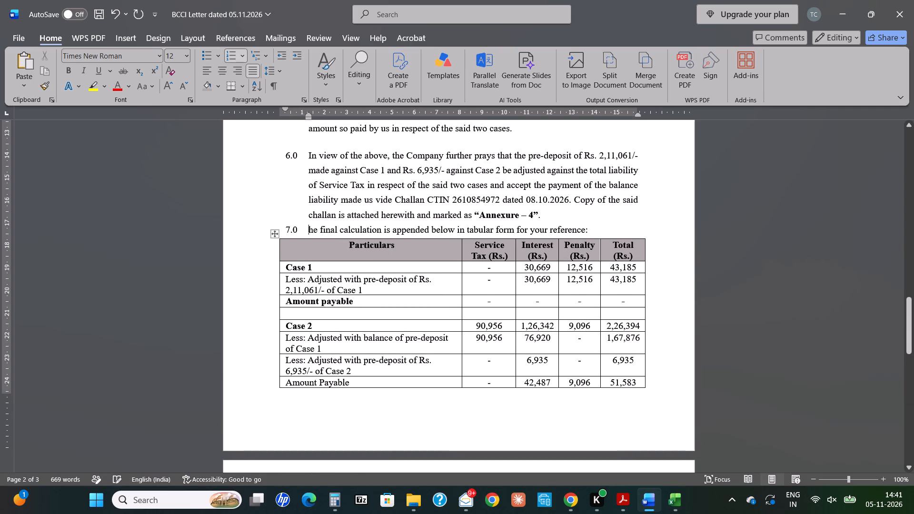
pyautogui.hotkey('ctrl', 'z')
pyautogui.press('BackSpace')
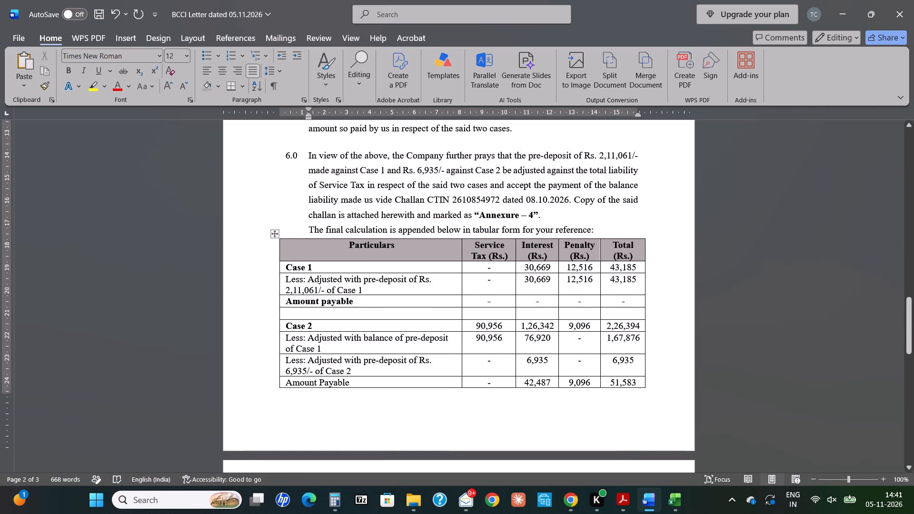
pyautogui.hotkey('ctrl', 's')
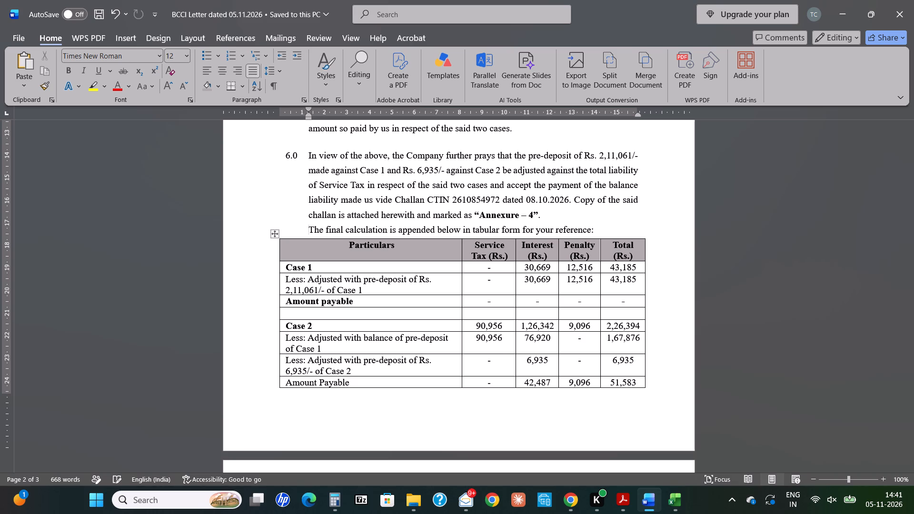
# Review the letter from its date and addressee block through the disputed amounts table in paragraph 1.0.
pyautogui.scroll(5, 308, 241)
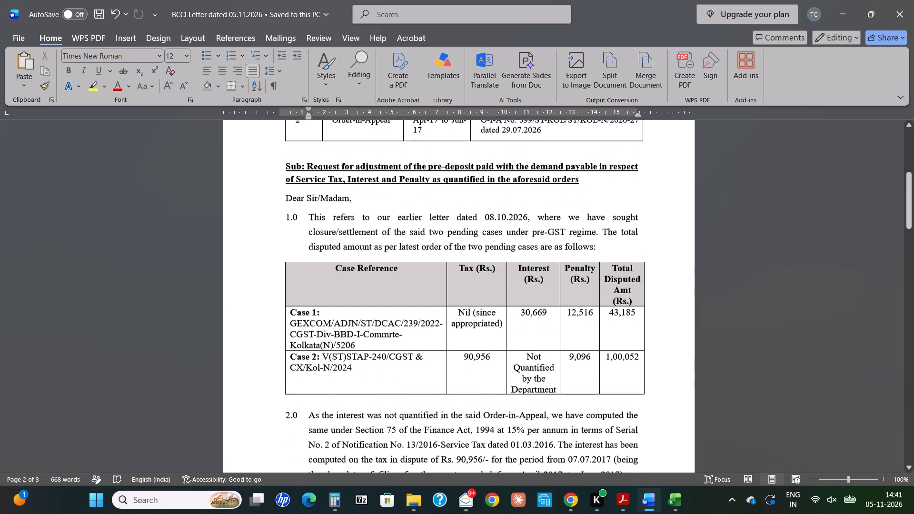
pyautogui.scroll(4, 308, 241)
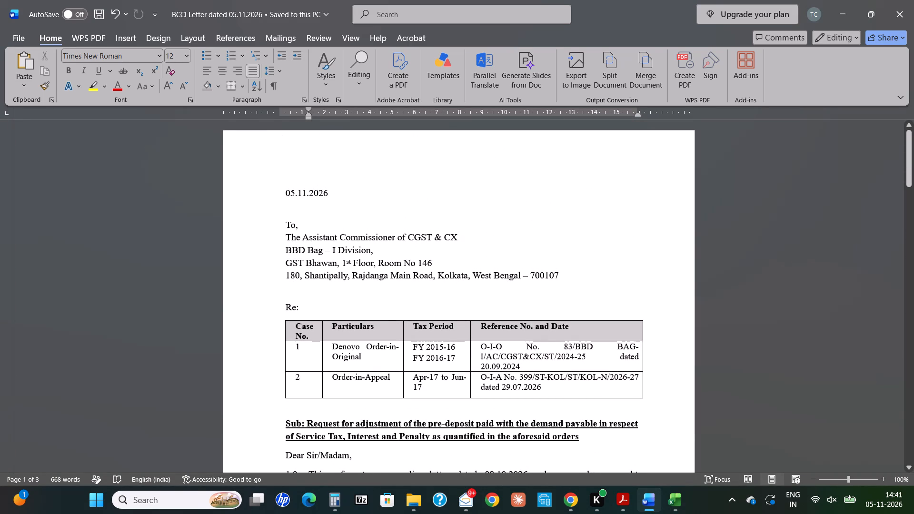
pyautogui.hotkey('alt', 'Tab')
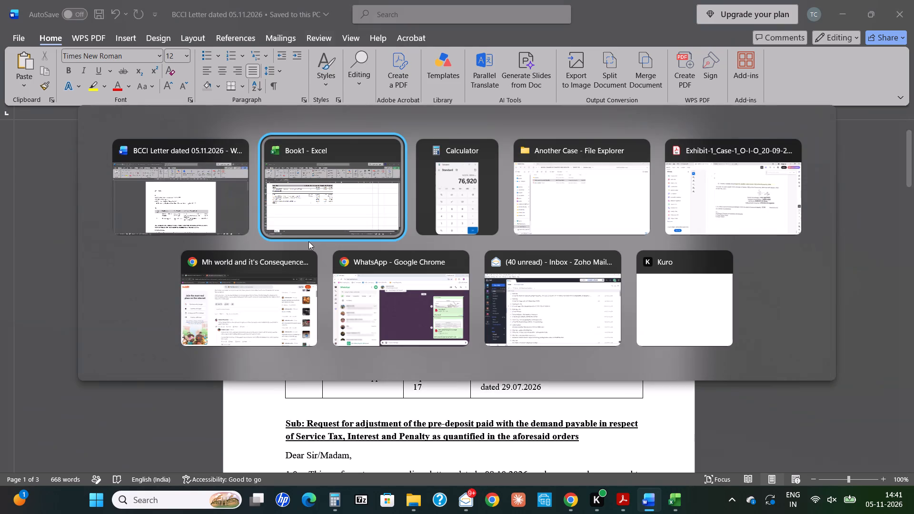
pyautogui.hotkey('alt', 'Tab')
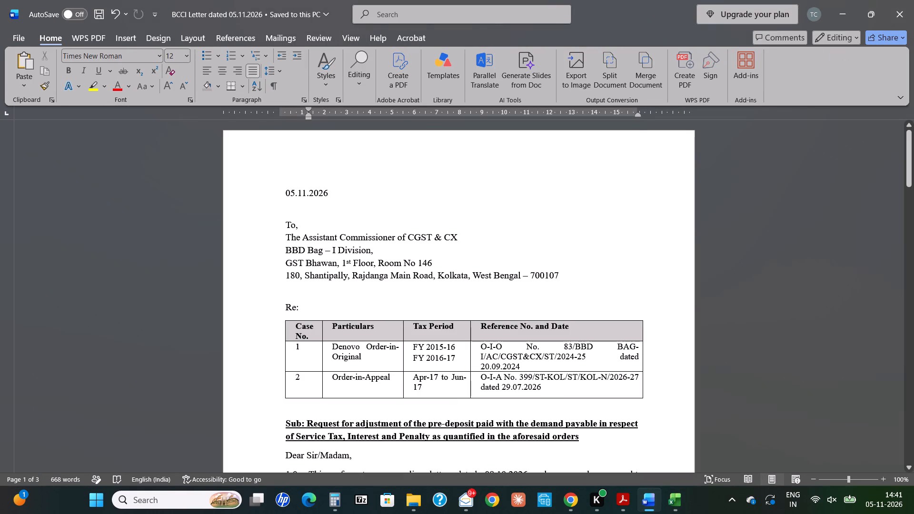
pyautogui.scroll(-2, 308, 241)
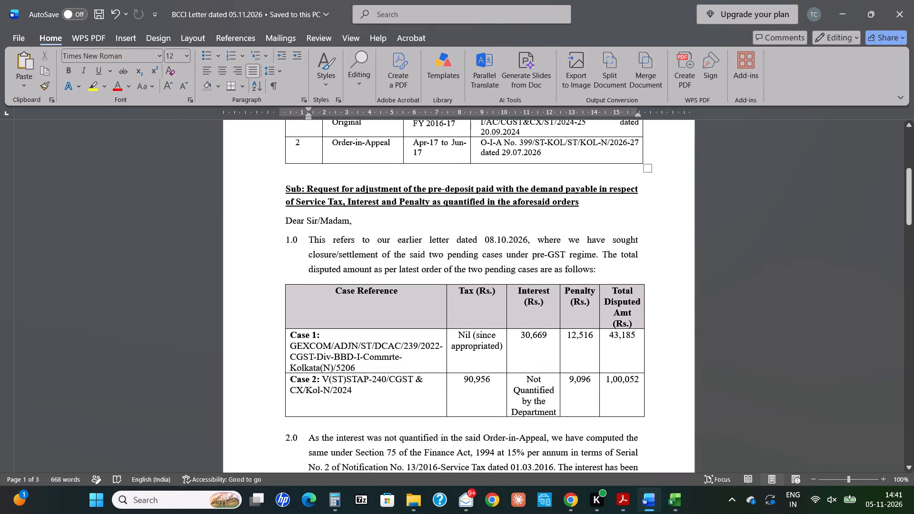
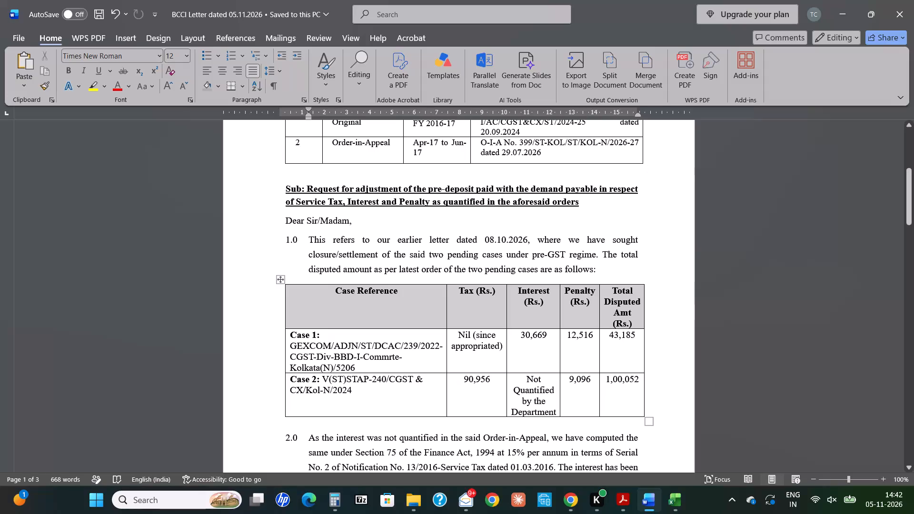
# Review the letter from the disputed amounts table through paragraph 2.0 on the interest computation to the opening of paragraph 3.0.
pyautogui.scroll(-1, 428, 382)
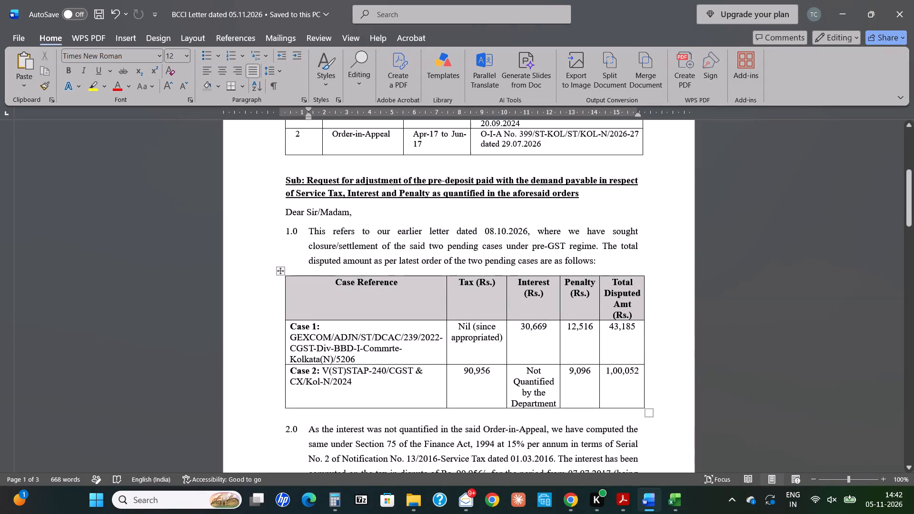
pyautogui.scroll(-1, 428, 382)
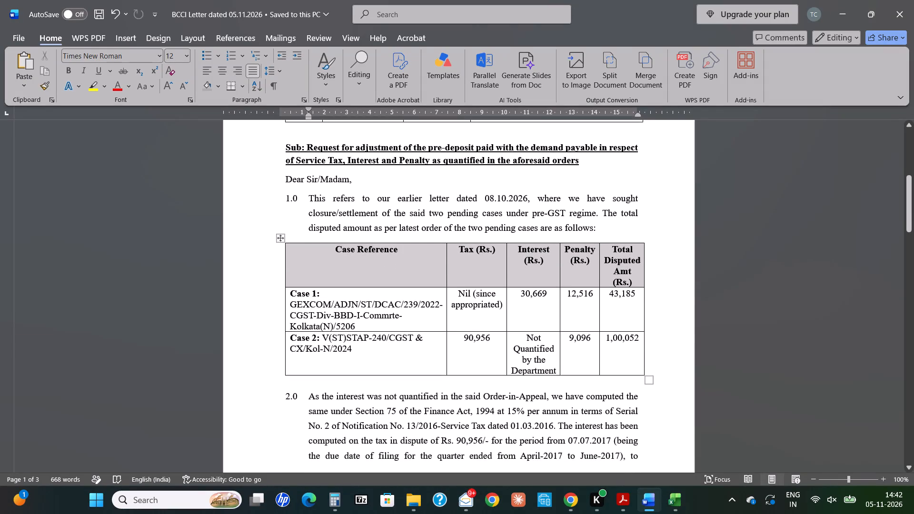
pyautogui.scroll(-1, 428, 382)
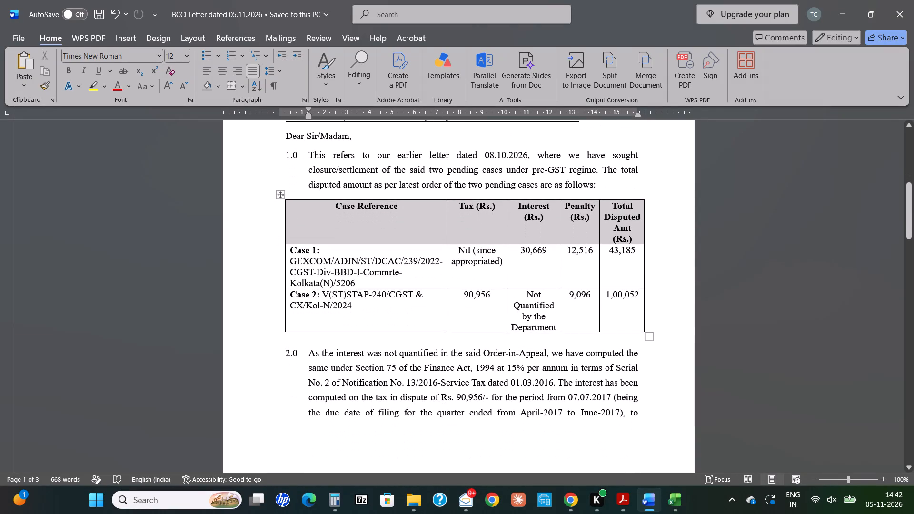
pyautogui.scroll(-1, 428, 382)
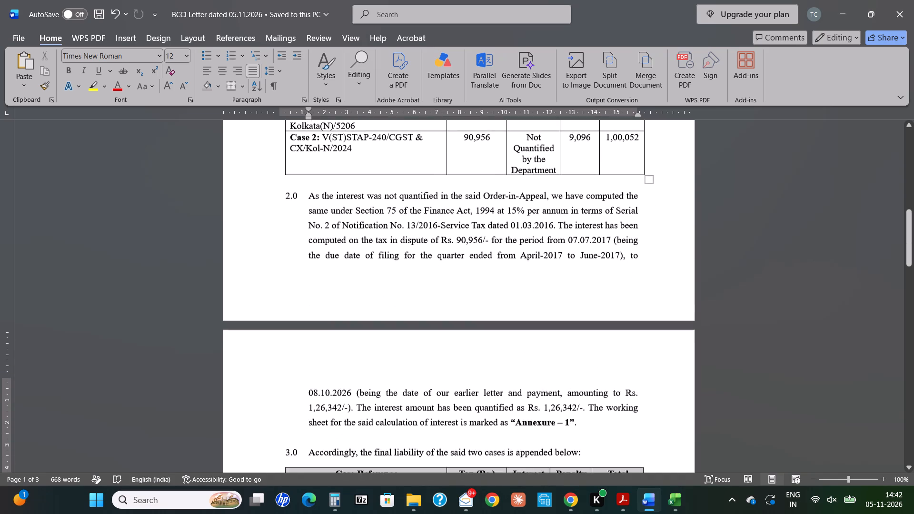
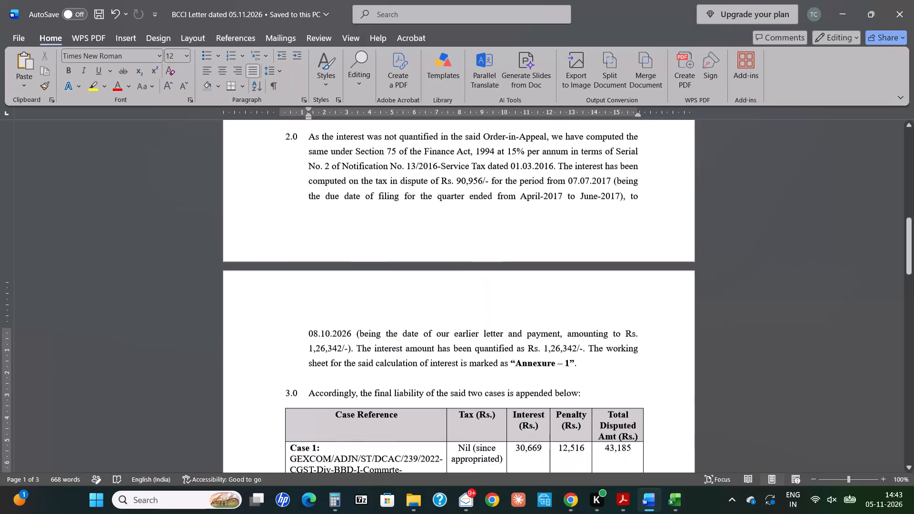
# Review the final liability table under paragraph 3.0 and the pre-deposit details in paragraph 4.0.
pyautogui.scroll(-1, 428, 382)
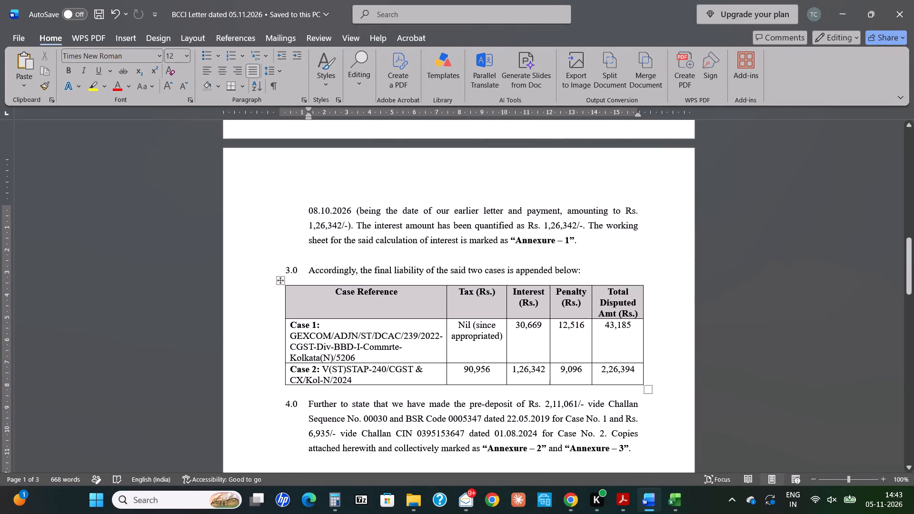
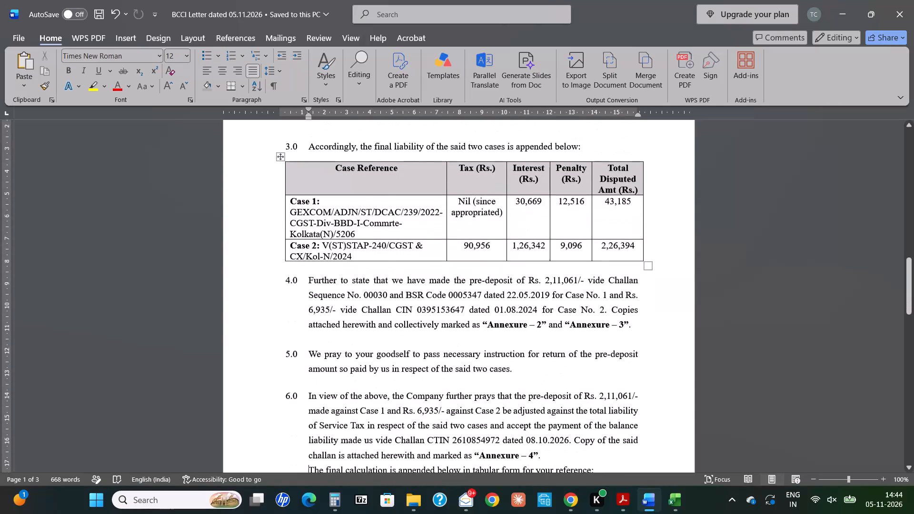
# Review the pre-deposit return request in paragraph 5.0 and the adjustment request in paragraph 6.0.
pyautogui.scroll(-1, 428, 382)
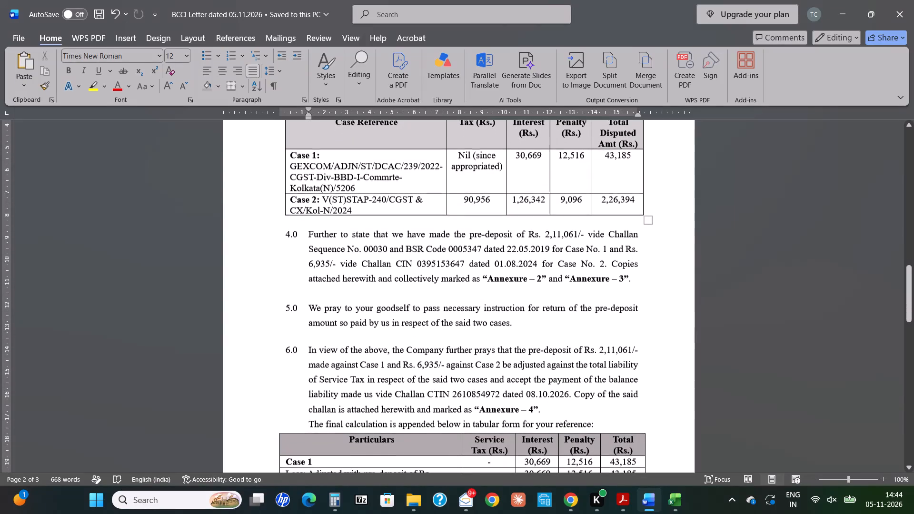
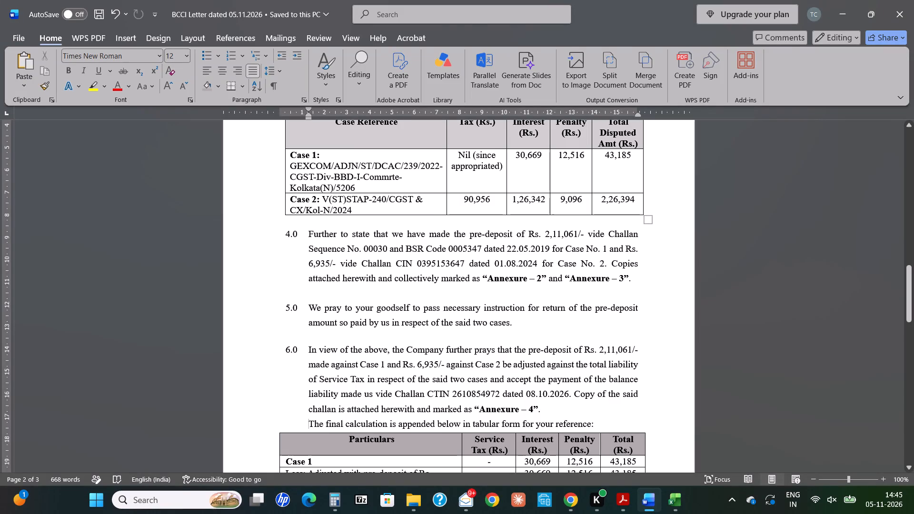
# Extend "Service Tax" in paragraph 6.0's total liability wording to read "Service Tax, Interest and Penalty".
pyautogui.click(363, 382)
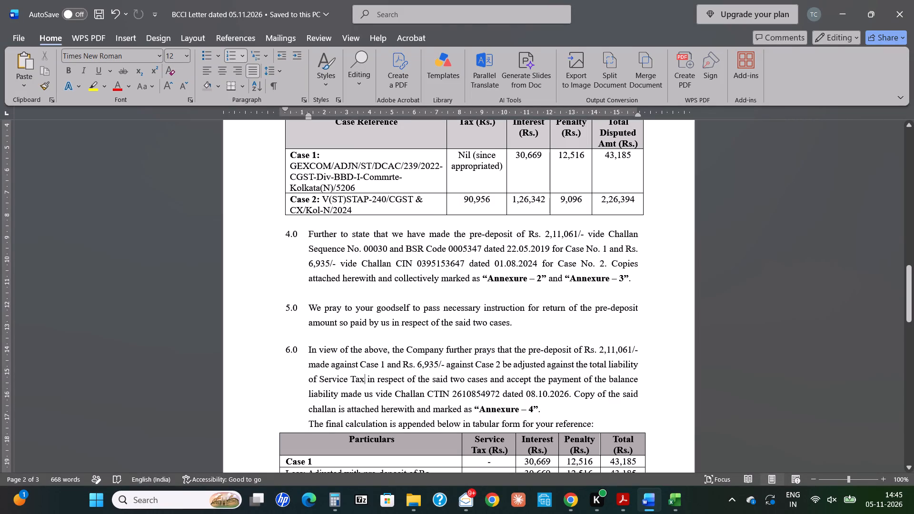
pyautogui.write('m in')
pyautogui.press('BackSpace')
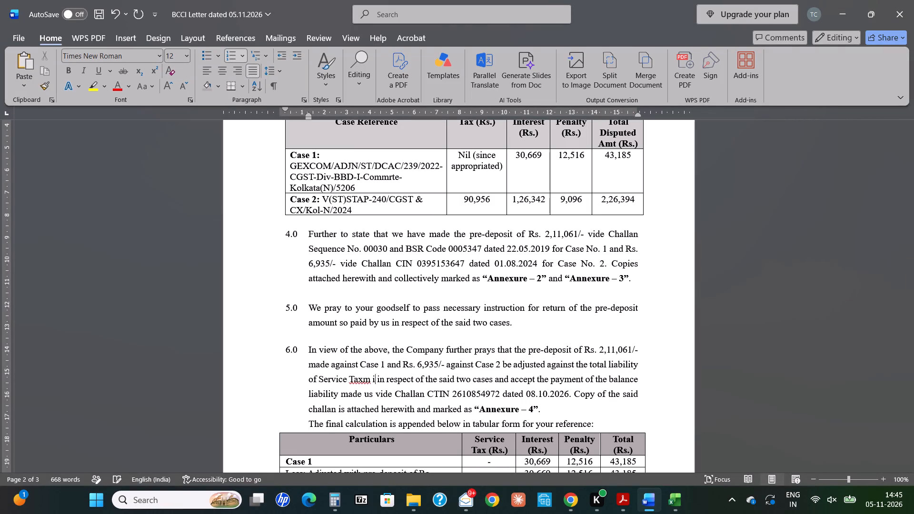
pyautogui.press('BackSpace')
pyautogui.press('BackSpace')
pyautogui.press('BackSpace')
pyautogui.press('BackSpace')
pyautogui.write('sx')
pyautogui.press('BackSpace')
pyautogui.press('BackSpace')
pyautogui.write('x. i')
pyautogui.press('BackSpace')
pyautogui.press('BackSpace')
pyautogui.press('BackSpace')
pyautogui.write(', i')
pyautogui.hotkey('shift', 'BackSpace')
pyautogui.write('Interest da')
pyautogui.press('BackSpace')
pyautogui.press('BackSpace')
pyautogui.write('and Penalty')
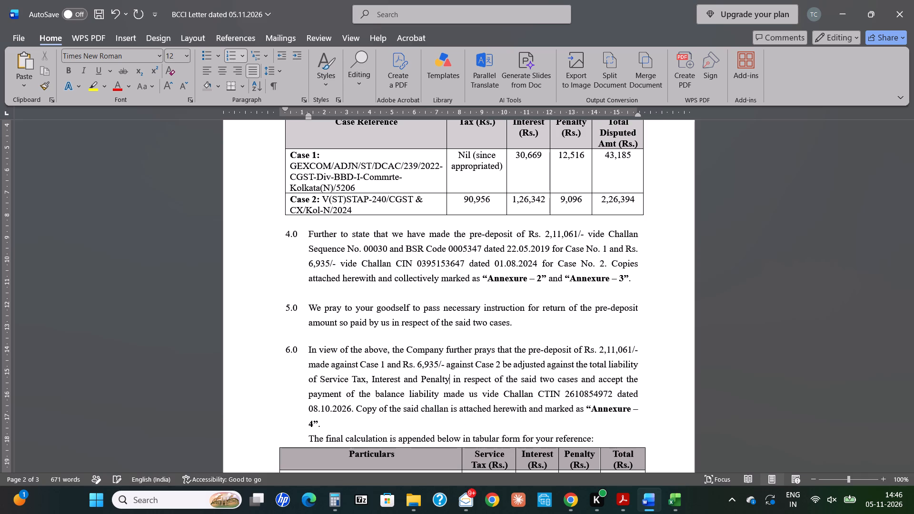
# Convert the phrase "Service Tax, Interest and Penalty" in paragraph 6.0 to lowercase.
pyautogui.hotkey('ctrl', 'shift', 'Left')
pyautogui.hotkey('ctrl', 'shift', 'Left')
pyautogui.hotkey('ctrl', 'shift', 'Left')
pyautogui.hotkey('ctrl', 'shift', 'Left')
pyautogui.hotkey('ctrl', 'shift', 'Left')
pyautogui.hotkey('ctrl', 'shift', 'Left')
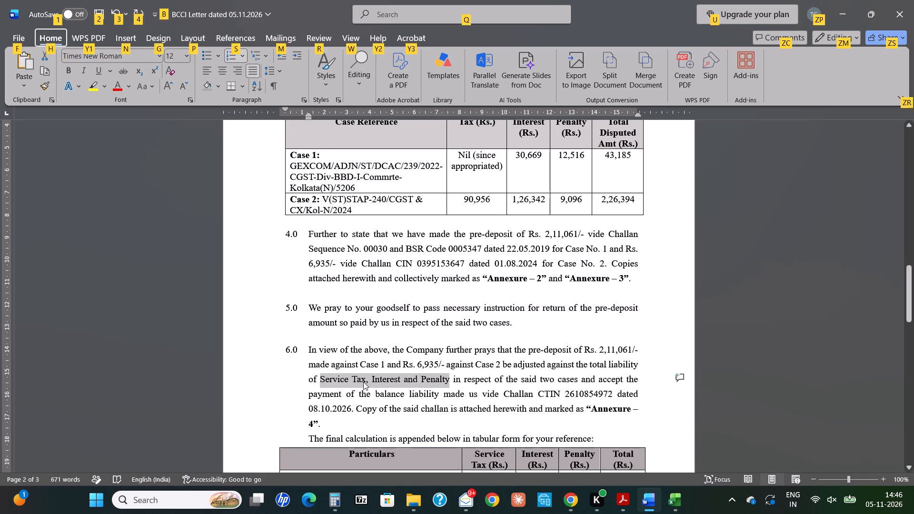
pyautogui.write('h7l')
pyautogui.press('Tab')
pyautogui.hotkey('ctrl', 'z')
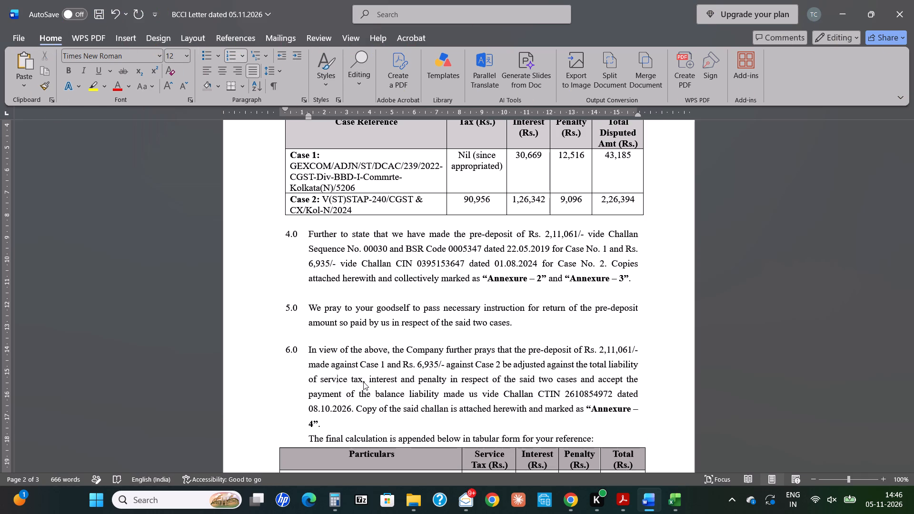
pyautogui.press('Right')
# Insert "by" in paragraph 6.0 so the balance liability wording reads "made by us".
pyautogui.press('Down')
pyautogui.press('Right')
pyautogui.press('Right')
pyautogui.press('Right')
pyautogui.press('Right')
pyautogui.press('space')
pyautogui.write('by')
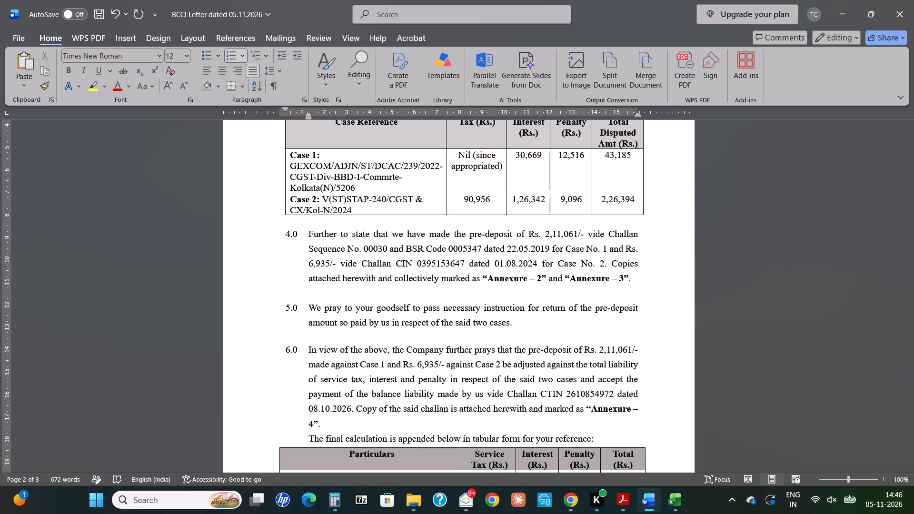
# Add "amounting to Rs. 51,583/-" after "made by us" in paragraph 6.0.
pyautogui.press('Right')
pyautogui.press('Right')
pyautogui.press('Right')
pyautogui.press('space')
pyautogui.write('amounting to Rs.')
pyautogui.press('space')
pyautogui.scroll(-1, 363, 382)
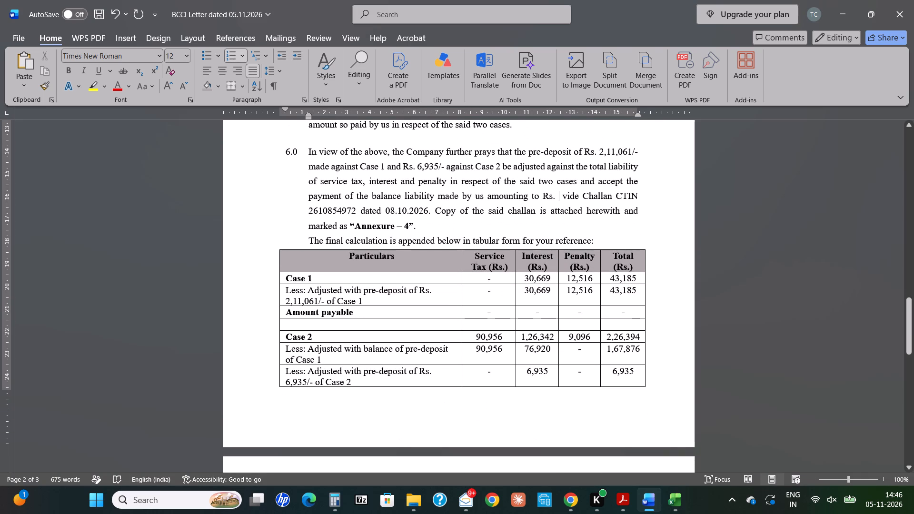
pyautogui.scroll(-1, 363, 382)
pyautogui.write('51583')
pyautogui.press('Left')
pyautogui.press('Left')
pyautogui.press('Left')
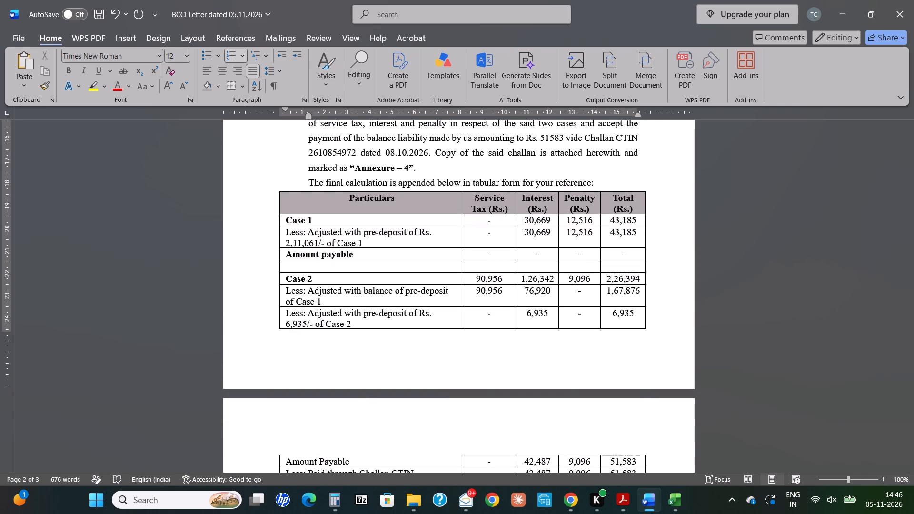
pyautogui.press(',')
pyautogui.press('Right')
pyautogui.press('Right')
pyautogui.press('Right')
pyautogui.write('/-')
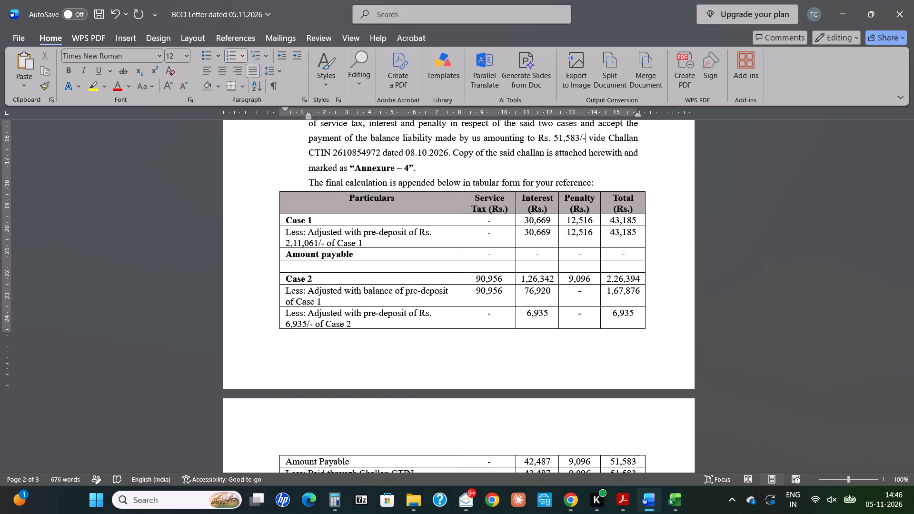
# Add the breakup "(interest of Rs. 42487/- and penalty of Rs. 9,096/-)" before "vide Challan CTIN" in paragraph 6.0.
pyautogui.press('space')
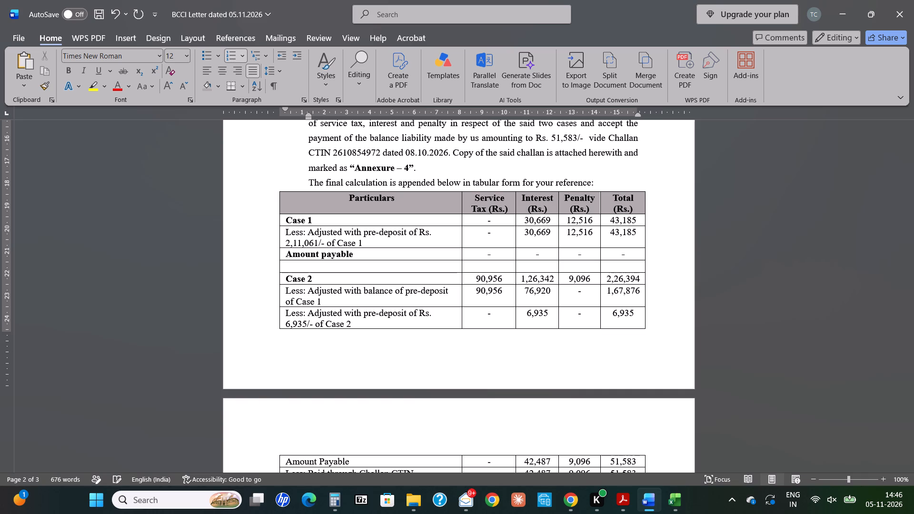
pyautogui.write('(interest o')
pyautogui.write('f Rs.')
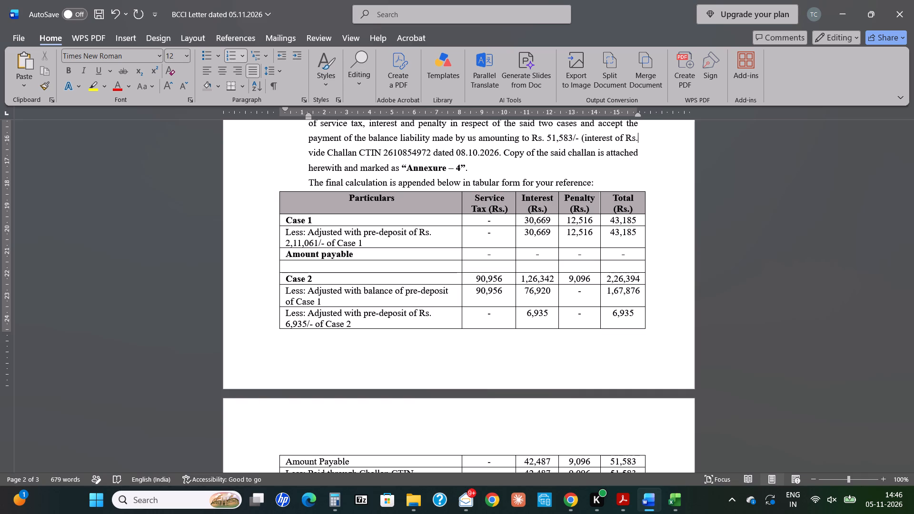
pyautogui.press('space')
pyautogui.write('42487')
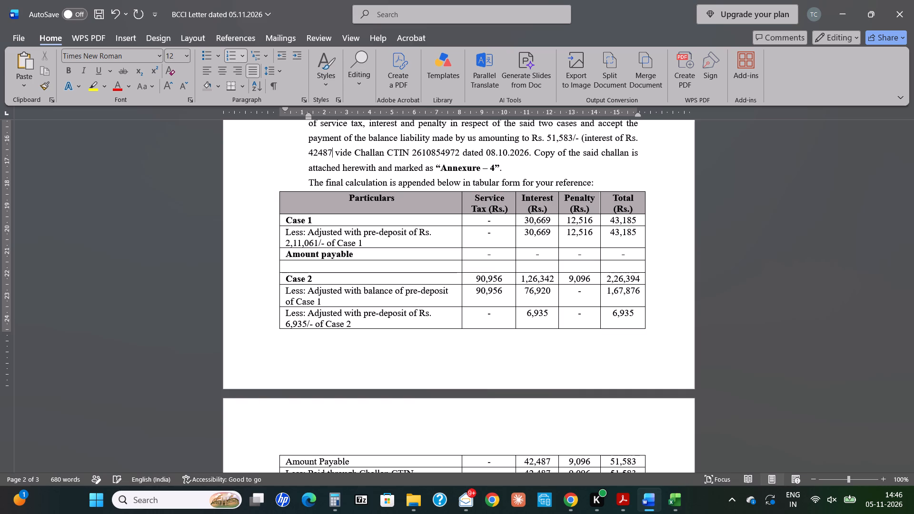
pyautogui.write('/- amd')
pyautogui.press('BackSpace')
pyautogui.press('BackSpace')
pyautogui.write('nd penalty of Rs.')
pyautogui.press('space')
pyautogui.press('9')
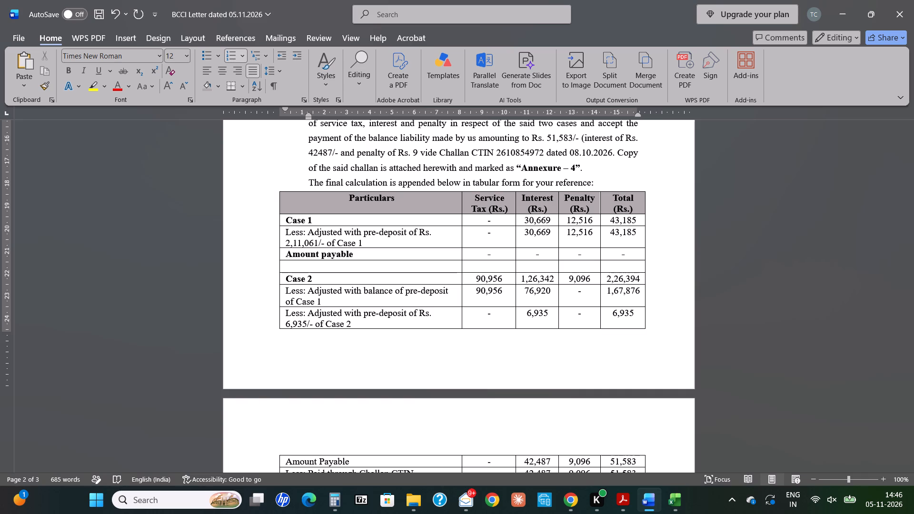
pyautogui.write(',096/-_')
pyautogui.press('BackSpace')
pyautogui.hotkey('shift', '_')
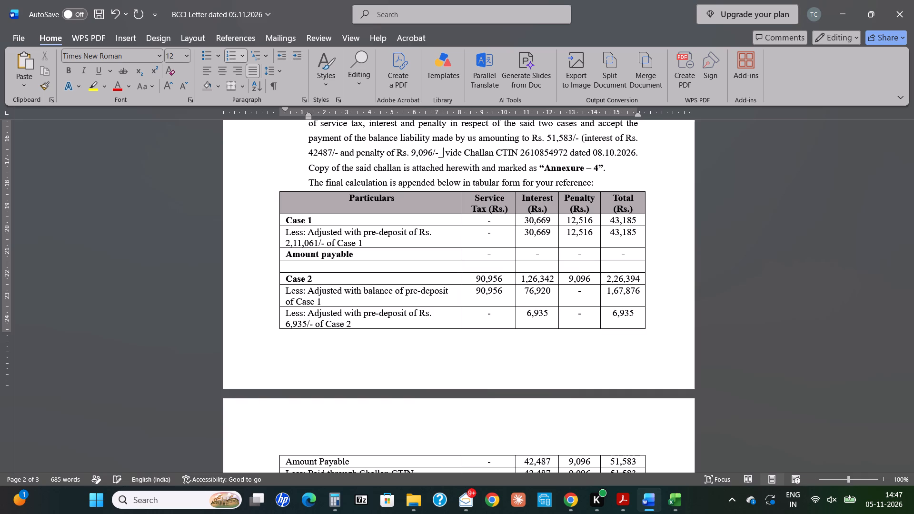
pyautogui.press('BackSpace')
pyautogui.hotkey('shift', ')')
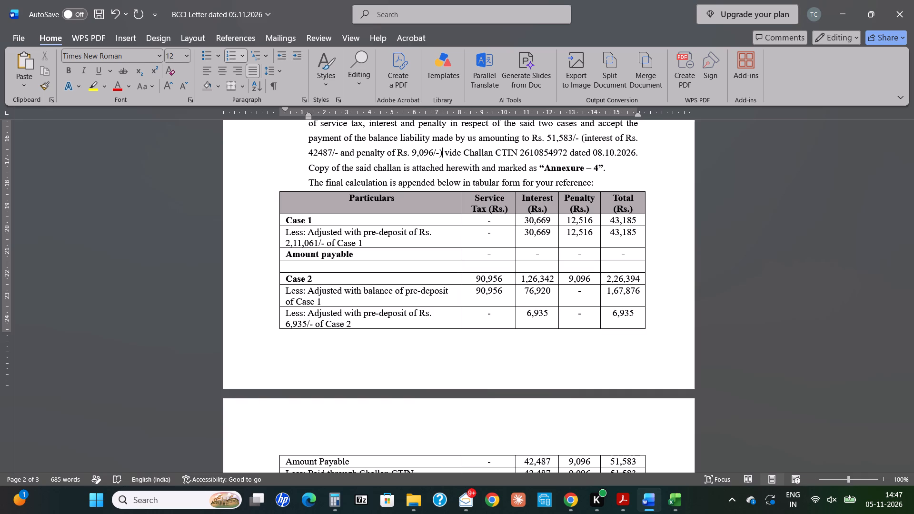
pyautogui.press('Left')
pyautogui.press('End')
# Review the final calculation table below paragraph 6.0, including its rows continuing on the following page.
pyautogui.scroll(-1, 363, 382)
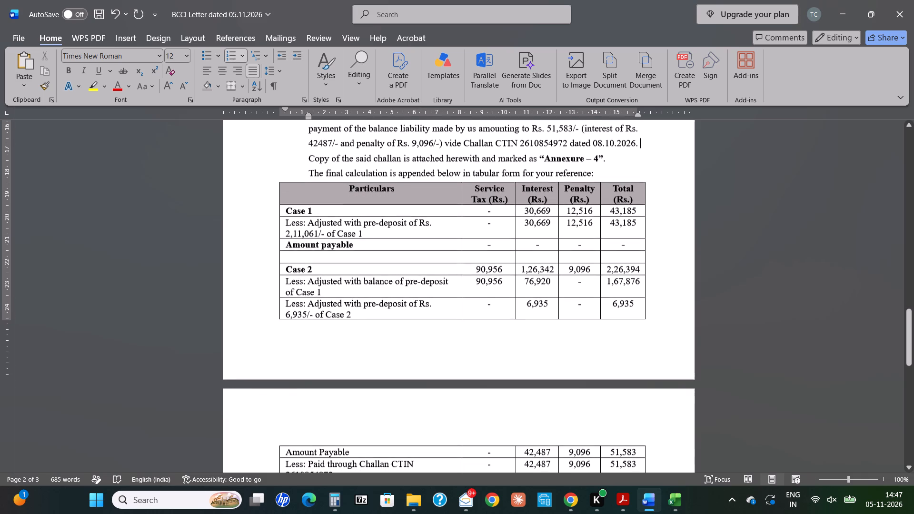
pyautogui.scroll(-1, 363, 382)
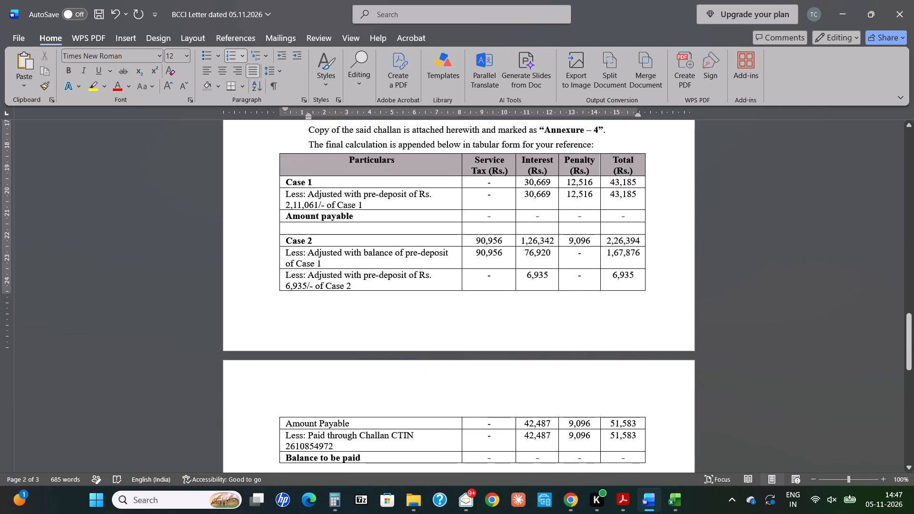
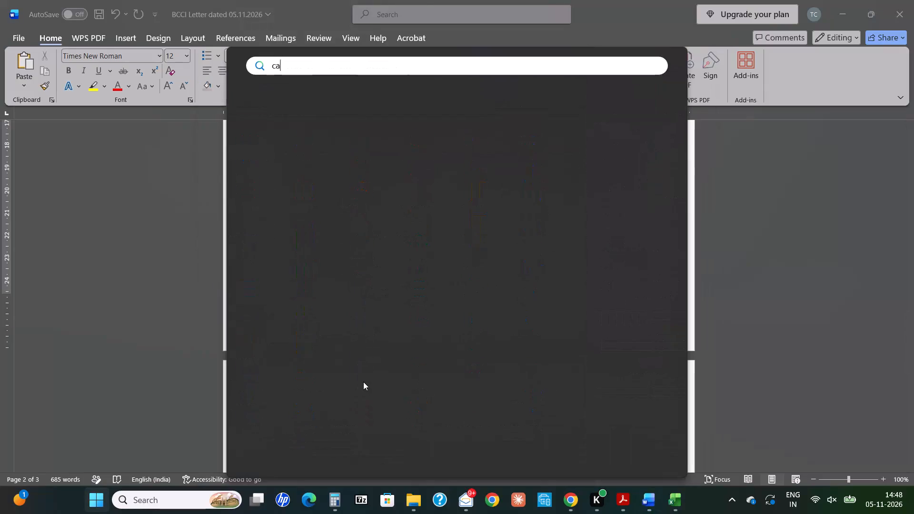
# Open Calculator, compute 211061 minus 43185 to check the balance of the Case 1 pre-deposit, and close it.
pyautogui.press('Return')
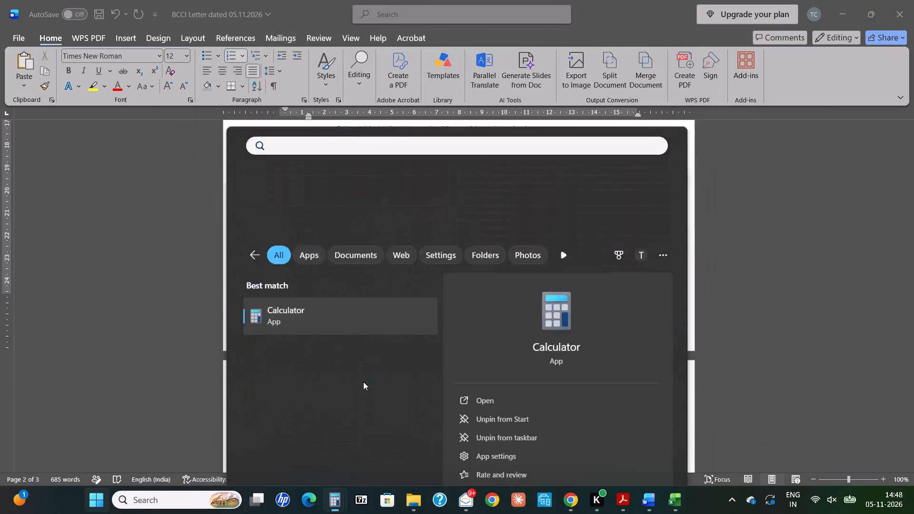
pyautogui.press('Down')
pyautogui.press('End')
pyautogui.press('End')
pyautogui.press('Down')
pyautogui.press('End')
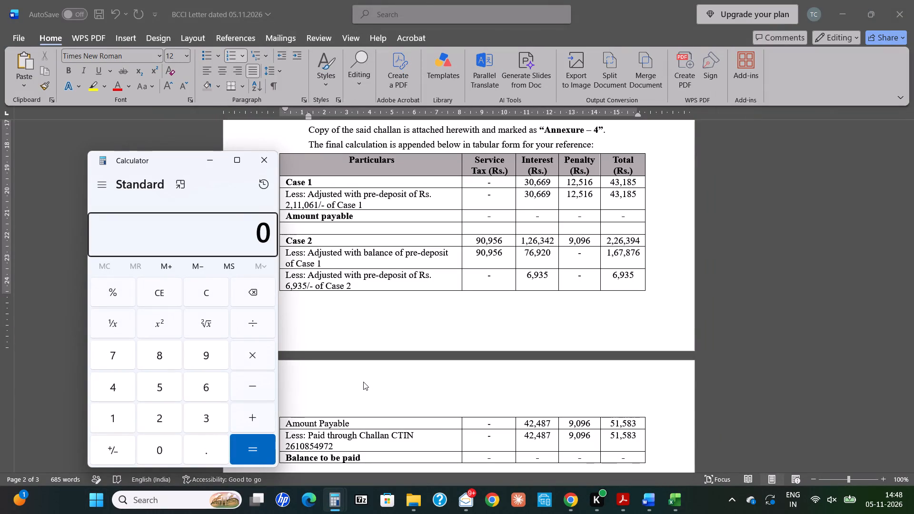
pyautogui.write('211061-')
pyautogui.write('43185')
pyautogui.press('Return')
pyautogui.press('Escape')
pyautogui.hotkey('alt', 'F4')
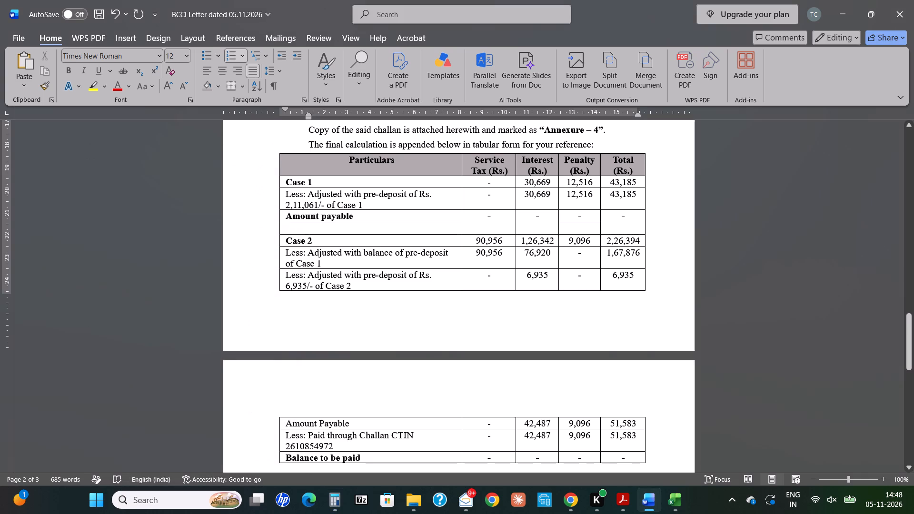
# Extend the final calculation table's payable row labels to read "Amount payable in Case 1" and "Amount Payable in Case 2".
pyautogui.click(392, 217)
pyautogui.press('space')
pyautogui.write('in ca')
pyautogui.press('BackSpace')
pyautogui.hotkey('shift', 'BackSpace')
pyautogui.write('Cae')
pyautogui.press('BackSpace')
pyautogui.write('se 1')
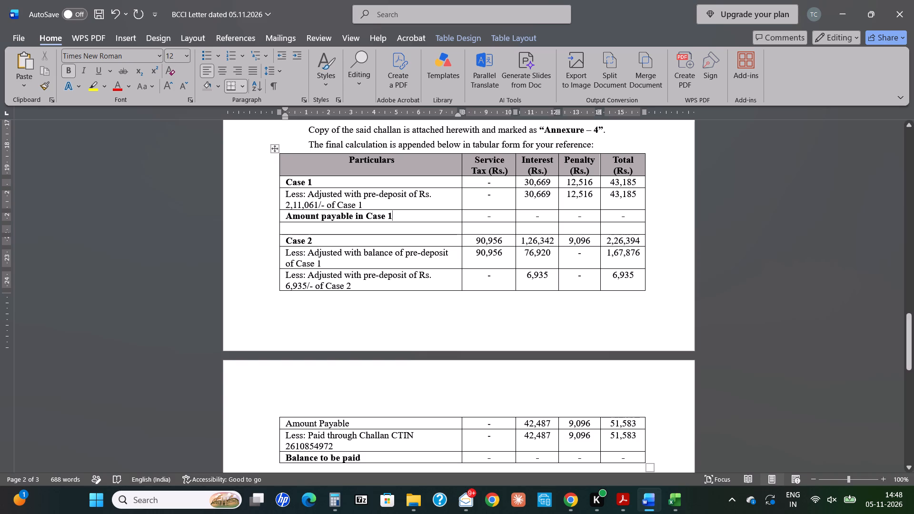
pyautogui.click(364, 423)
pyautogui.press('space')
pyautogui.write('in Case 2')
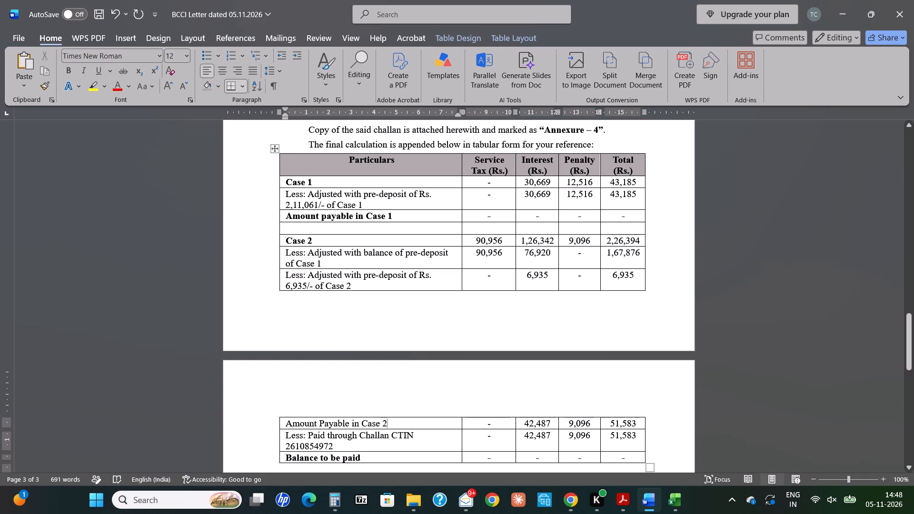
# Make the entire "Amount Payable in Case 2" row bold, including its interest, penalty and total figures.
pyautogui.moveTo(287, 427); pyautogui.dragTo(586, 433)
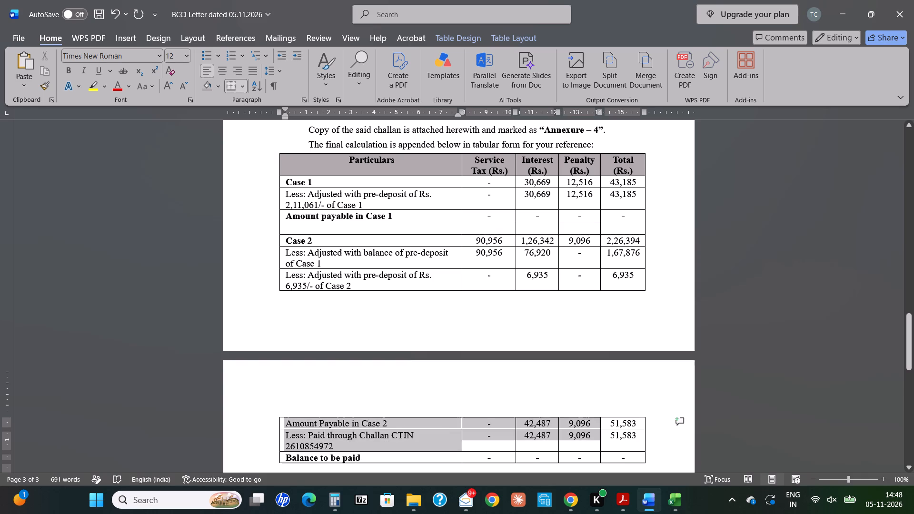
pyautogui.moveTo(586, 433); pyautogui.dragTo(606, 425)
pyautogui.hotkey('ctrl', 'b')
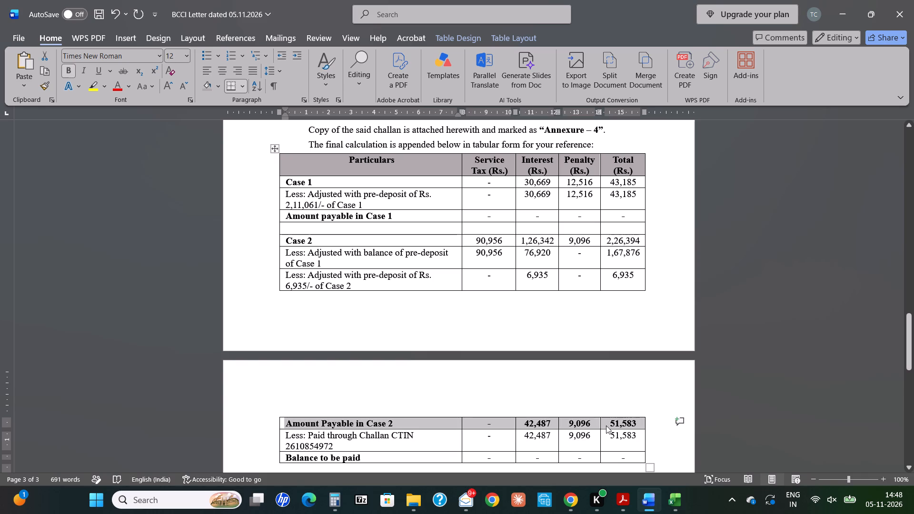
pyautogui.click(604, 432)
pyautogui.click(588, 444)
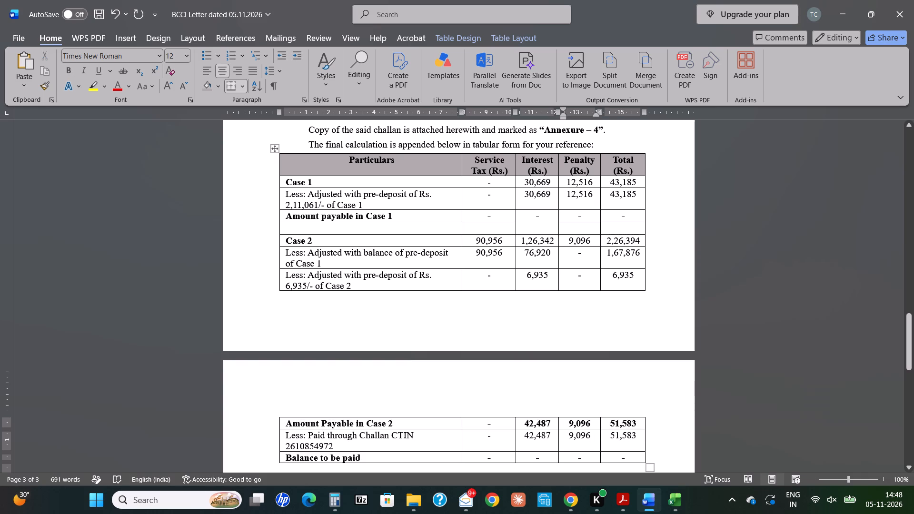
# Insert the word "cases" after "close the two" in item c) of paragraph 7.0.
pyautogui.scroll(-2, 593, 424)
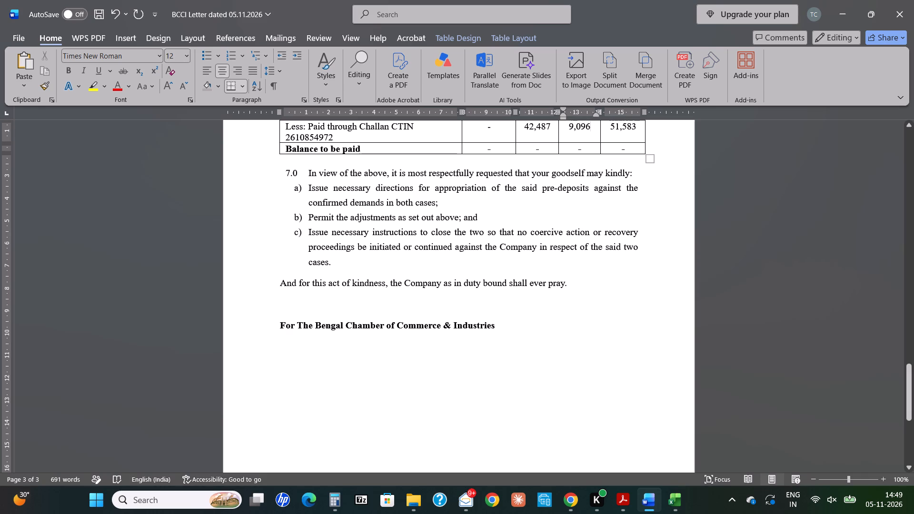
pyautogui.click(485, 234)
pyautogui.press('space')
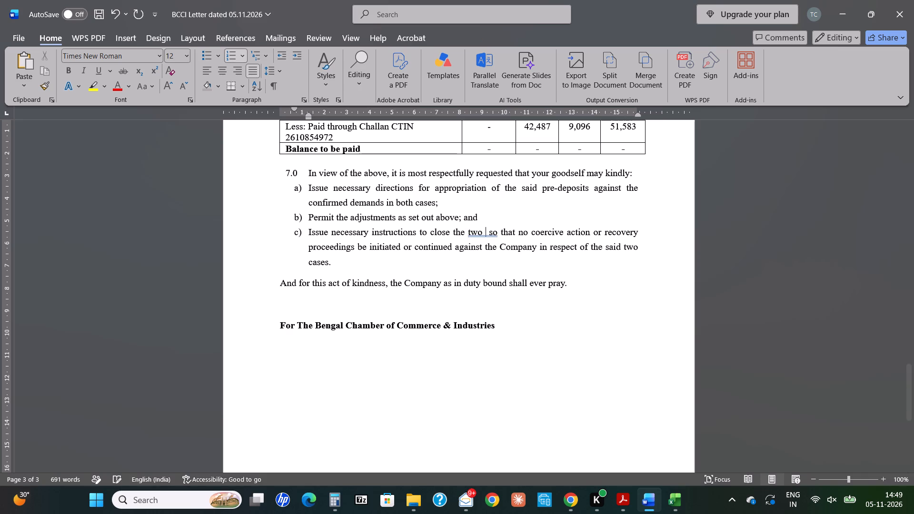
pyautogui.write('a')
pyautogui.press('BackSpace')
pyautogui.write('cases')
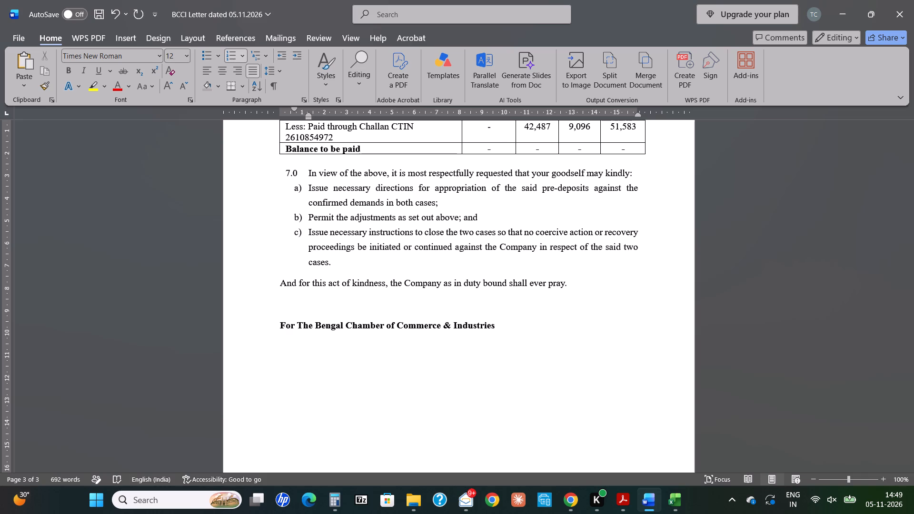
# Reduce the left indent of the two Particulars entries in the Re: table so the text starts near the cell border.
pyautogui.scroll(5, 485, 239)
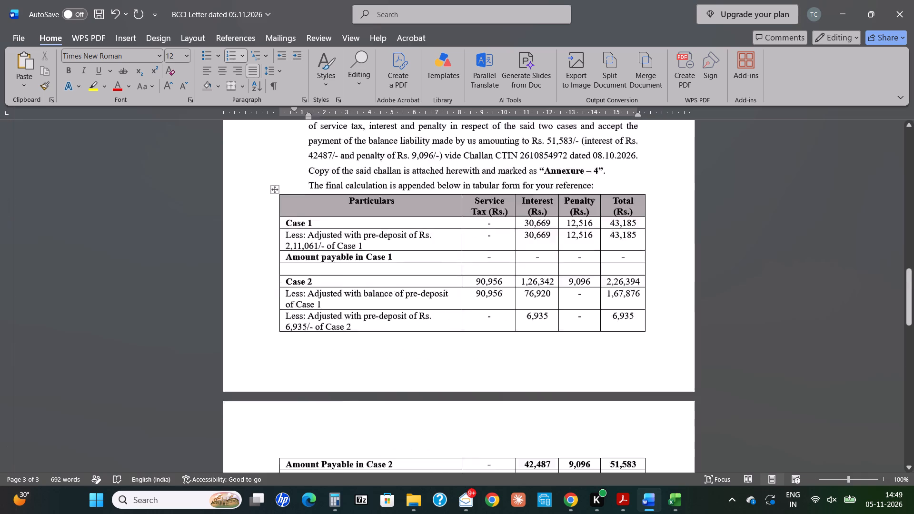
pyautogui.scroll(3, 485, 239)
pyautogui.scroll(-1, 485, 239)
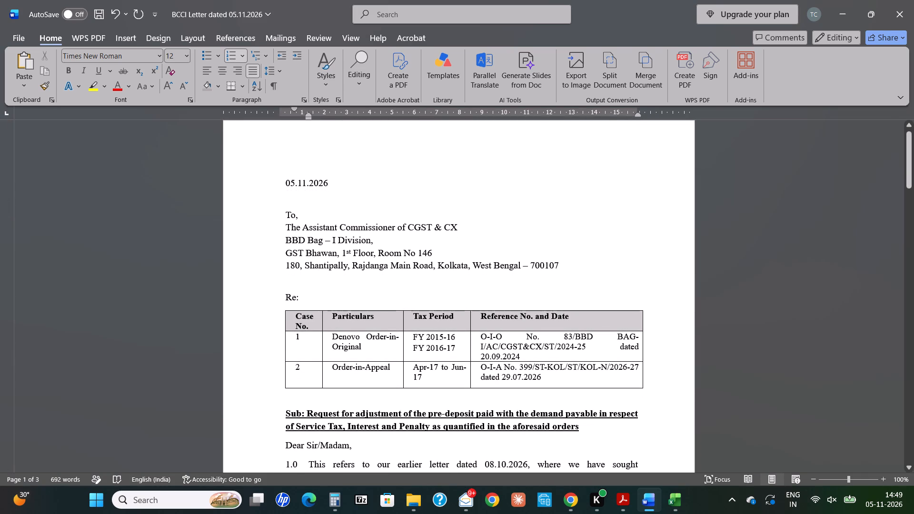
pyautogui.moveTo(336, 336); pyautogui.dragTo(386, 373)
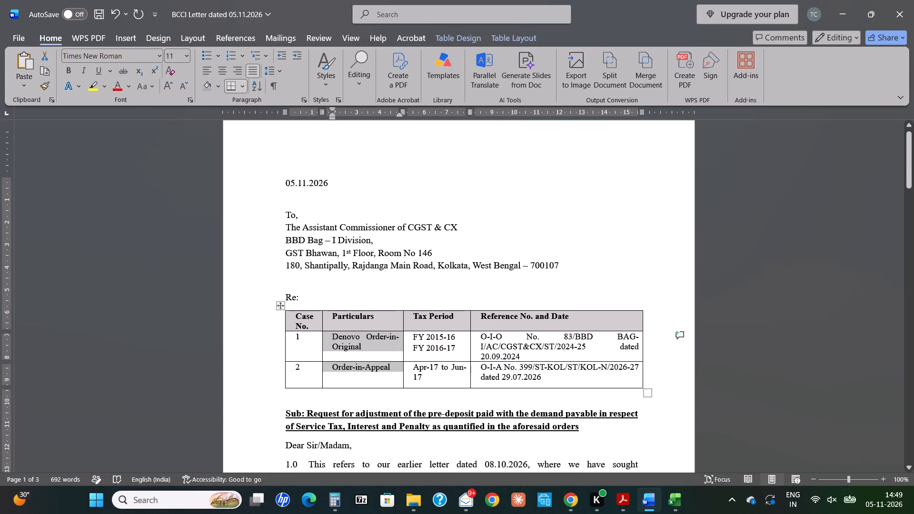
pyautogui.moveTo(332, 119); pyautogui.dragTo(330, 119)
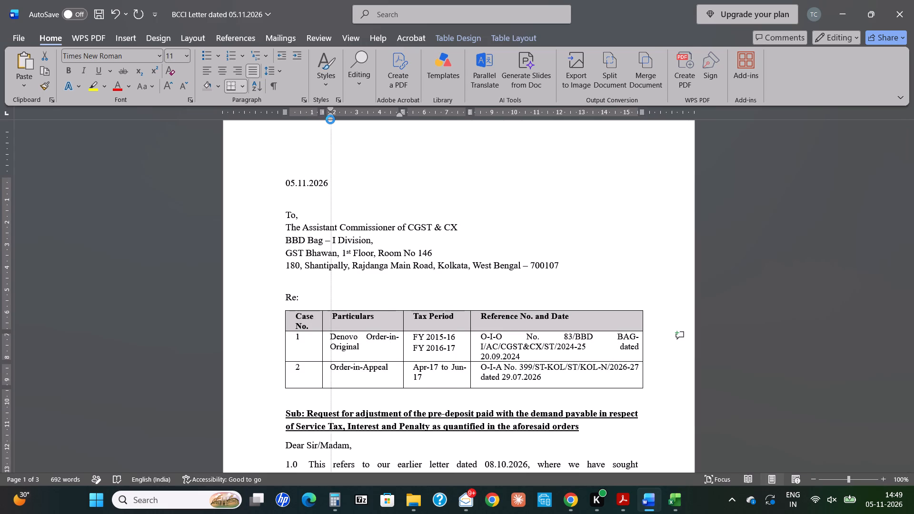
pyautogui.moveTo(330, 119); pyautogui.dragTo(322, 124)
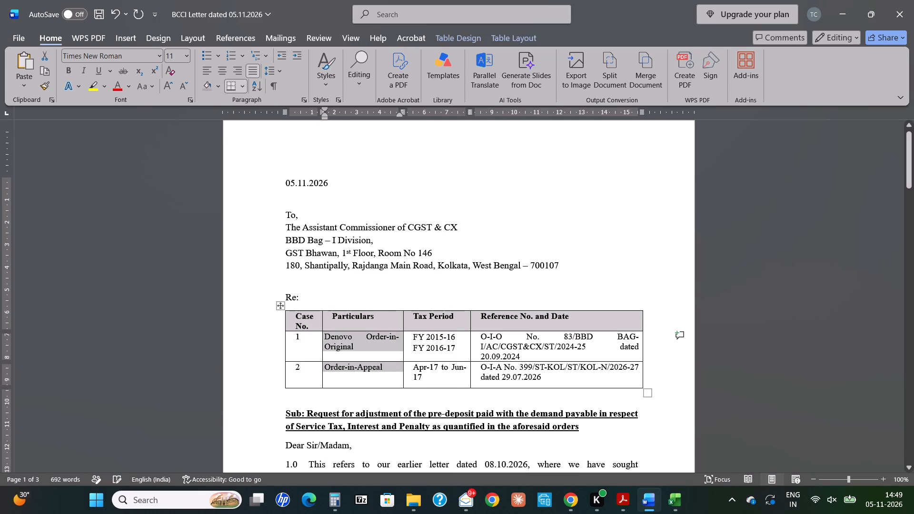
# Reduce the left indent of the Tax Period entries in the Re: table so "Apr-17 to Jun-17" fits on one line.
pyautogui.moveTo(410, 336); pyautogui.dragTo(428, 373)
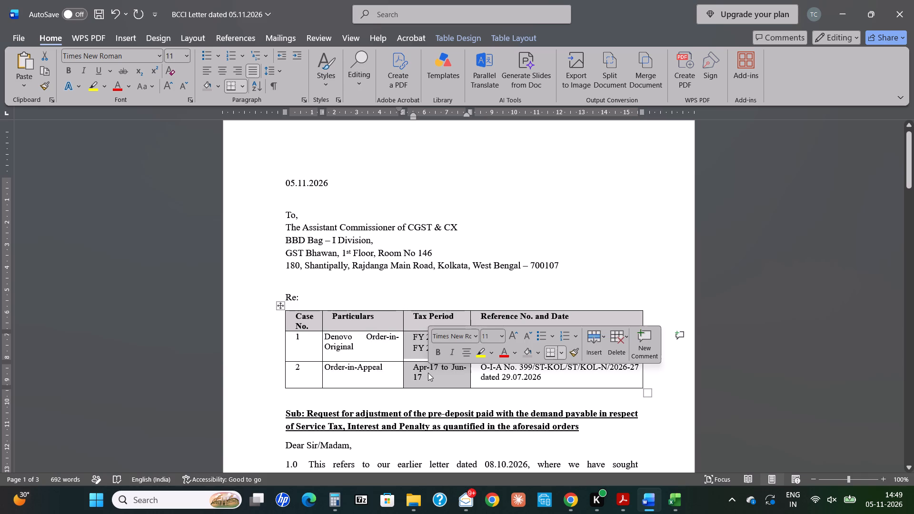
pyautogui.moveTo(415, 119); pyautogui.dragTo(412, 119)
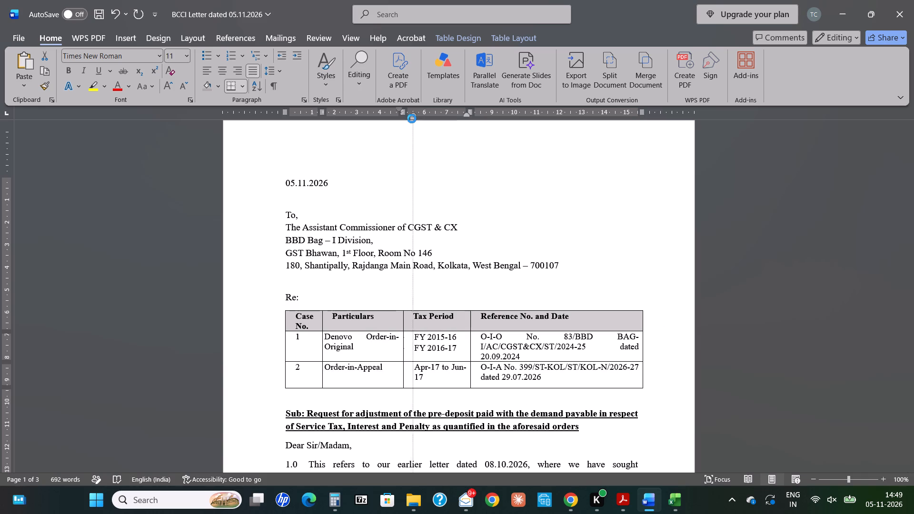
pyautogui.moveTo(412, 119); pyautogui.dragTo(406, 120)
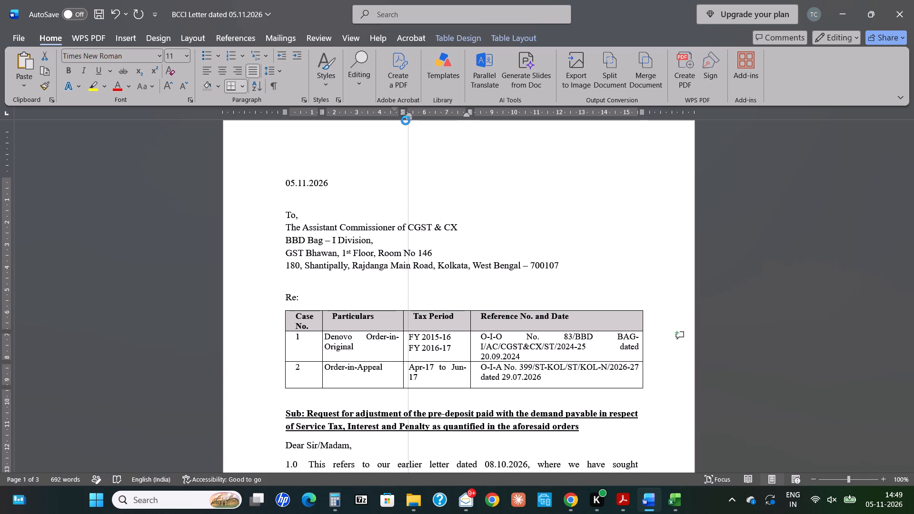
pyautogui.moveTo(406, 120); pyautogui.dragTo(407, 120)
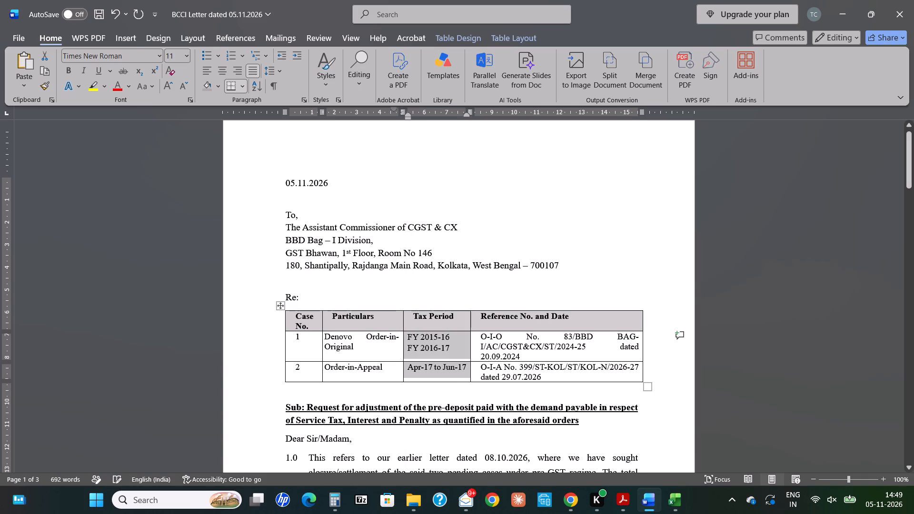
# Reduce the left indent of the Reference No. and Date entries in the Re: table so they start near the cell border.
pyautogui.click(477, 337)
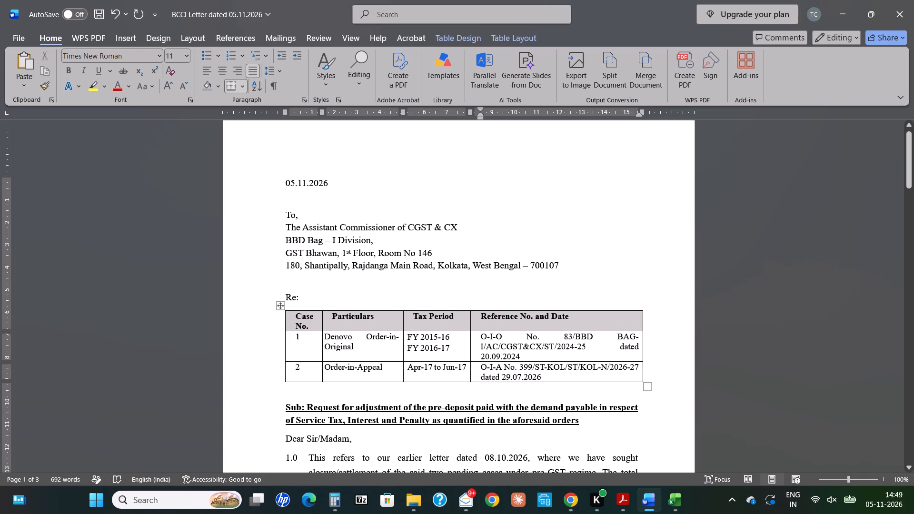
pyautogui.moveTo(543, 374); pyautogui.dragTo(484, 343)
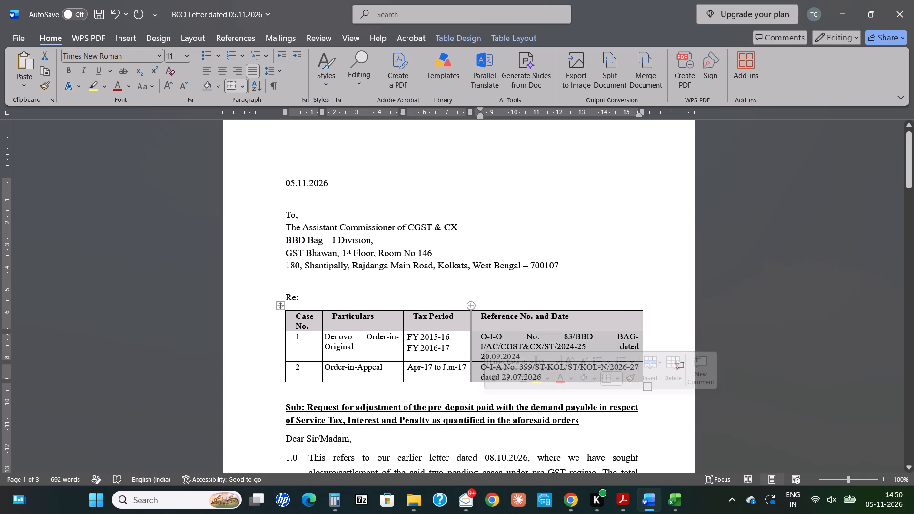
pyautogui.moveTo(480, 119); pyautogui.dragTo(464, 123)
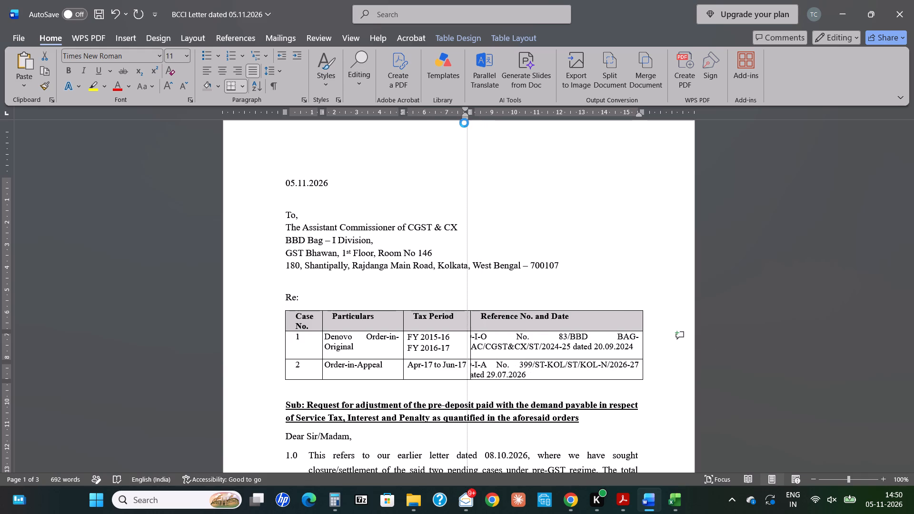
pyautogui.moveTo(464, 123); pyautogui.dragTo(474, 123)
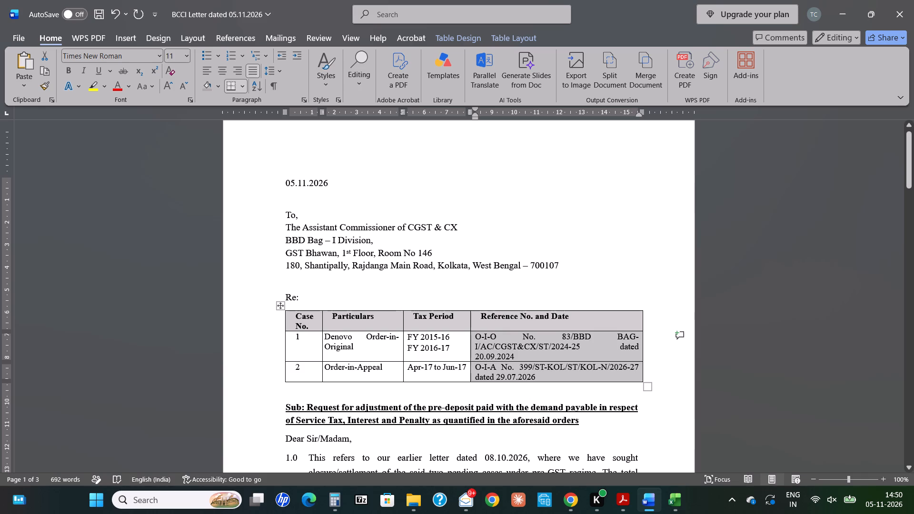
# Centre the text of the header row in the Re: table.
pyautogui.moveTo(295, 322); pyautogui.dragTo(499, 314)
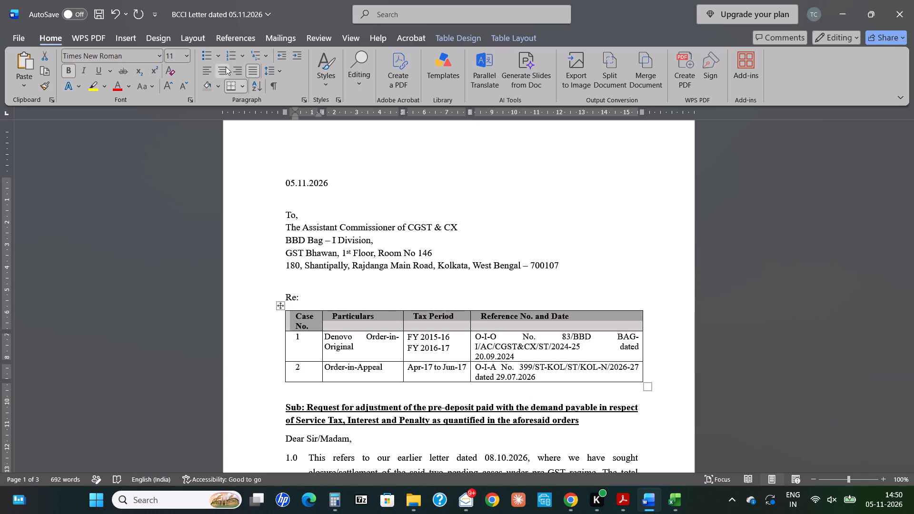
pyautogui.click(218, 69)
pyautogui.click(359, 370)
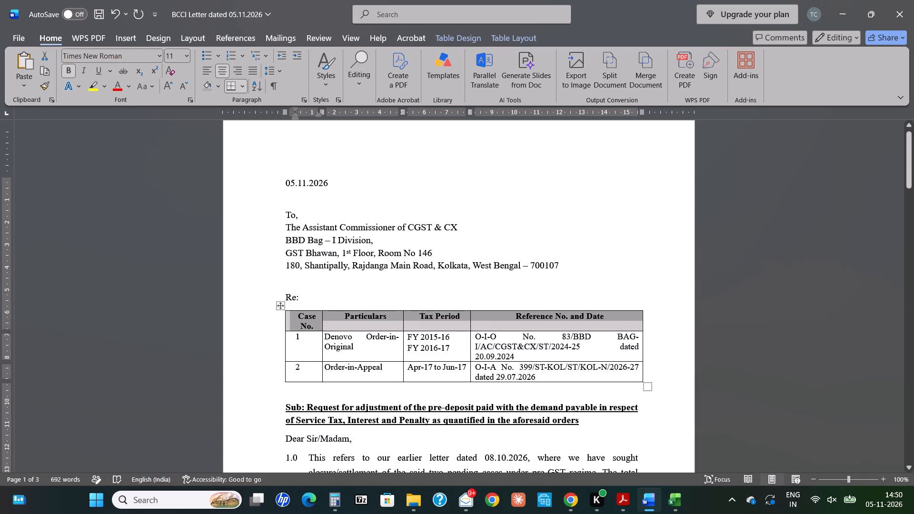
# Centre case numbers 1 and 2 in the Case No. column of the Re: table.
pyautogui.scroll(-1, 444, 361)
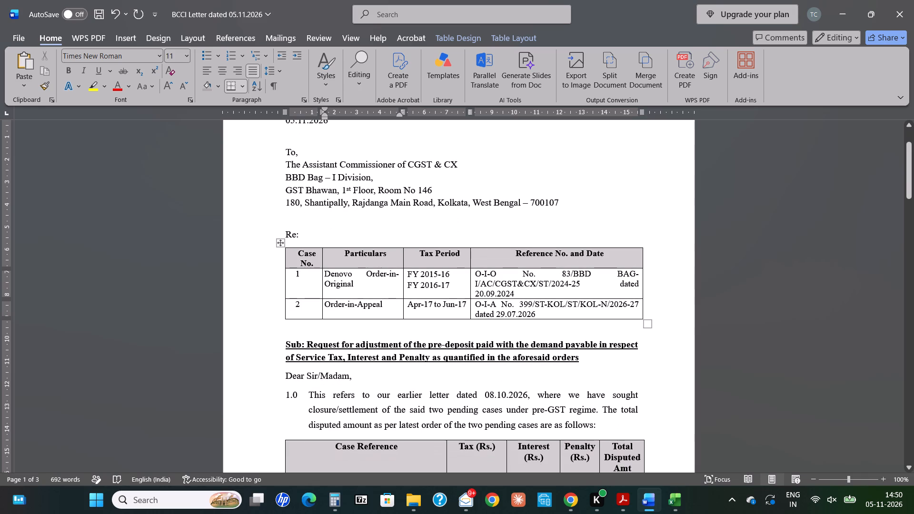
pyautogui.moveTo(307, 281); pyautogui.dragTo(304, 307)
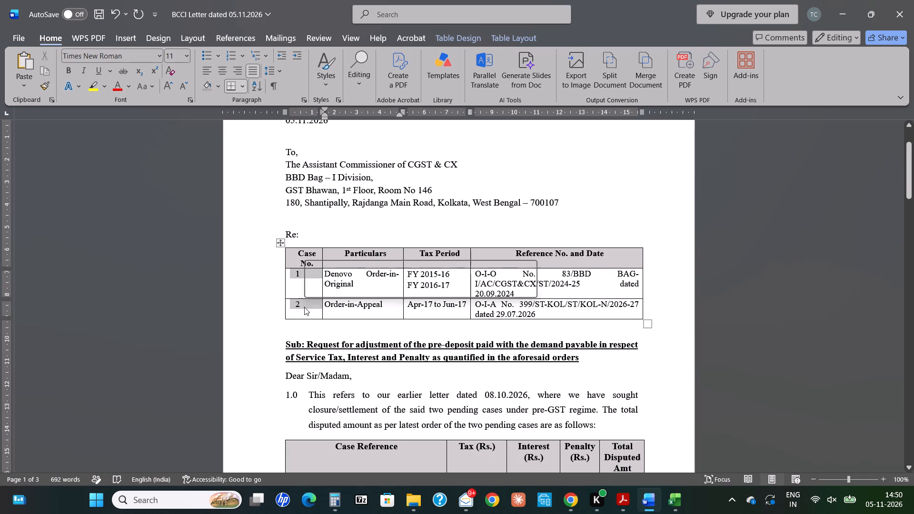
pyautogui.click(222, 66)
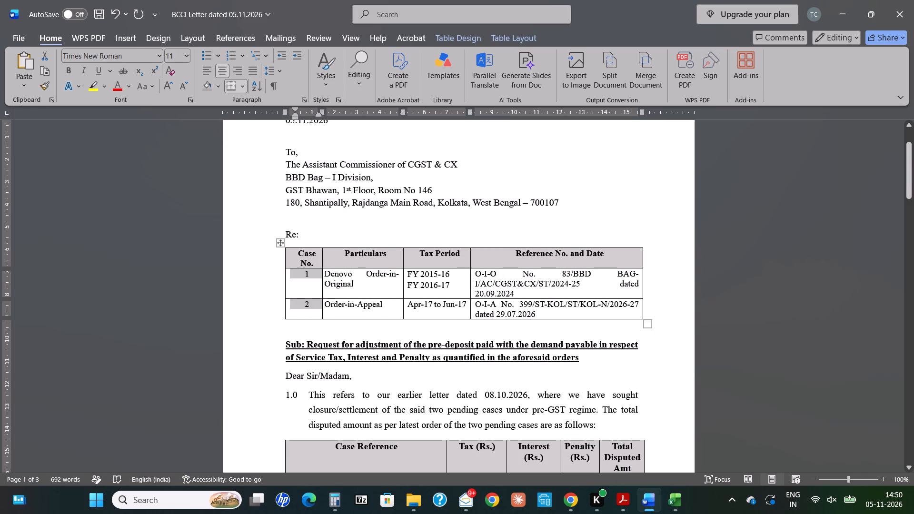
pyautogui.click(321, 282)
pyautogui.click(342, 291)
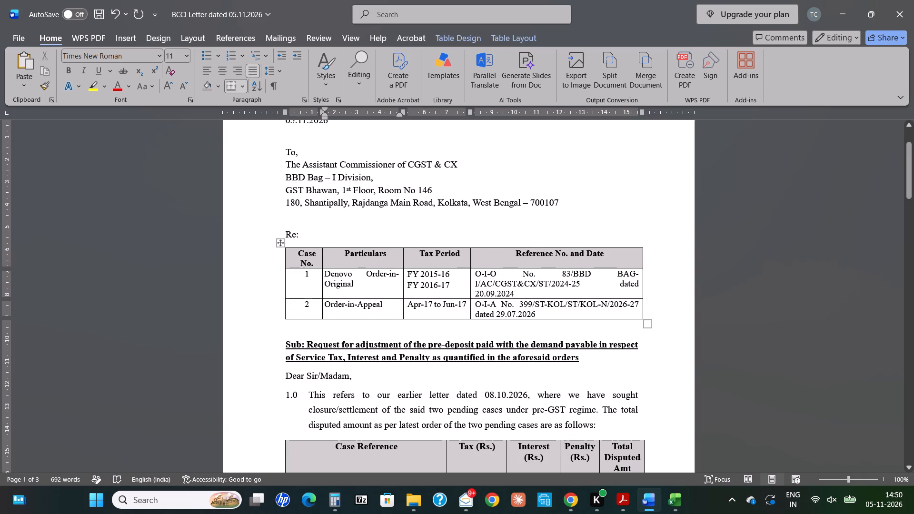
# Narrow the Case No. column of the Re: table slightly by moving its border with the Particulars column.
pyautogui.moveTo(321, 256); pyautogui.dragTo(310, 257)
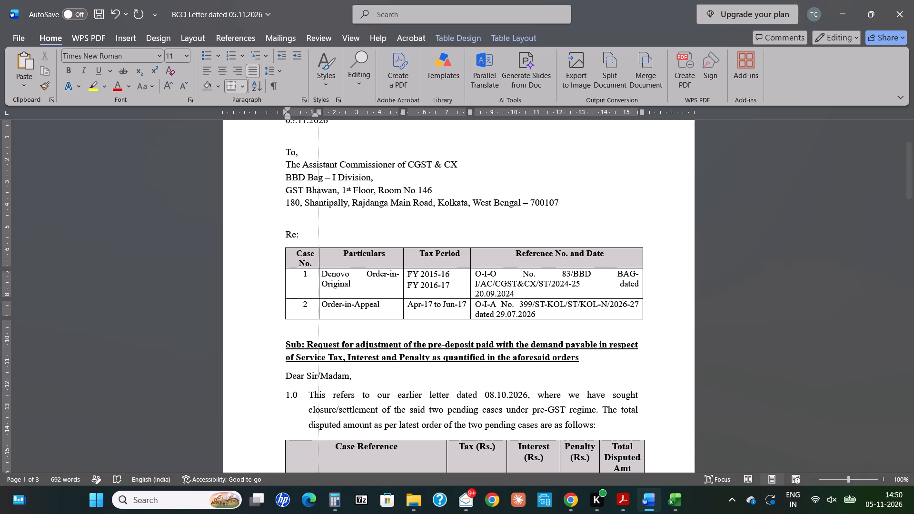
pyautogui.moveTo(310, 257); pyautogui.dragTo(280, 259)
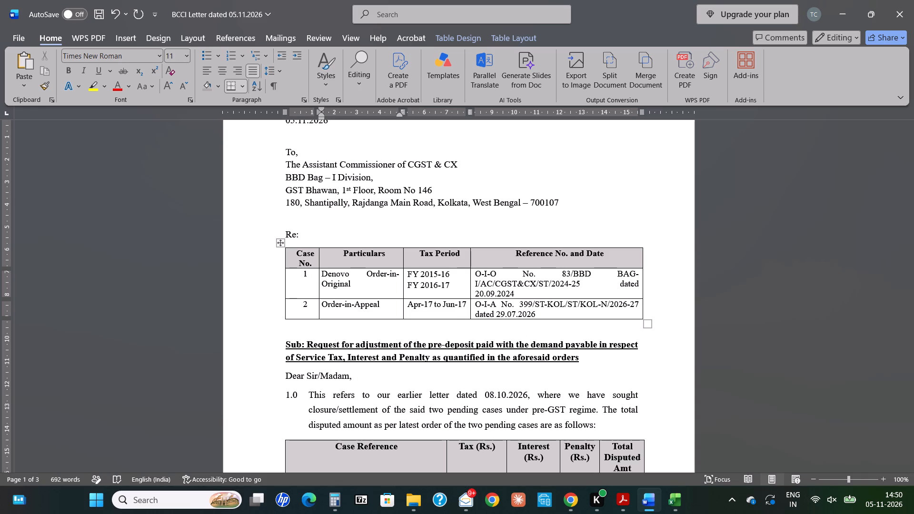
# Save the BCCI letter and close the document.
pyautogui.hotkey('ctrl', 's')
pyautogui.click(913, 0)
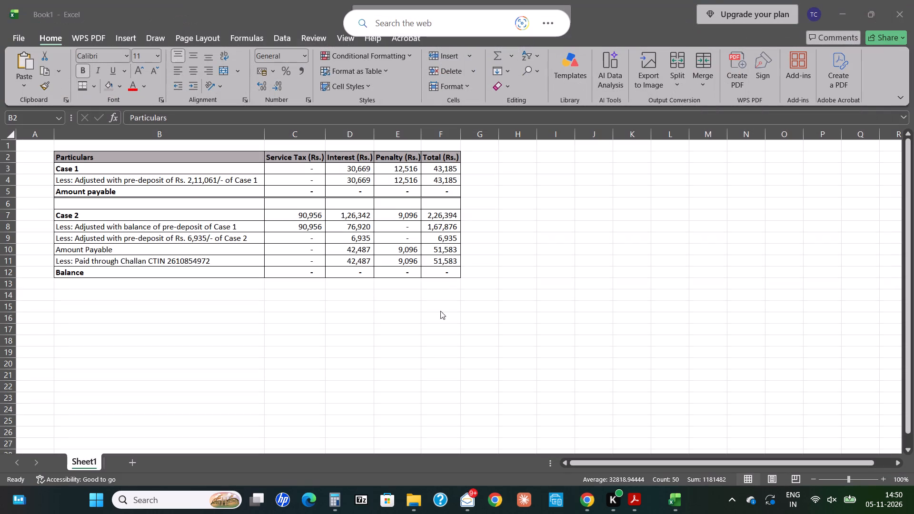
# Switch to File Explorer and copy the BCCI Letter dated 05.11.2026 Word file from the SERVICE TAX folder.
pyautogui.click(467, 417)
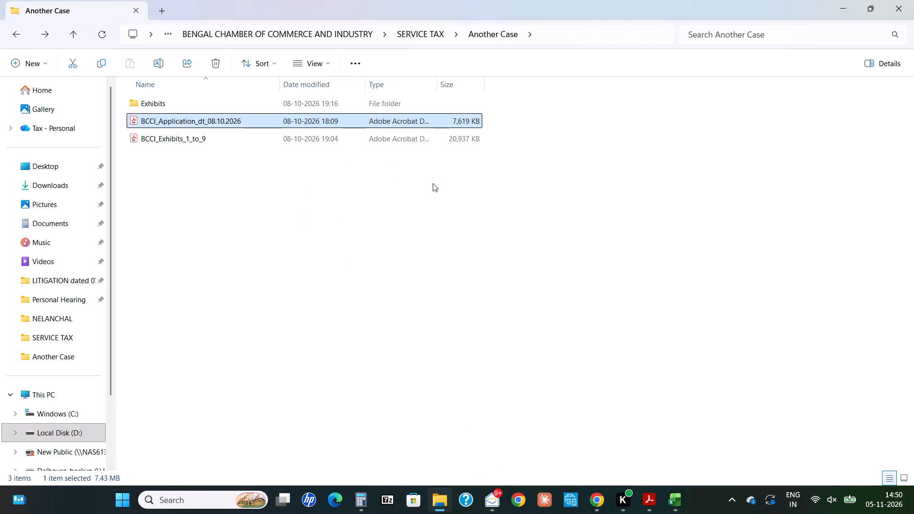
pyautogui.press('BackSpace')
pyautogui.press('Down')
pyautogui.press('Down')
pyautogui.press('Down')
pyautogui.press('Down')
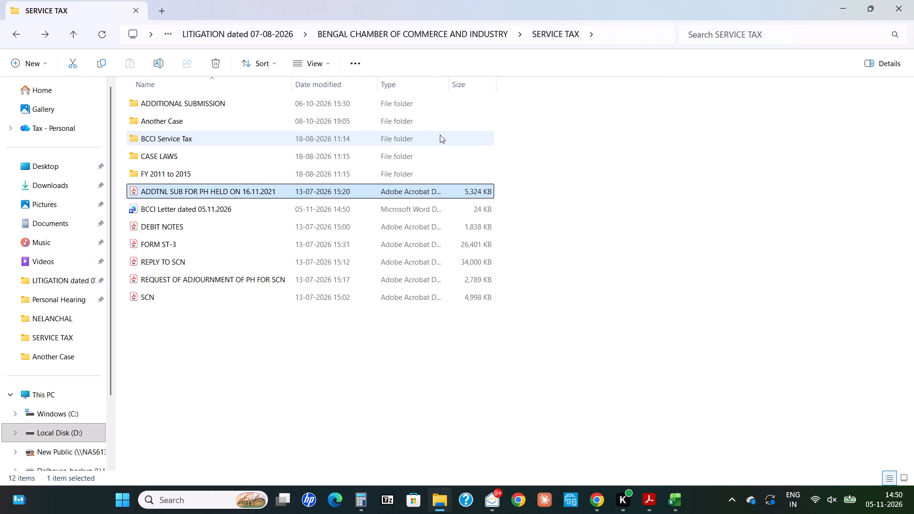
pyautogui.press('Down')
pyautogui.hotkey('ctrl', 'c')
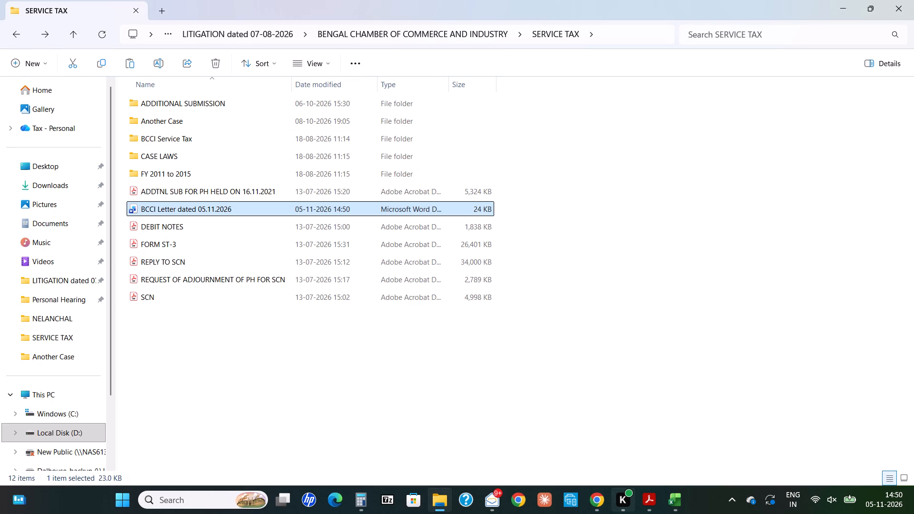
# Switch to Zoho Mail and start a new email addressed to the suggested contact for "hirak".
pyautogui.click(500, 513)
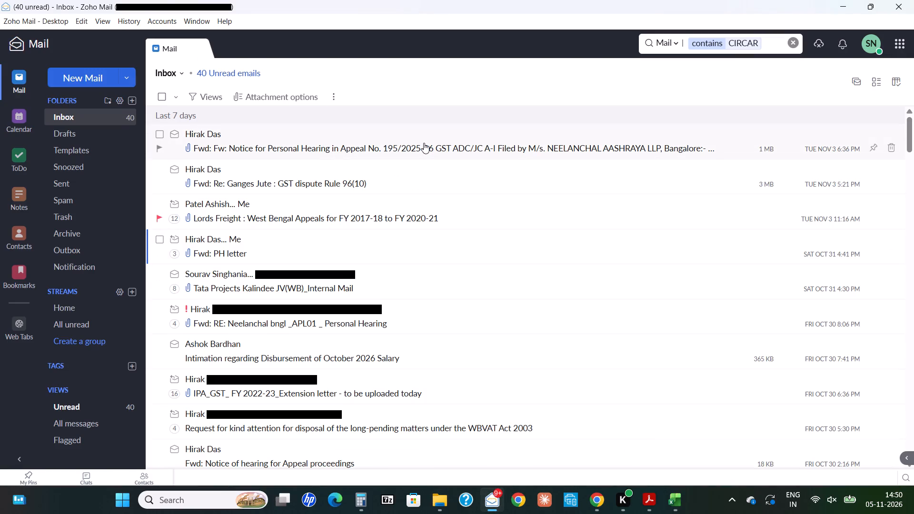
pyautogui.press('c')
pyautogui.write('hirak')
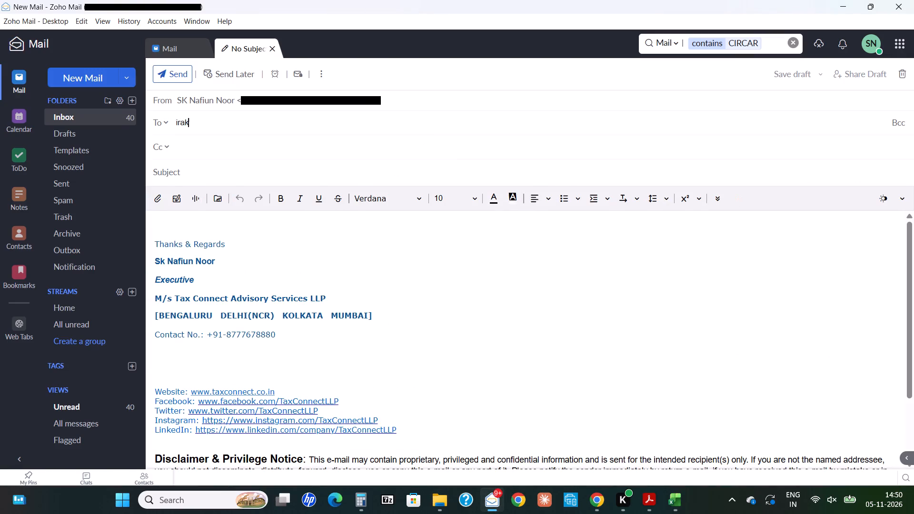
pyautogui.press('BackSpace')
pyautogui.press('BackSpace')
pyautogui.press('BackSpace')
pyautogui.press('BackSpace')
pyautogui.write('hirak')
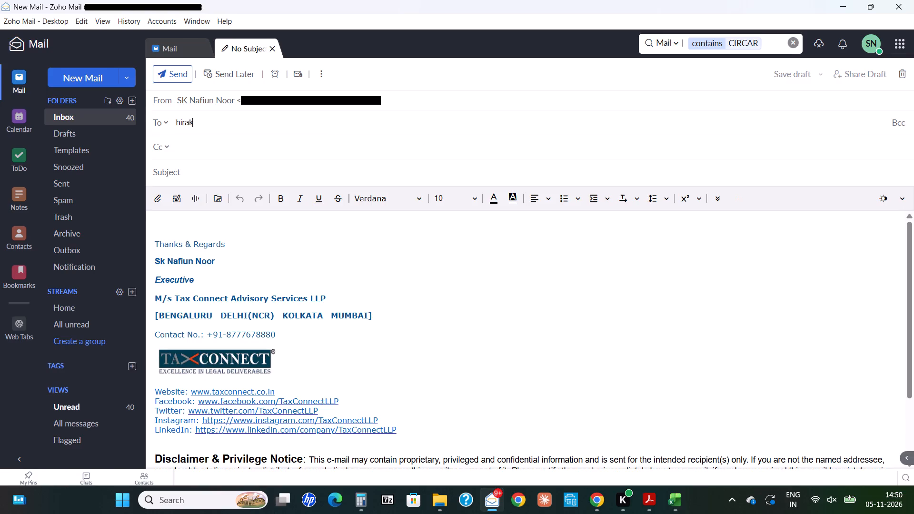
pyautogui.press('Return')
# Enter "BCCI_2_pending cases" as the email's subject.
pyautogui.click(395, 170)
pyautogui.write('BCCI')
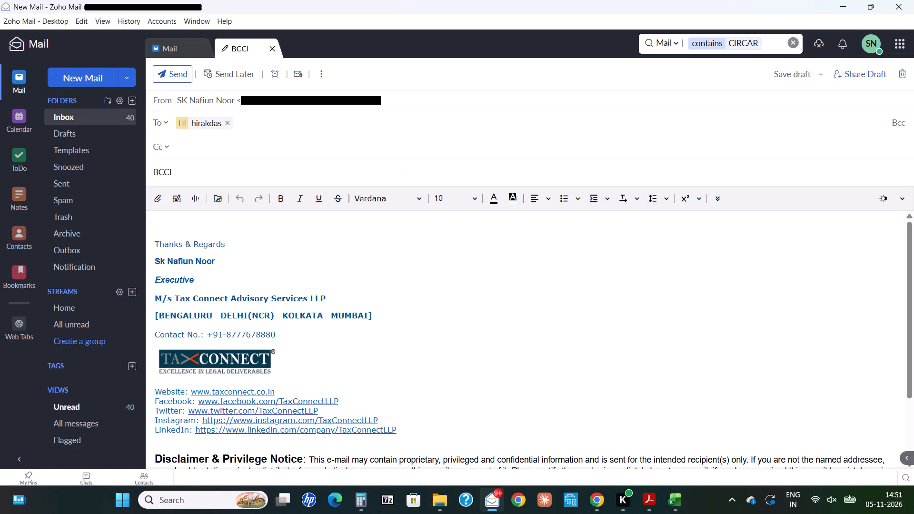
pyautogui.hotkey('shift', '_')
pyautogui.hotkey('shift', '@')
pyautogui.press('BackSpace')
pyautogui.write('2P')
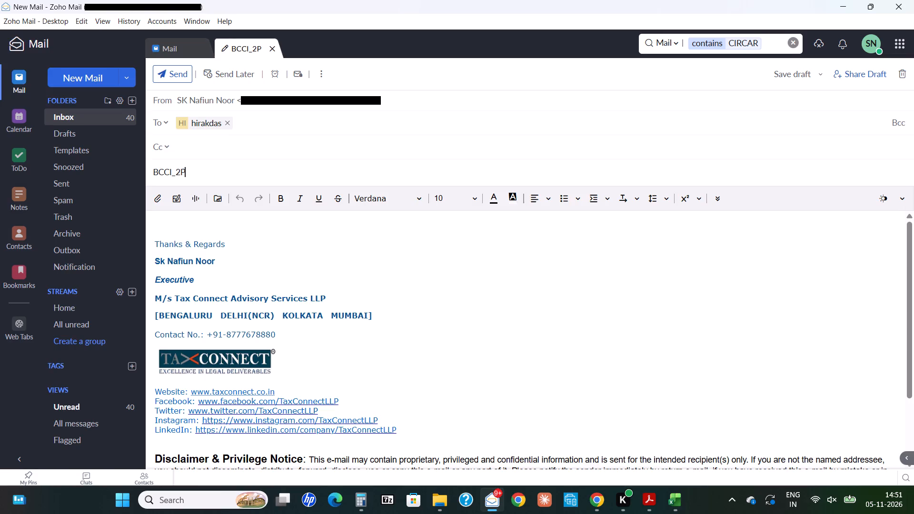
pyautogui.press('BackSpace')
pyautogui.write('_pending cases')
# Write "Dear Sir," and, on the following line, "Please find attached" above the signature in the email body.
pyautogui.click(334, 230)
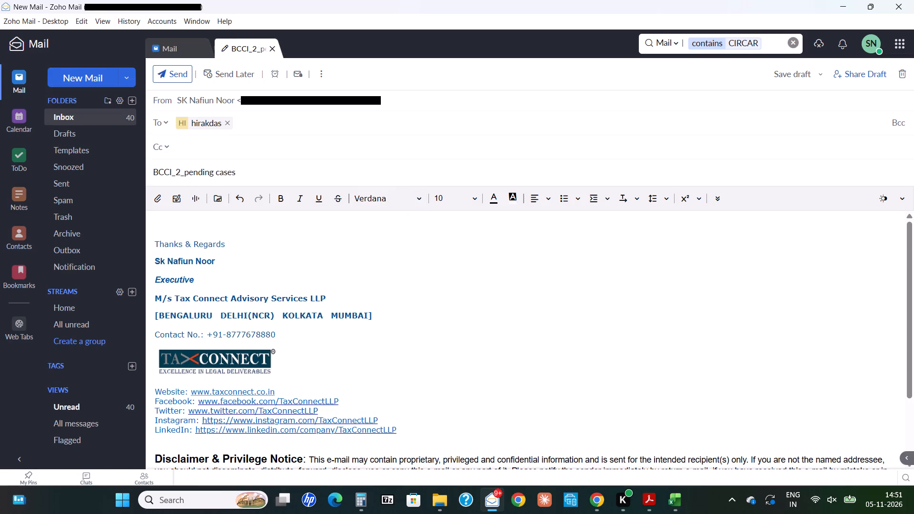
pyautogui.press('Up')
pyautogui.write('Dear')
pyautogui.press('space')
pyautogui.write('Sir,')
pyautogui.press('Return')
pyautogui.write('Please find att')
pyautogui.write('ached')
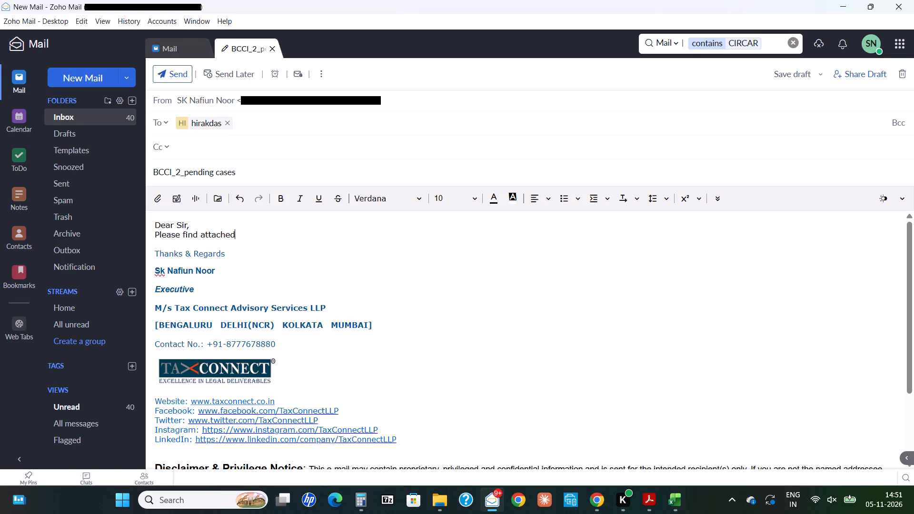
# Attach the copied BCCI Letter dated 05.11.2026 file to the email and send it.
pyautogui.hotkey('ctrl', 'v')
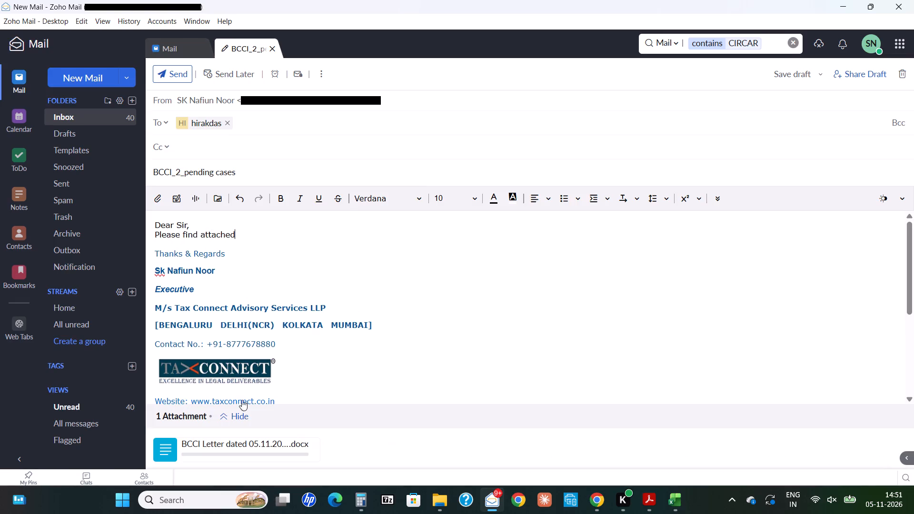
pyautogui.hotkey('alt', 'Tab')
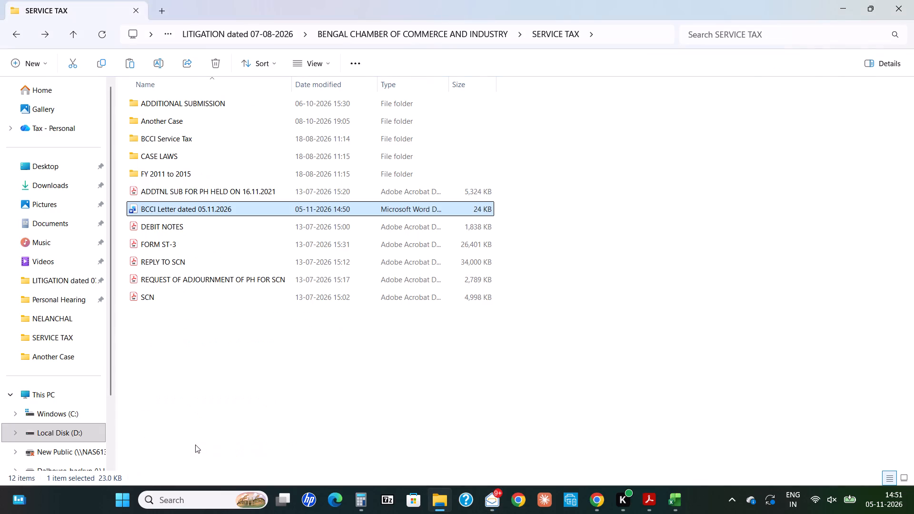
pyautogui.press('Up')
pyautogui.press('Down')
pyautogui.hotkey('alt', 'Tab')
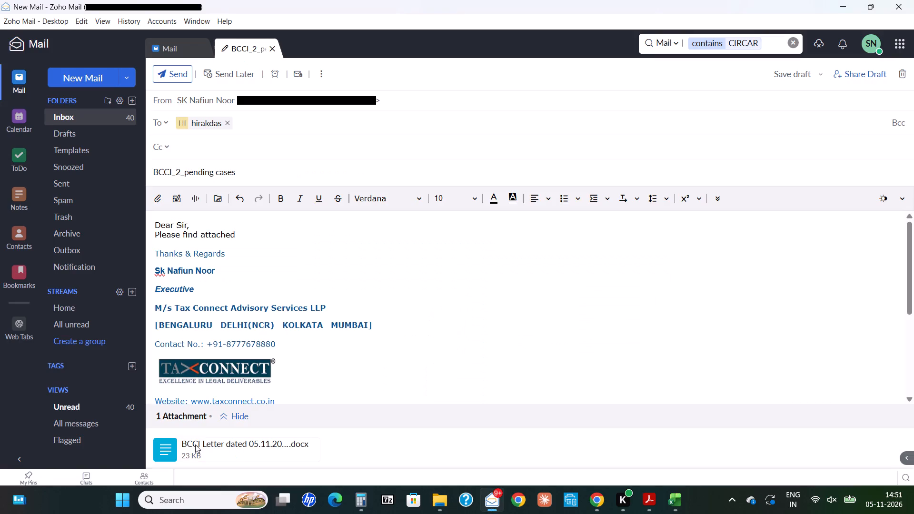
pyautogui.hotkey('ctrl', 'Return')
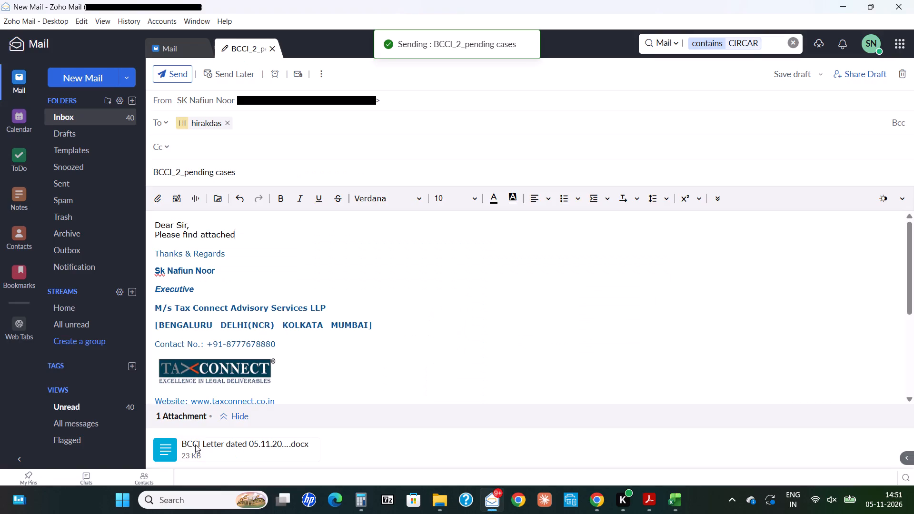
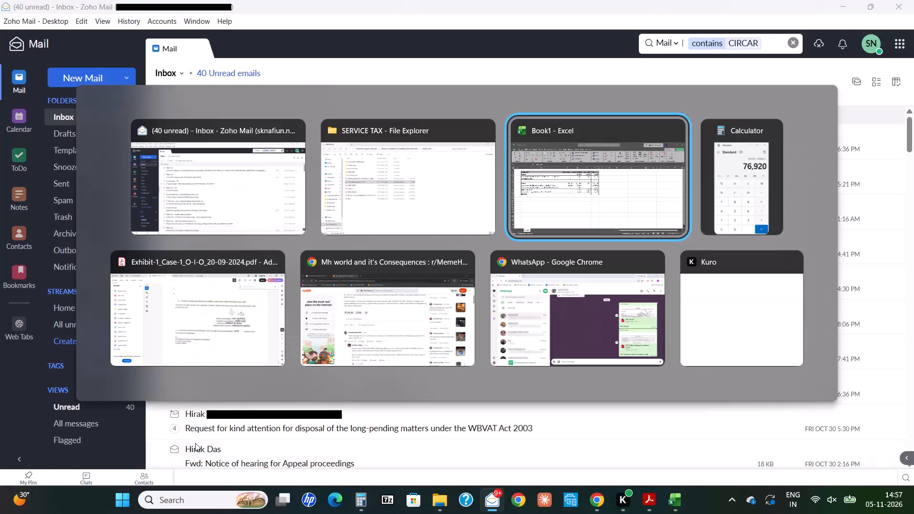
# Switch to the SERVICE TAX folder in File Explorer and open its Another Case subfolder.
pyautogui.hotkey('alt', 'Tab')
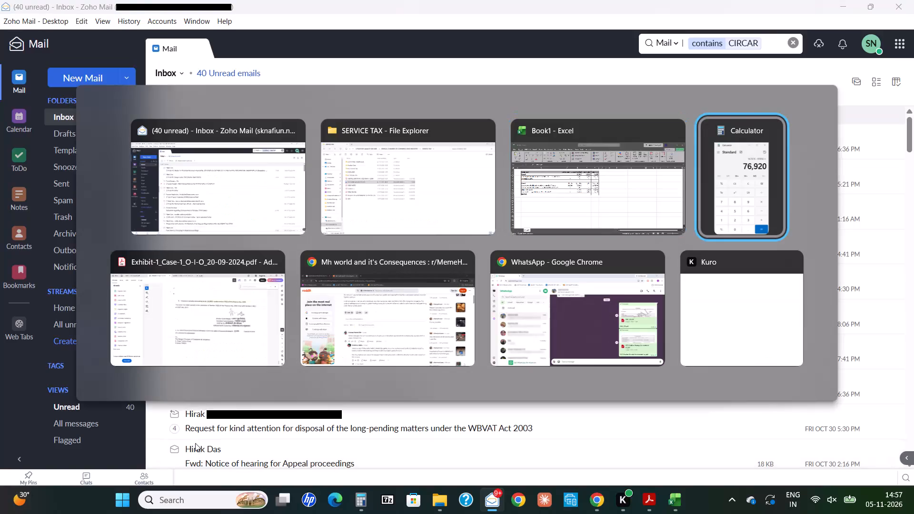
pyautogui.hotkey('alt', 'Tab')
pyautogui.hotkey('alt', 'Tab')
pyautogui.hotkey('alt', 'Tab')
pyautogui.hotkey('alt', 'Tab')
pyautogui.hotkey('alt', 'Tab')
pyautogui.hotkey('alt', 'Tab')
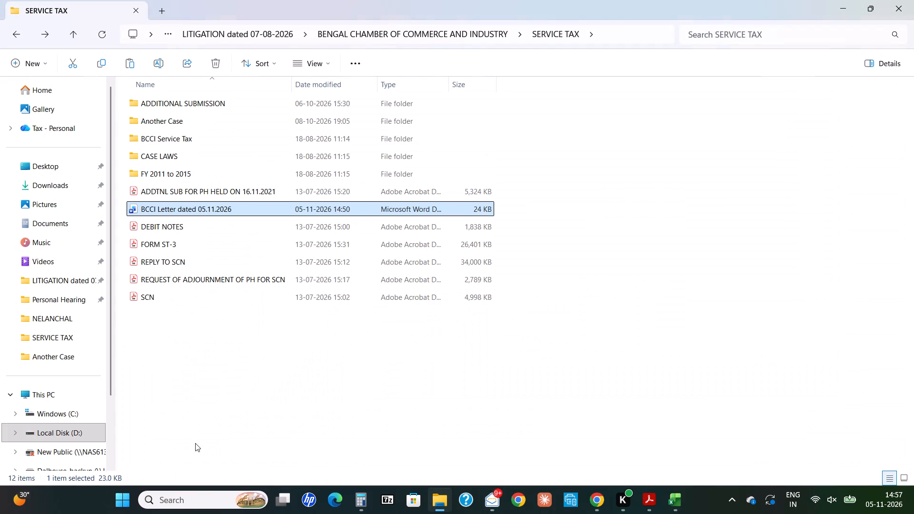
pyautogui.press('Up')
pyautogui.press('Up')
pyautogui.press('Up')
pyautogui.press('Up')
pyautogui.press('Up')
pyautogui.press('Return')
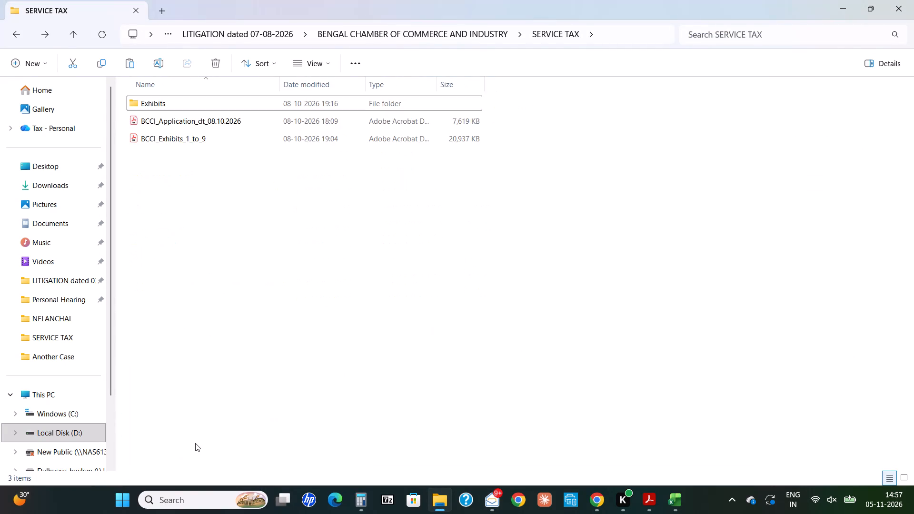
# Open the BCCI_Application_dt_08.10.2026 PDF and print all its pages with the existing print settings.
pyautogui.press('Down')
pyautogui.press('Down')
pyautogui.press('Up')
pyautogui.press('Return')
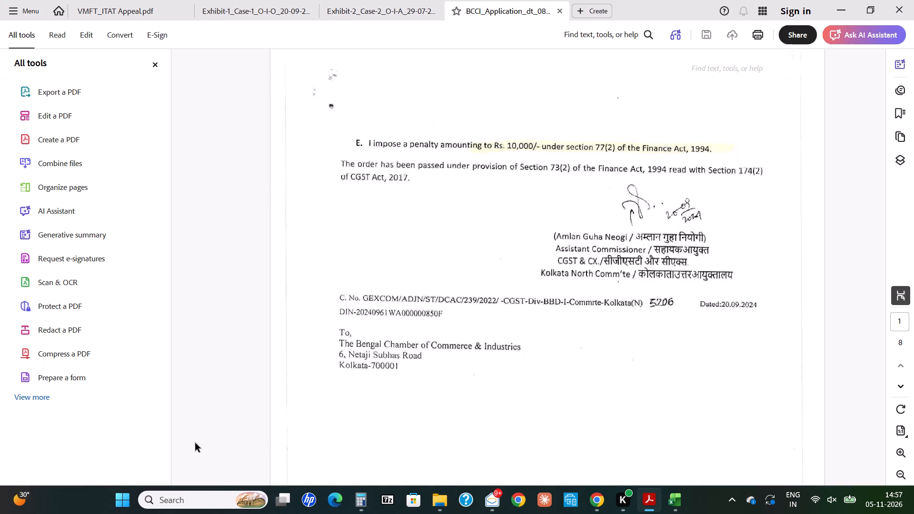
pyautogui.hotkey('ctrl', 'p')
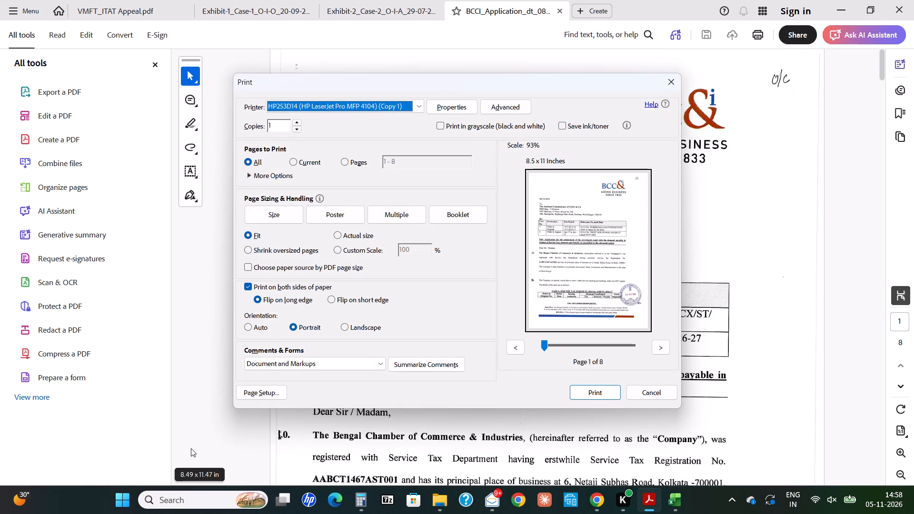
pyautogui.press('Return')
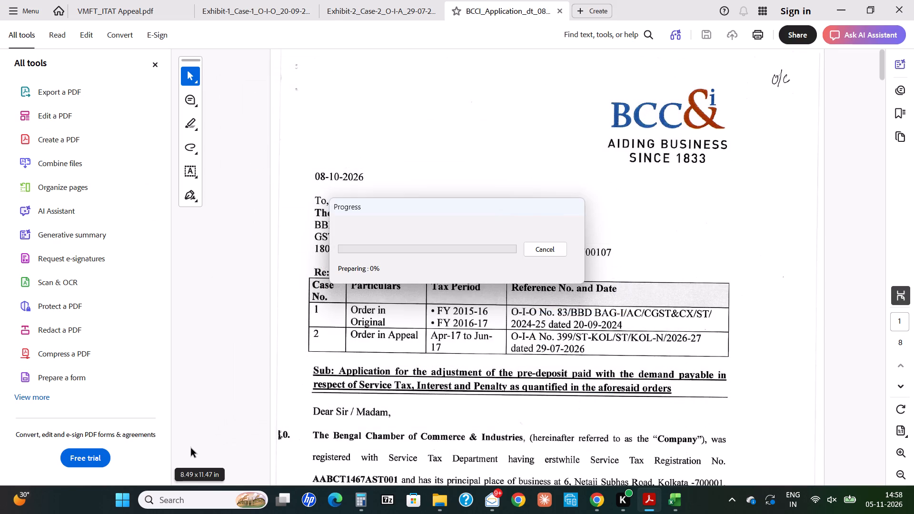
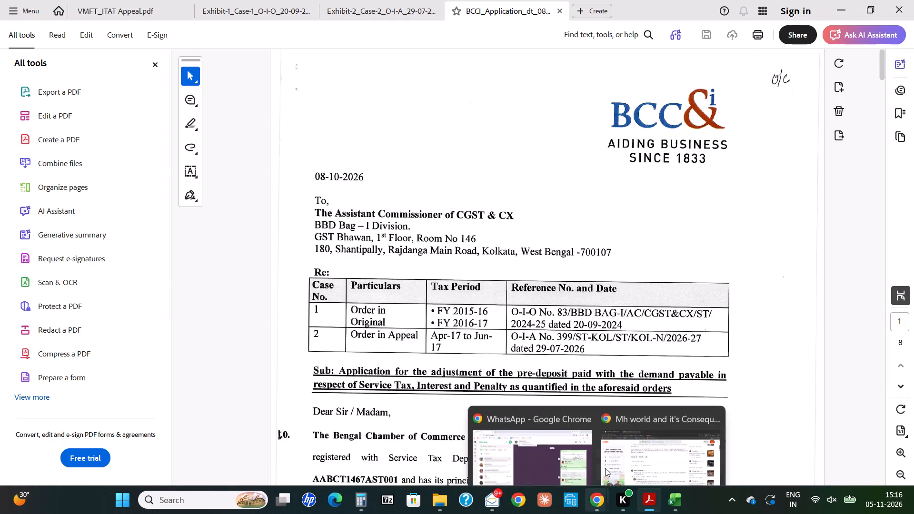
# Switch to the incognito Chrome window, search Google in a new tab for "LETTER CLOSURE" and read the expanded AI overview.
pyautogui.click(645, 435)
pyautogui.hotkey('ctrl', 't')
pyautogui.write('LETTER CLOSURE')
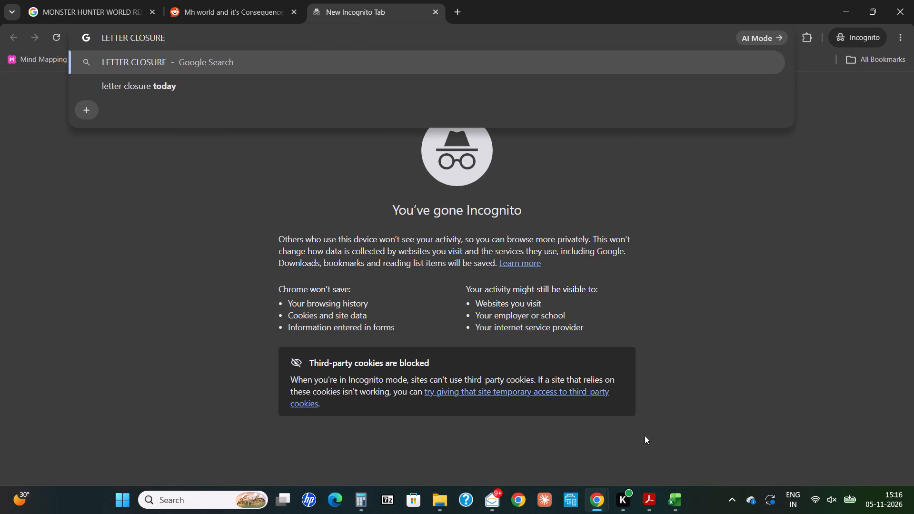
pyautogui.press('space')
pyautogui.press('Return')
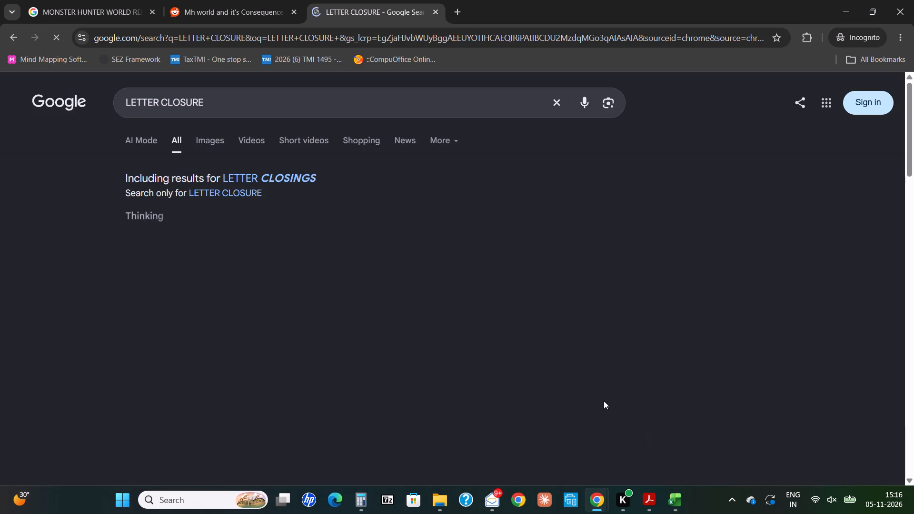
pyautogui.scroll(-1, 352, 264)
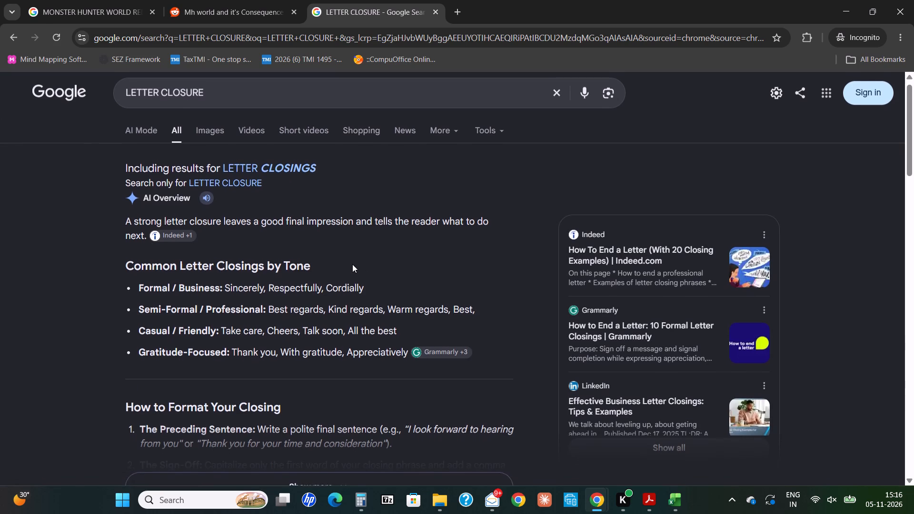
pyautogui.scroll(-1, 352, 264)
pyautogui.click(335, 452)
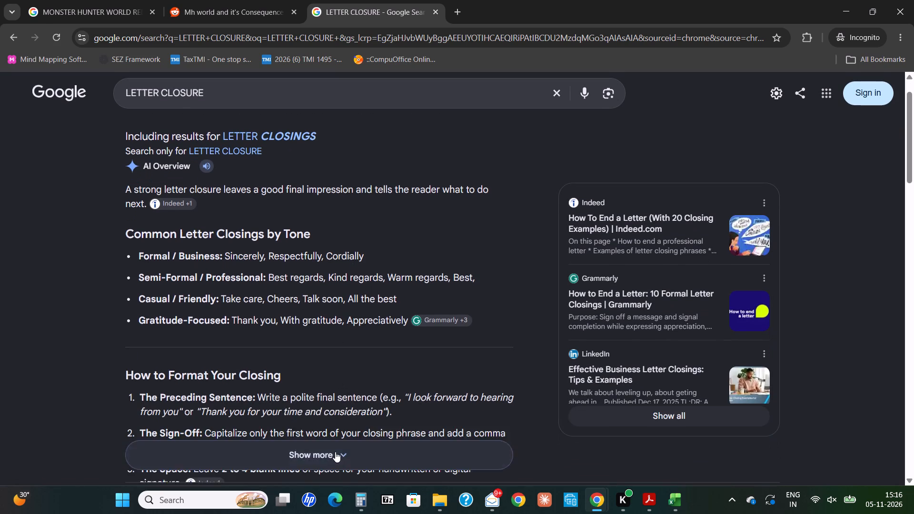
pyautogui.scroll(-1, 366, 382)
pyautogui.scroll(-2, 392, 281)
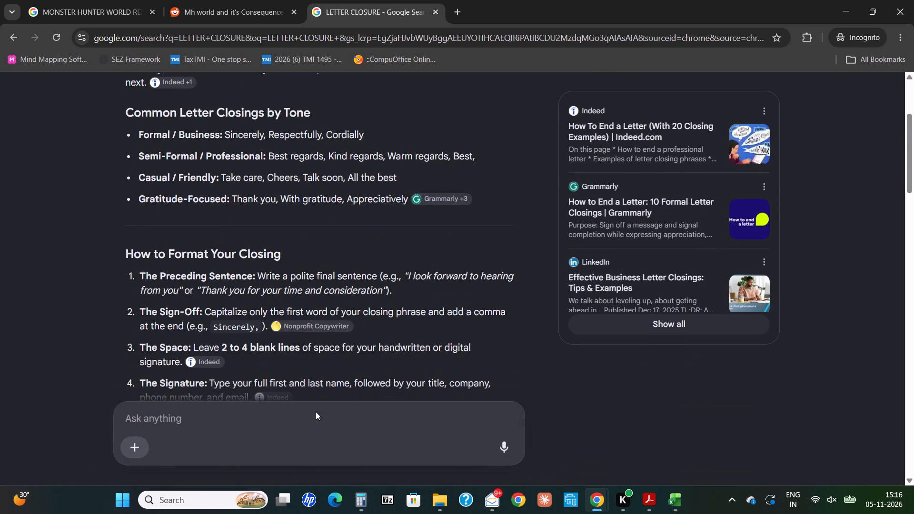
# Ask the AI follow-up question "and for this act of kindness then what?" and read the suggested closings and final sentences.
pyautogui.click(314, 422)
pyautogui.write('AN')
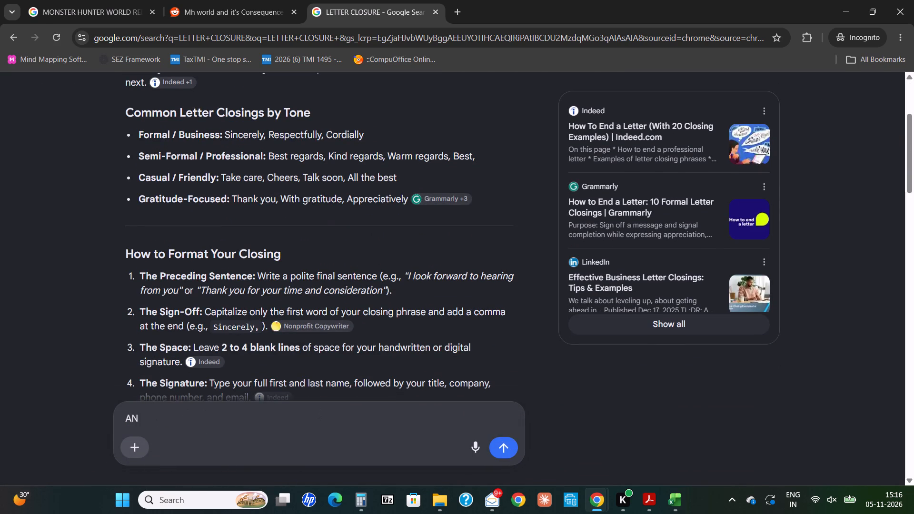
pyautogui.press('a')
pyautogui.press('BackSpace')
pyautogui.press('BackSpace')
pyautogui.write('and for this act o fki')
pyautogui.press('BackSpace')
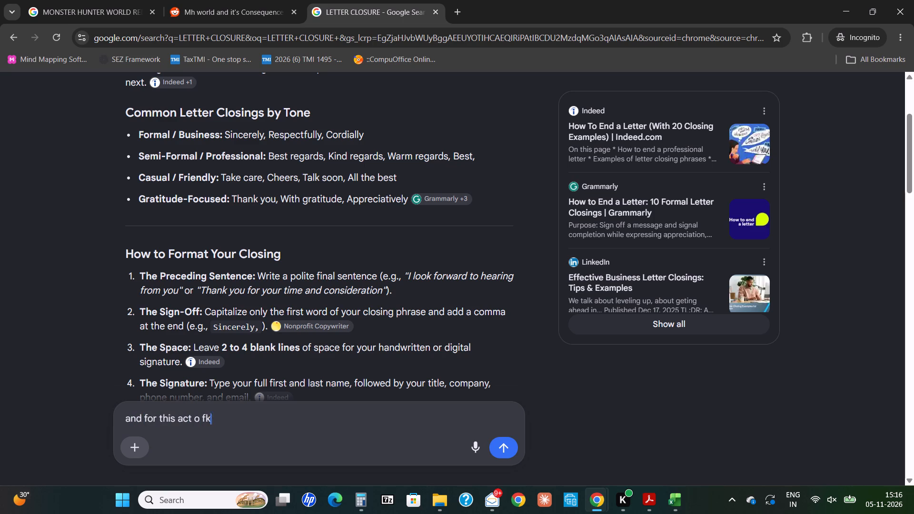
pyautogui.press('BackSpace')
pyautogui.press('BackSpace')
pyautogui.press('BackSpace')
pyautogui.write('f kindness')
pyautogui.press('space')
pyautogui.write('tha')
pyautogui.press('BackSpace')
pyautogui.write('ent')
pyautogui.press('space')
pyautogui.press('BackSpace')
pyautogui.press('BackSpace')
pyautogui.press('space')
pyautogui.write('what?')
pyautogui.press('Return')
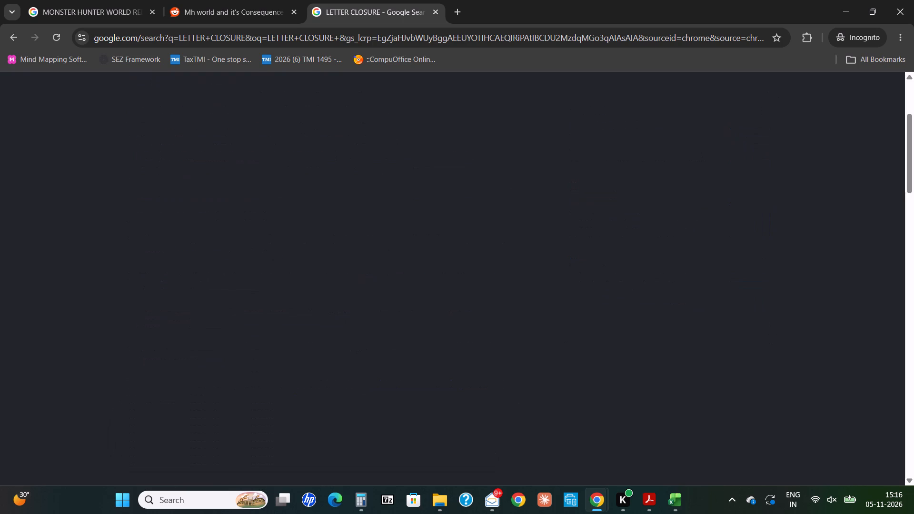
pyautogui.scroll(1, 312, 353)
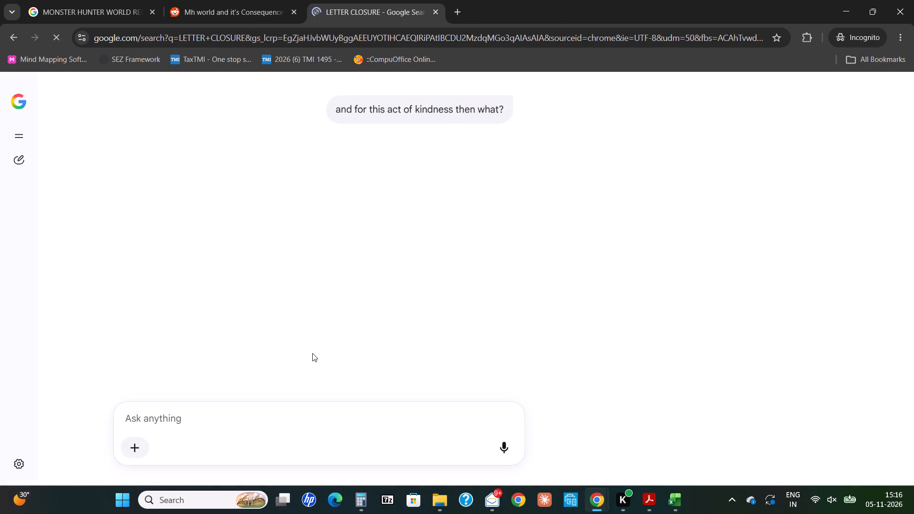
pyautogui.scroll(1, 312, 353)
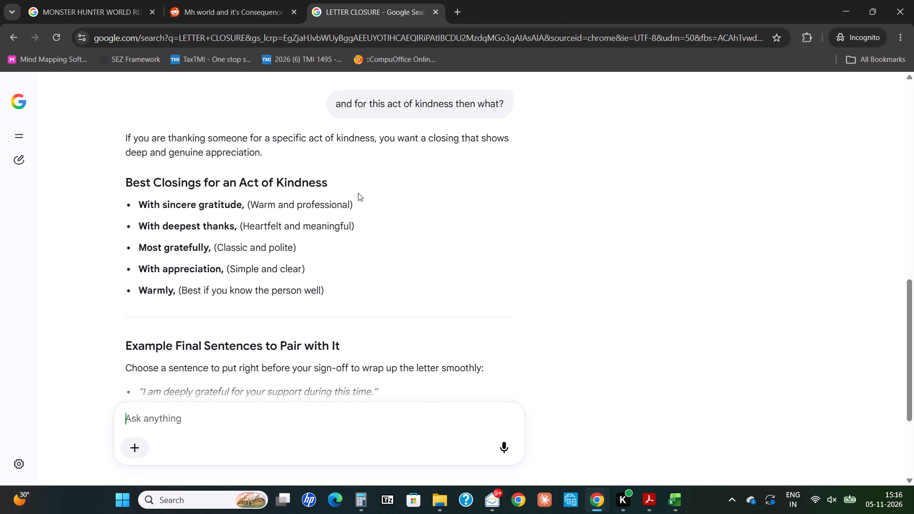
pyautogui.scroll(-3, 358, 193)
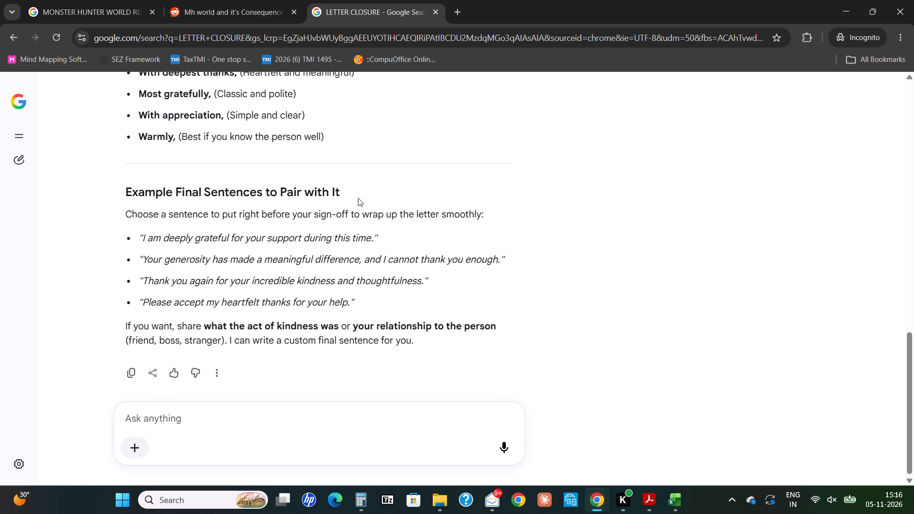
# Ask the AI "for letter closure formal" and read through the formal closings, final sentences and example format.
pyautogui.click(335, 417)
pyautogui.write('le')
pyautogui.press('BackSpace')
pyautogui.press('BackSpace')
pyautogui.press('BackSpace')
pyautogui.write('for letter f')
pyautogui.press('BackSpace')
pyautogui.write('closure format')
pyautogui.press('BackSpace')
pyautogui.hotkey('shift', 'l')
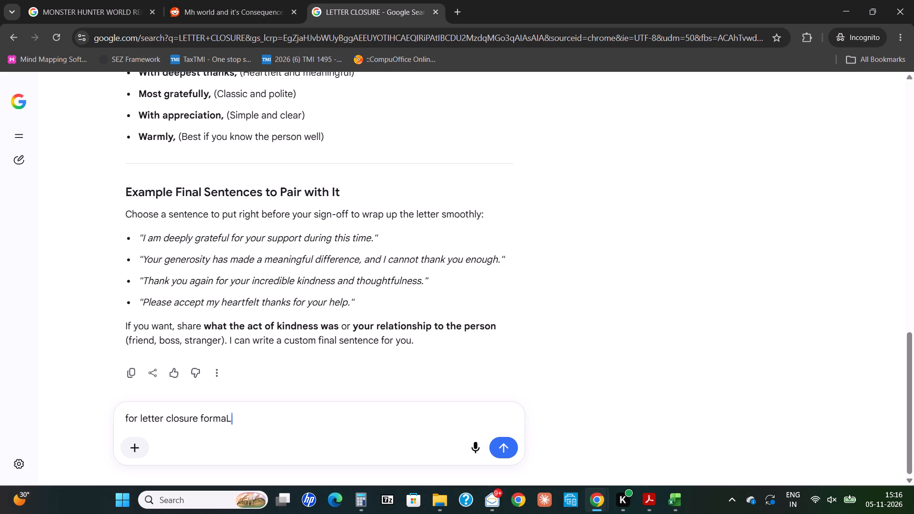
pyautogui.press('BackSpace')
pyautogui.press('l')
pyautogui.press('Return')
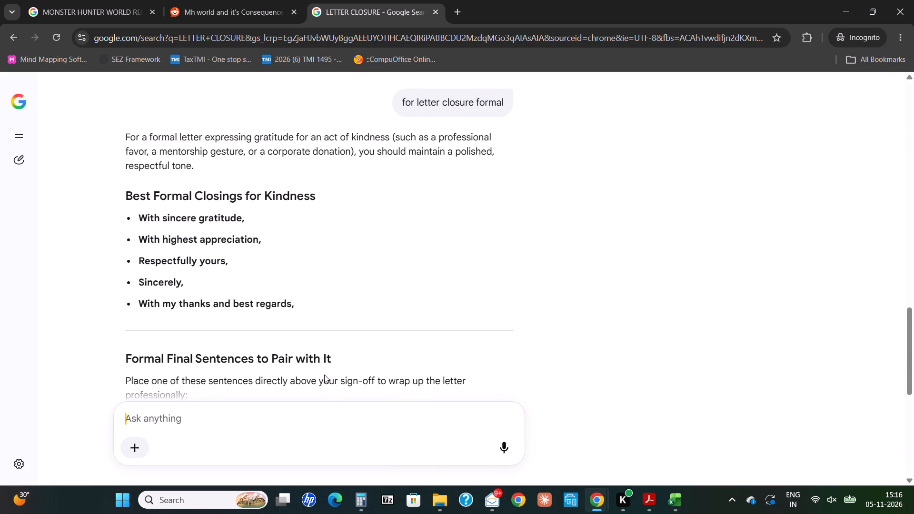
pyautogui.scroll(-1, 324, 375)
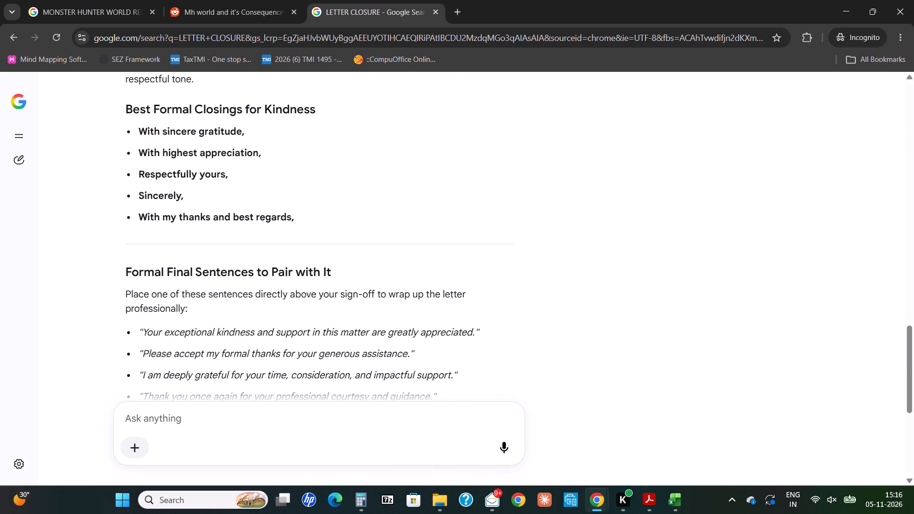
pyautogui.scroll(-1, 324, 374)
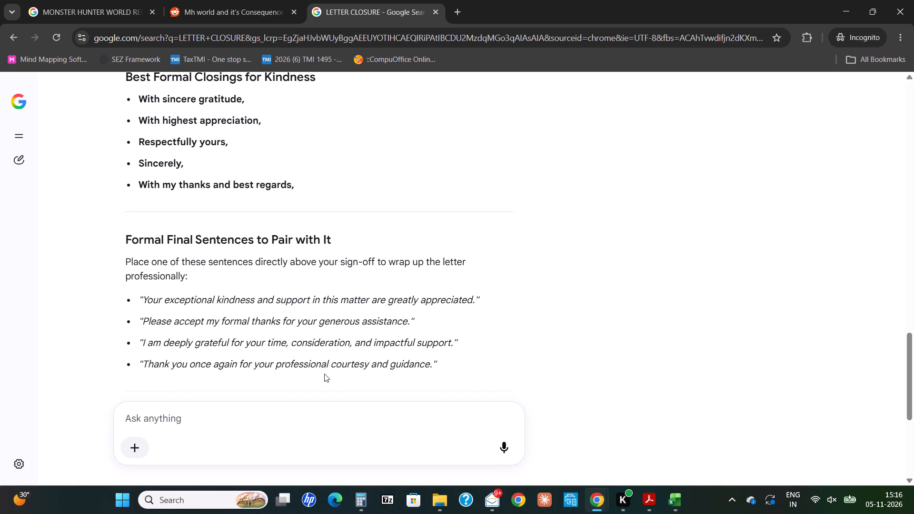
pyautogui.scroll(-1, 324, 374)
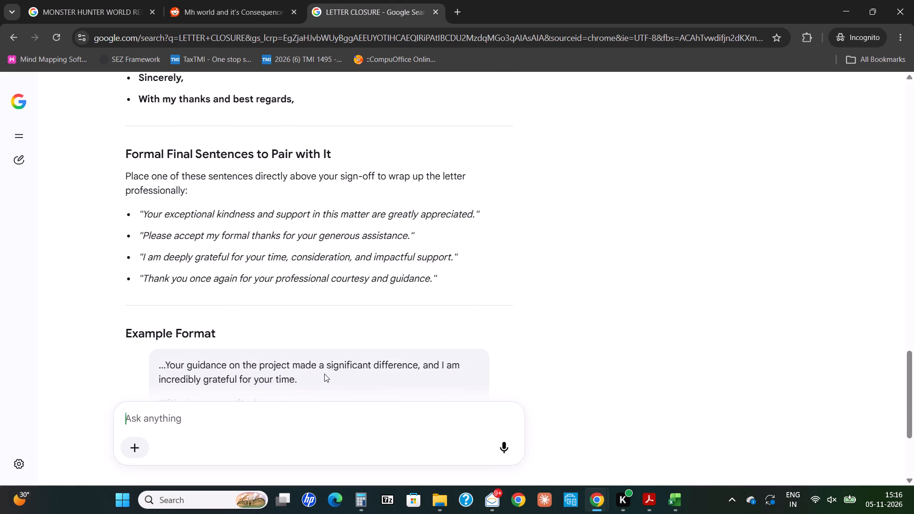
pyautogui.scroll(-1, 324, 374)
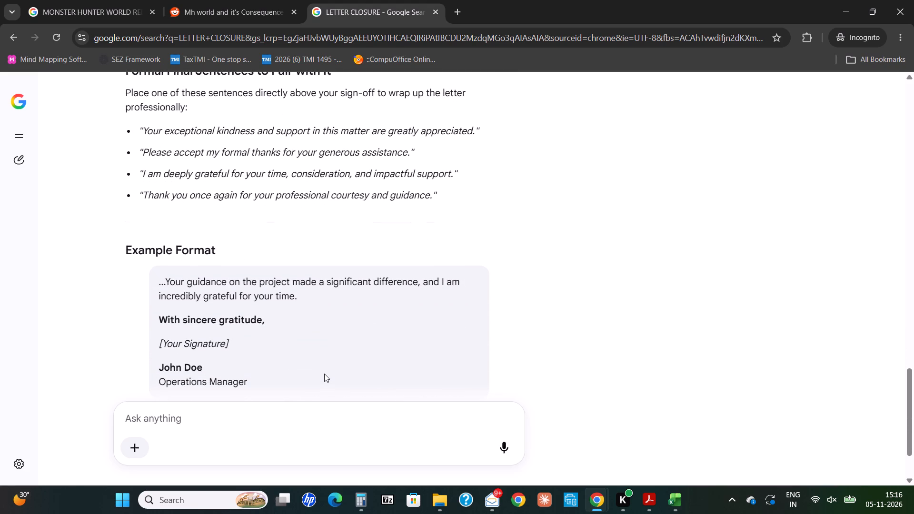
# Send the AI the phrase "for this act of kindness" and review its final sentences, sign-offs and example layout.
pyautogui.write('for this act of kinde')
pyautogui.press('BackSpace')
pyautogui.write('ness')
pyautogui.press('space')
pyautogui.write('give me')
pyautogui.press('BackSpace')
pyautogui.press('BackSpace')
pyautogui.press('BackSpace')
pyautogui.press('BackSpace')
pyautogui.press('BackSpace')
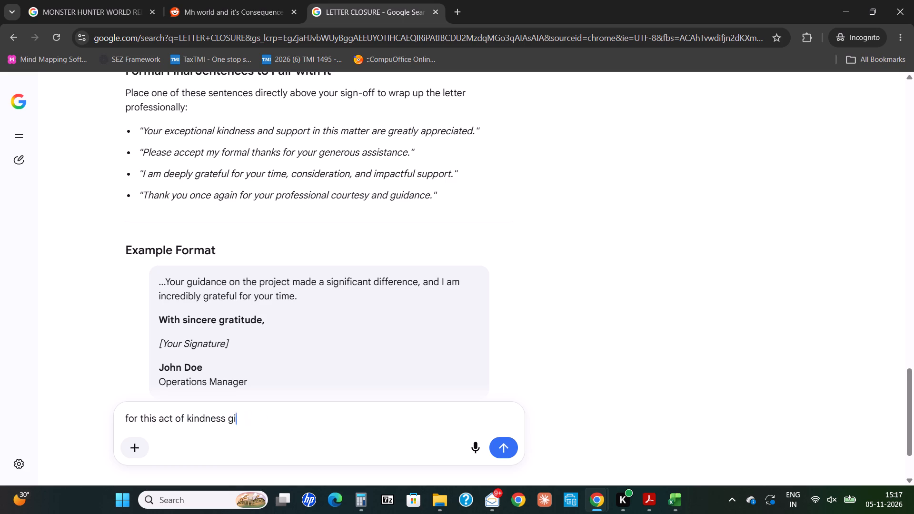
pyautogui.press('BackSpace')
pyautogui.press('BackSpace')
pyautogui.hotkey('shift', '(')
pyautogui.press('BackSpace')
pyautogui.press('-')
pyautogui.press('BackSpace')
pyautogui.press('Return')
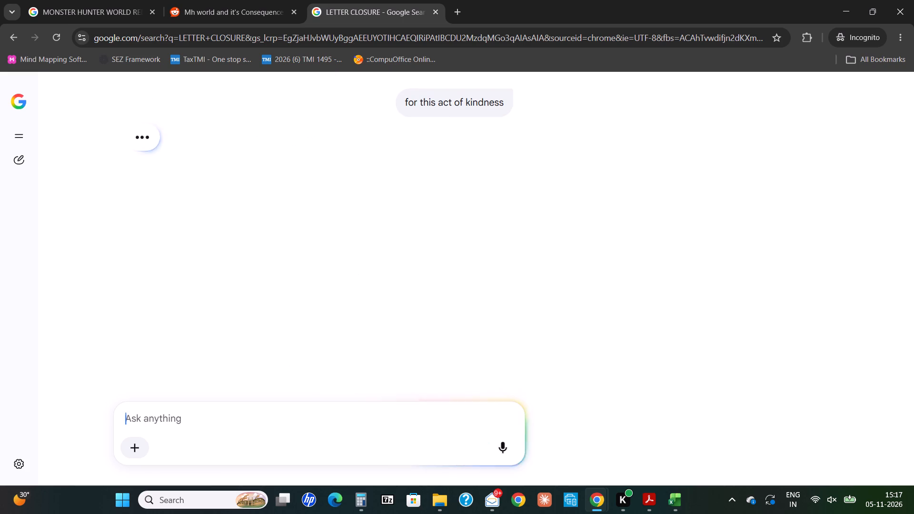
pyautogui.scroll(-1, 324, 374)
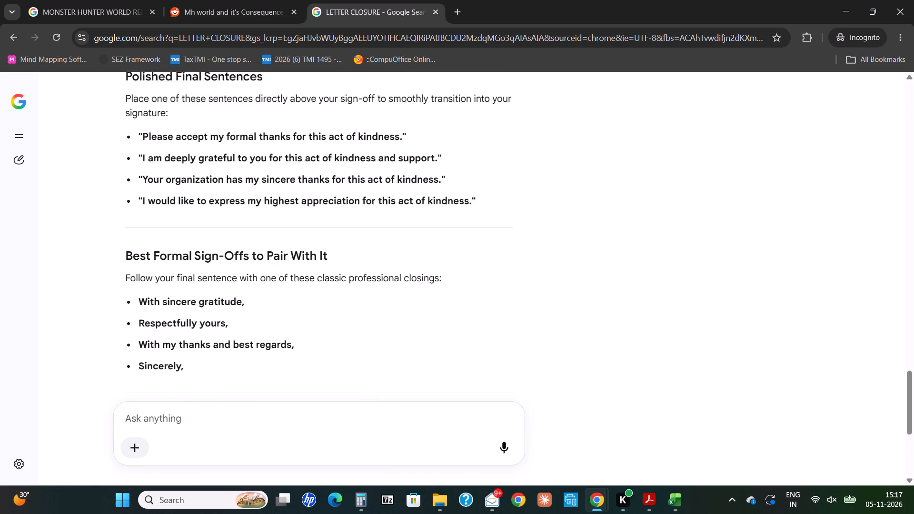
pyautogui.scroll(-2, 324, 374)
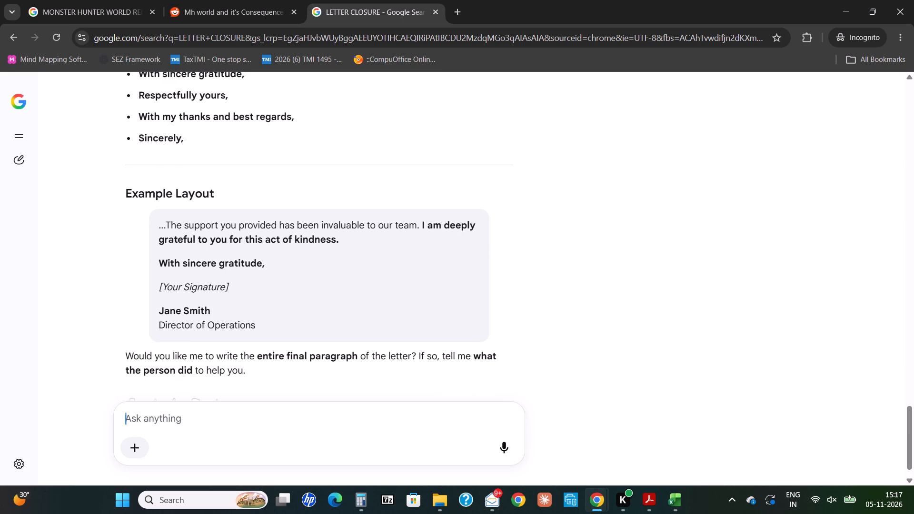
pyautogui.scroll(-1, 324, 374)
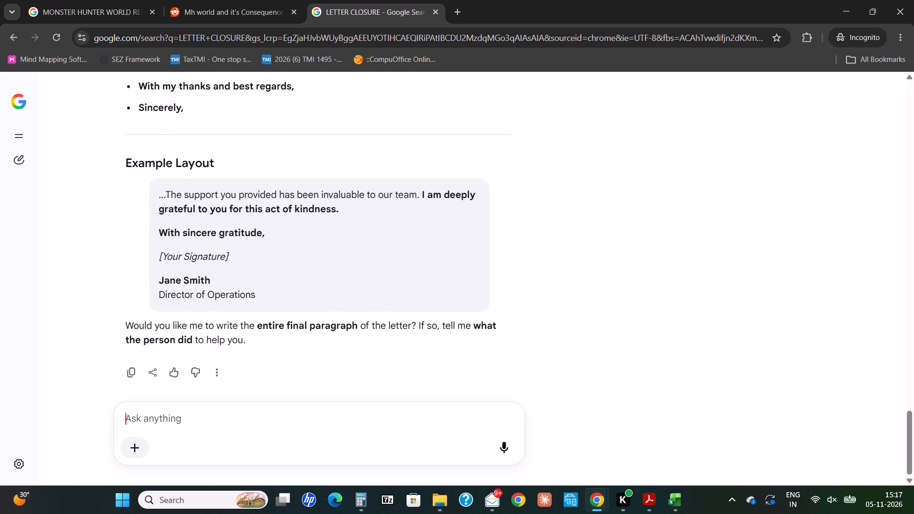
# Send the AI the sentence "for this act of kindness we shall ever be grateful to you" and review its formal layout options.
pyautogui.write('for a')
pyautogui.press('BackSpace')
pyautogui.write('this act of kindl')
pyautogui.press('BackSpace')
pyautogui.write('bness')
pyautogui.press('BackSpace')
pyautogui.press('BackSpace')
pyautogui.press('BackSpace')
pyautogui.press('BackSpace')
pyautogui.press('BackSpace')
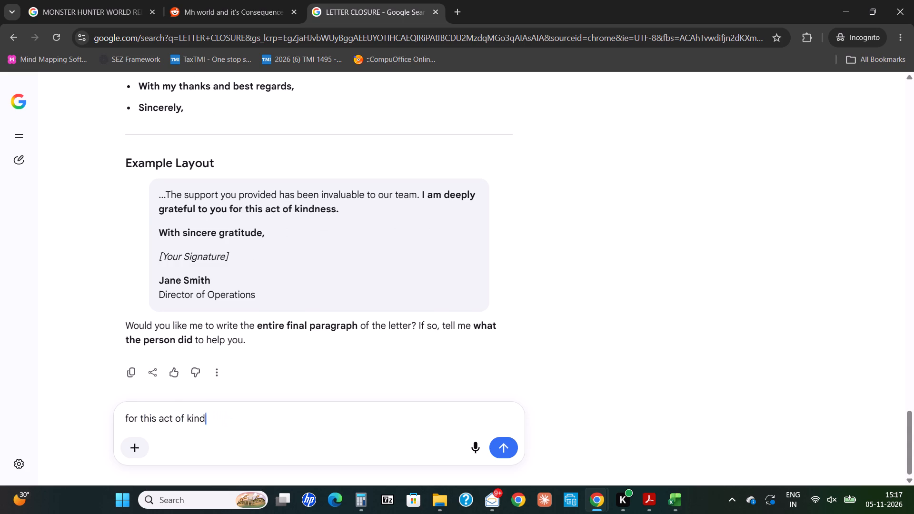
pyautogui.write('nee we')
pyautogui.press('space')
pyautogui.press('BackSpace')
pyautogui.press('BackSpace')
pyautogui.press('BackSpace')
pyautogui.press('BackSpace')
pyautogui.press('BackSpace')
pyautogui.write('ss s')
pyautogui.press('BackSpace')
pyautogui.write('we h')
pyautogui.press('BackSpace')
pyautogui.write('shall ever be')
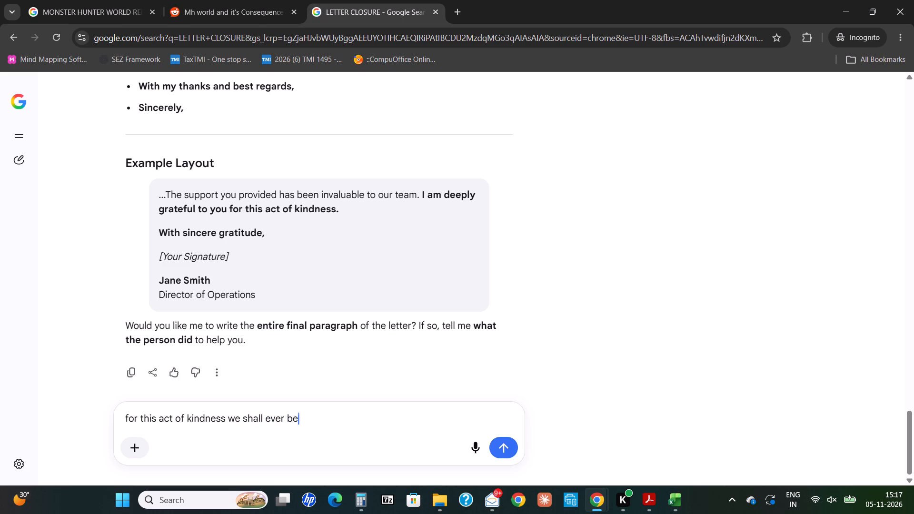
pyautogui.press('space')
pyautogui.write('grateful to you')
pyautogui.press('Return')
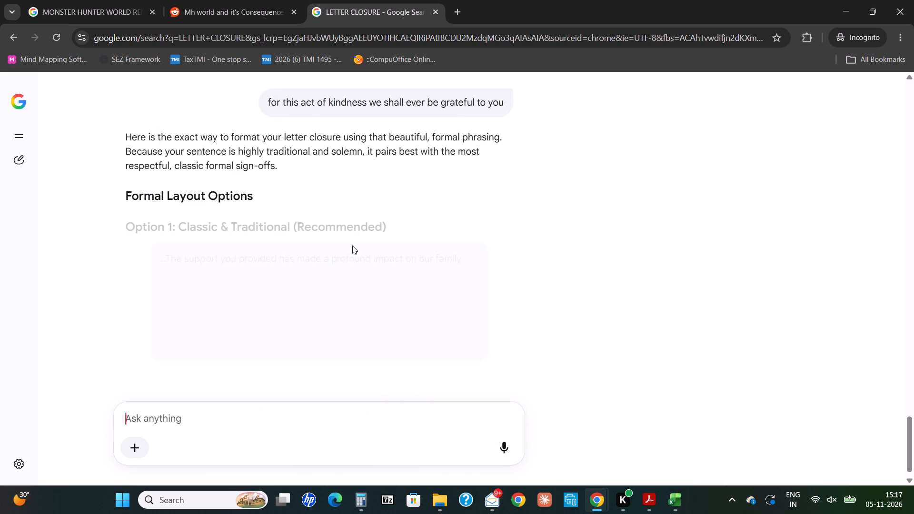
pyautogui.scroll(-1, 352, 246)
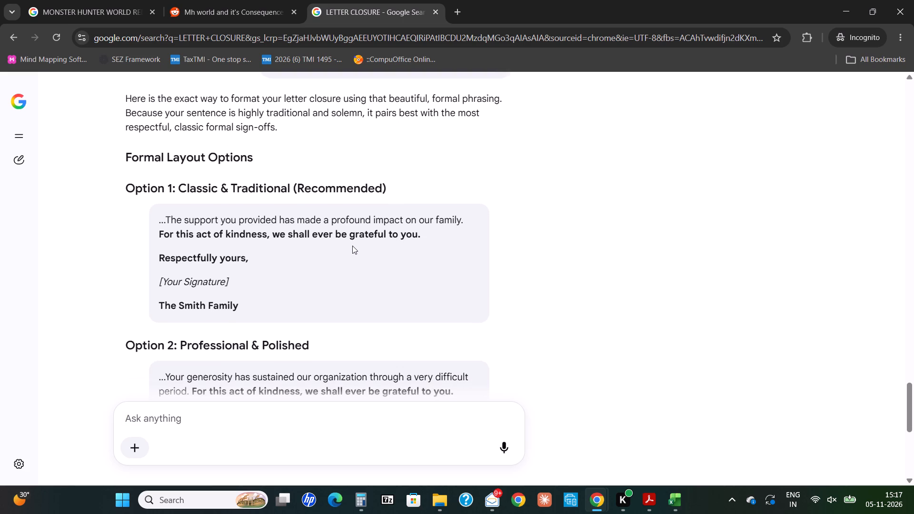
pyautogui.scroll(-3, 352, 246)
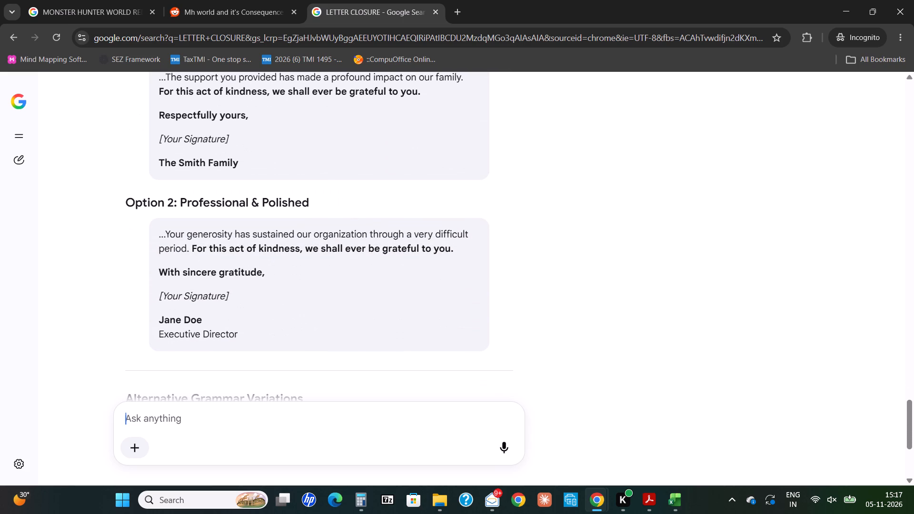
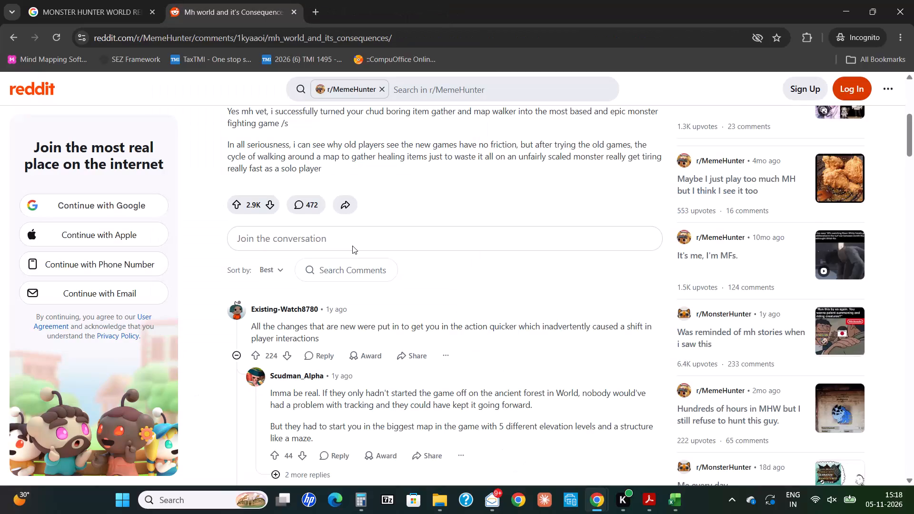
# Switch to Adobe Acrobat and close the BCCI application dated 08.10.2026 and the Exhibit-2 Case-2 O-I-A document.
pyautogui.hotkey('alt', 'Tab')
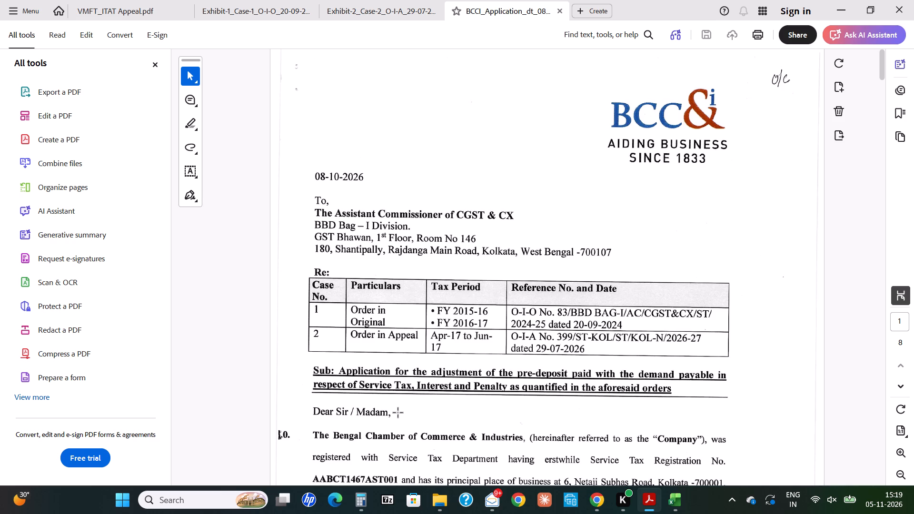
pyautogui.hotkey('ctrl', 'w')
pyautogui.hotkey('ctrl', 'w')
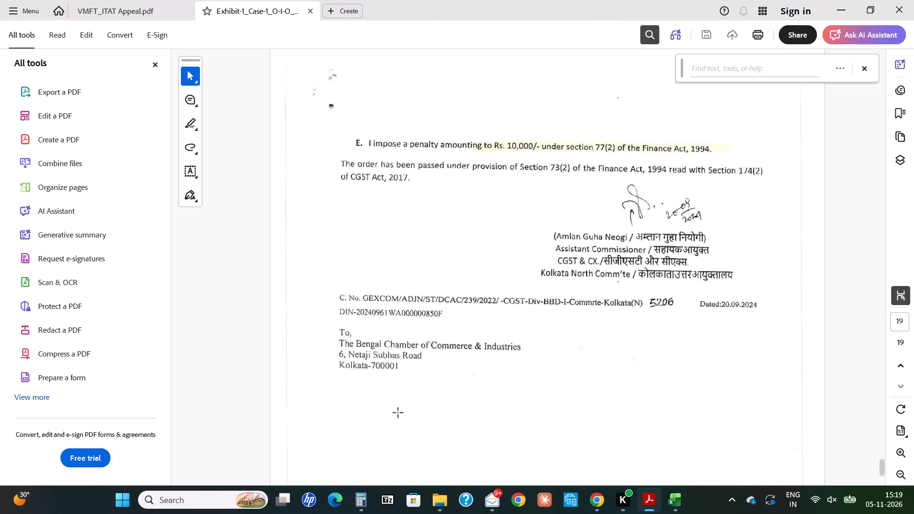
# Switch to File Explorer, reopen BCCI_Application_dt_08.10.2026 from the Another Case folder, and look over its first page.
pyautogui.hotkey('alt', 'Tab')
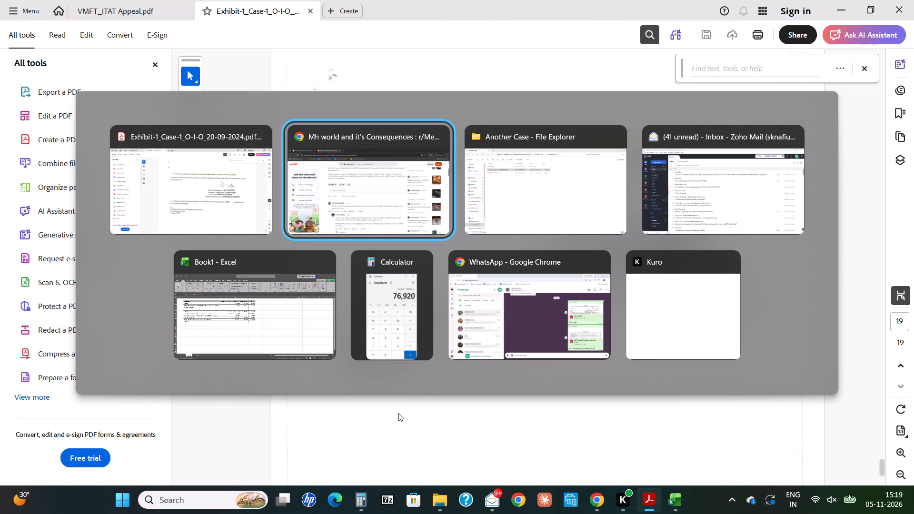
pyautogui.hotkey('alt', 'Right')
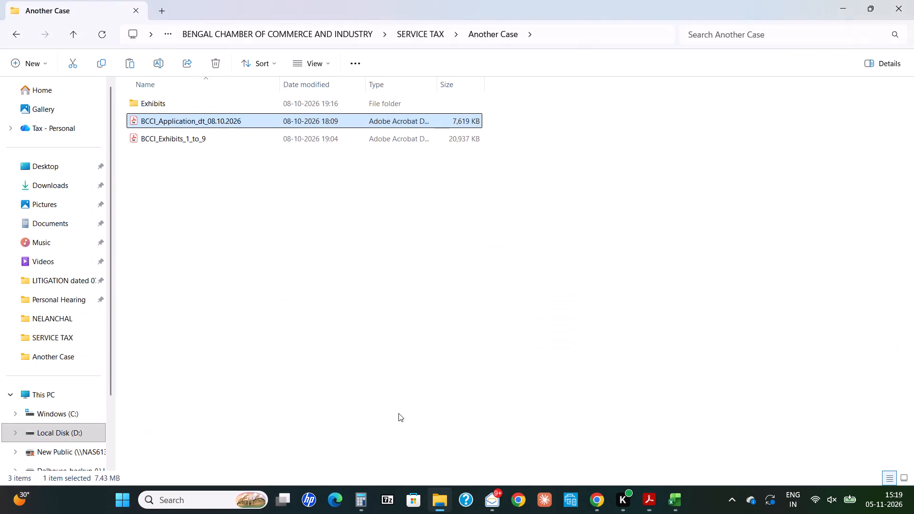
pyautogui.press('Return')
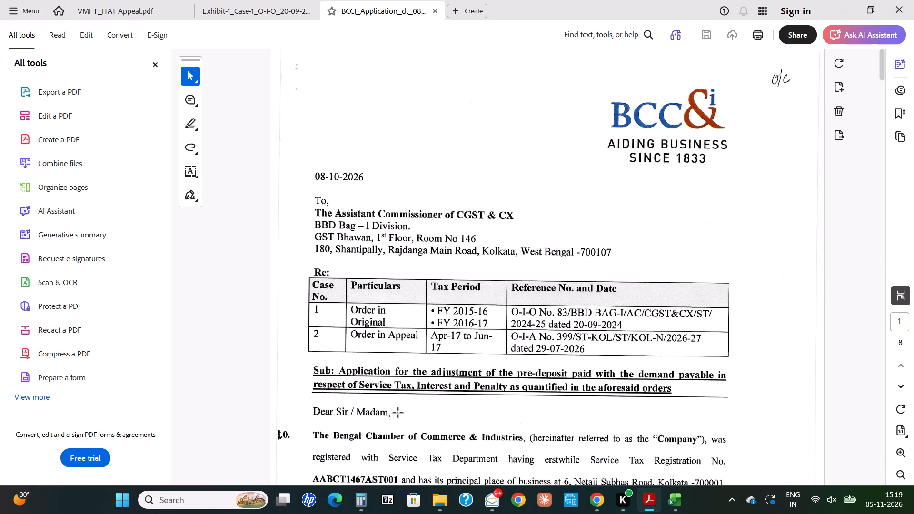
pyautogui.press('Return')
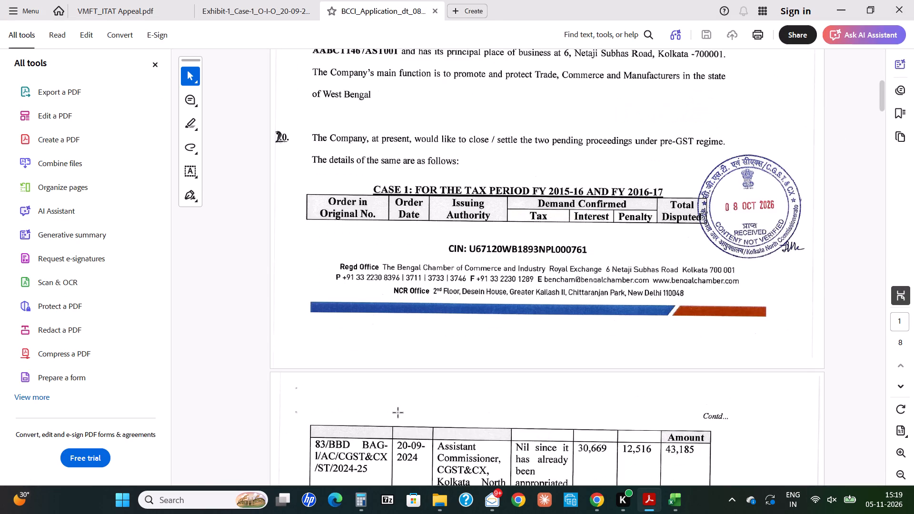
pyautogui.hotkey('shift', 'Return')
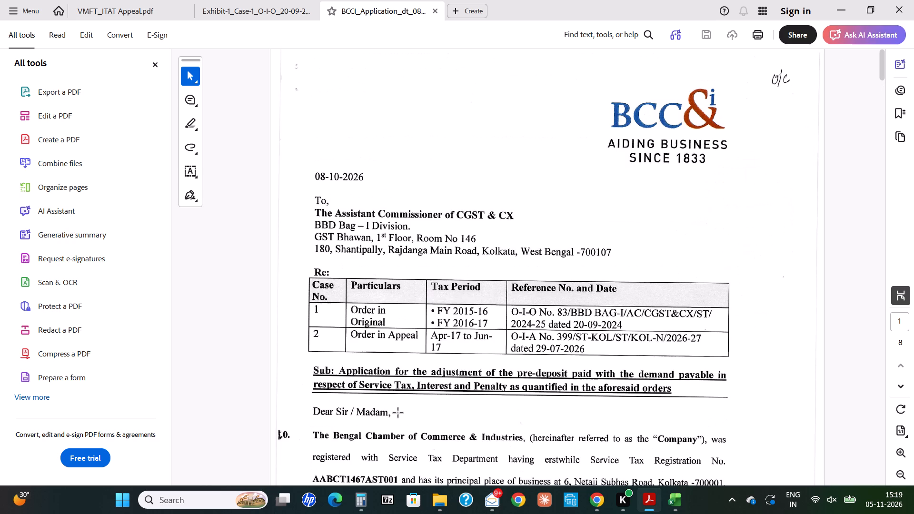